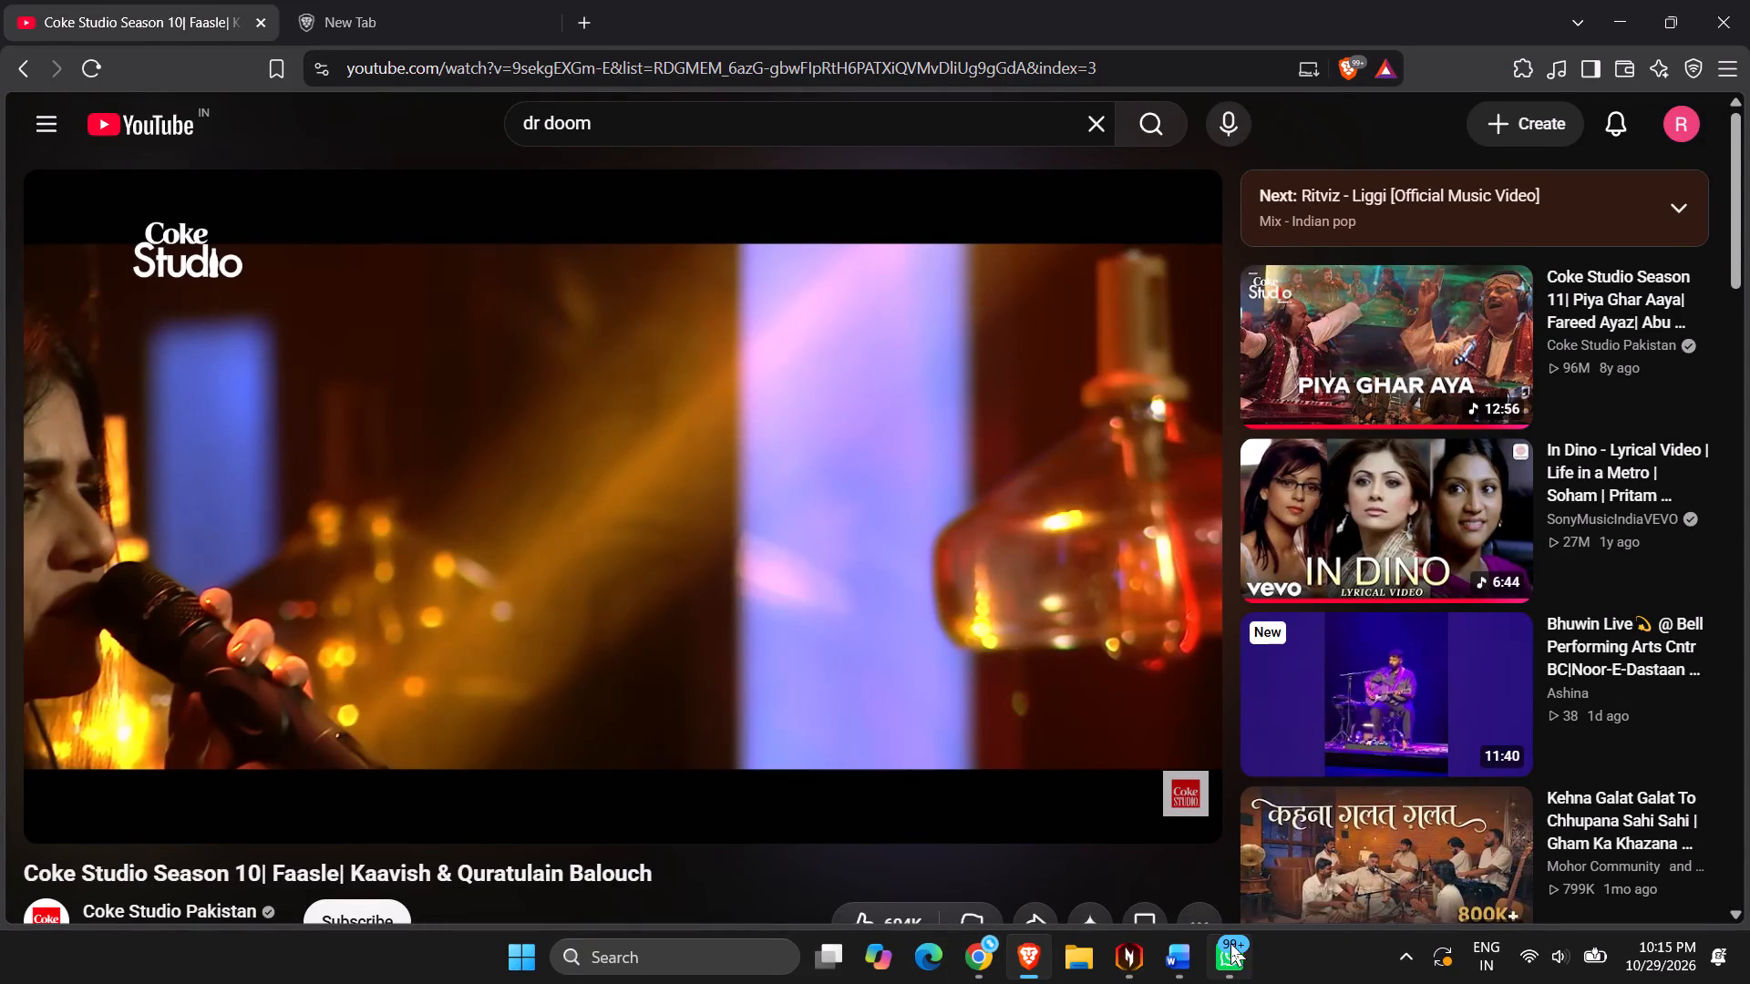
Switch to the Review Paper document in Word and review its text from the Introduction through section 2.2.
left_click(1170, 852)
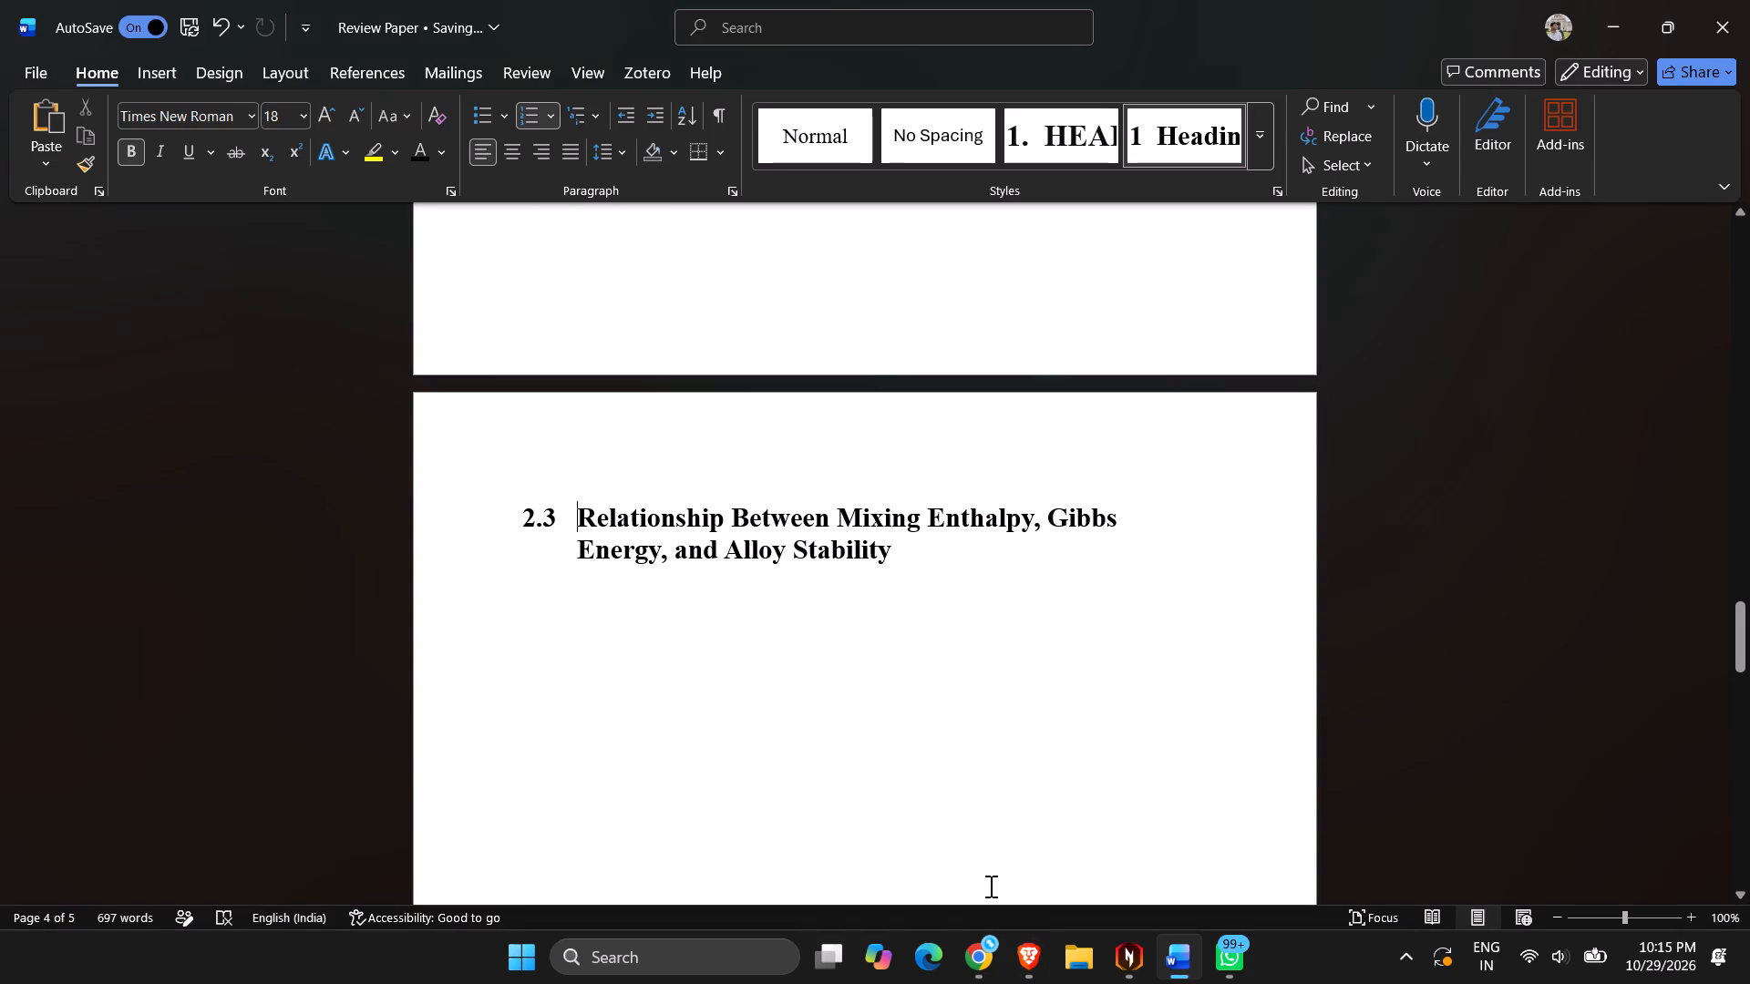
scroll(994, 882, "up", 20)
scroll(1001, 872, "up", 13)
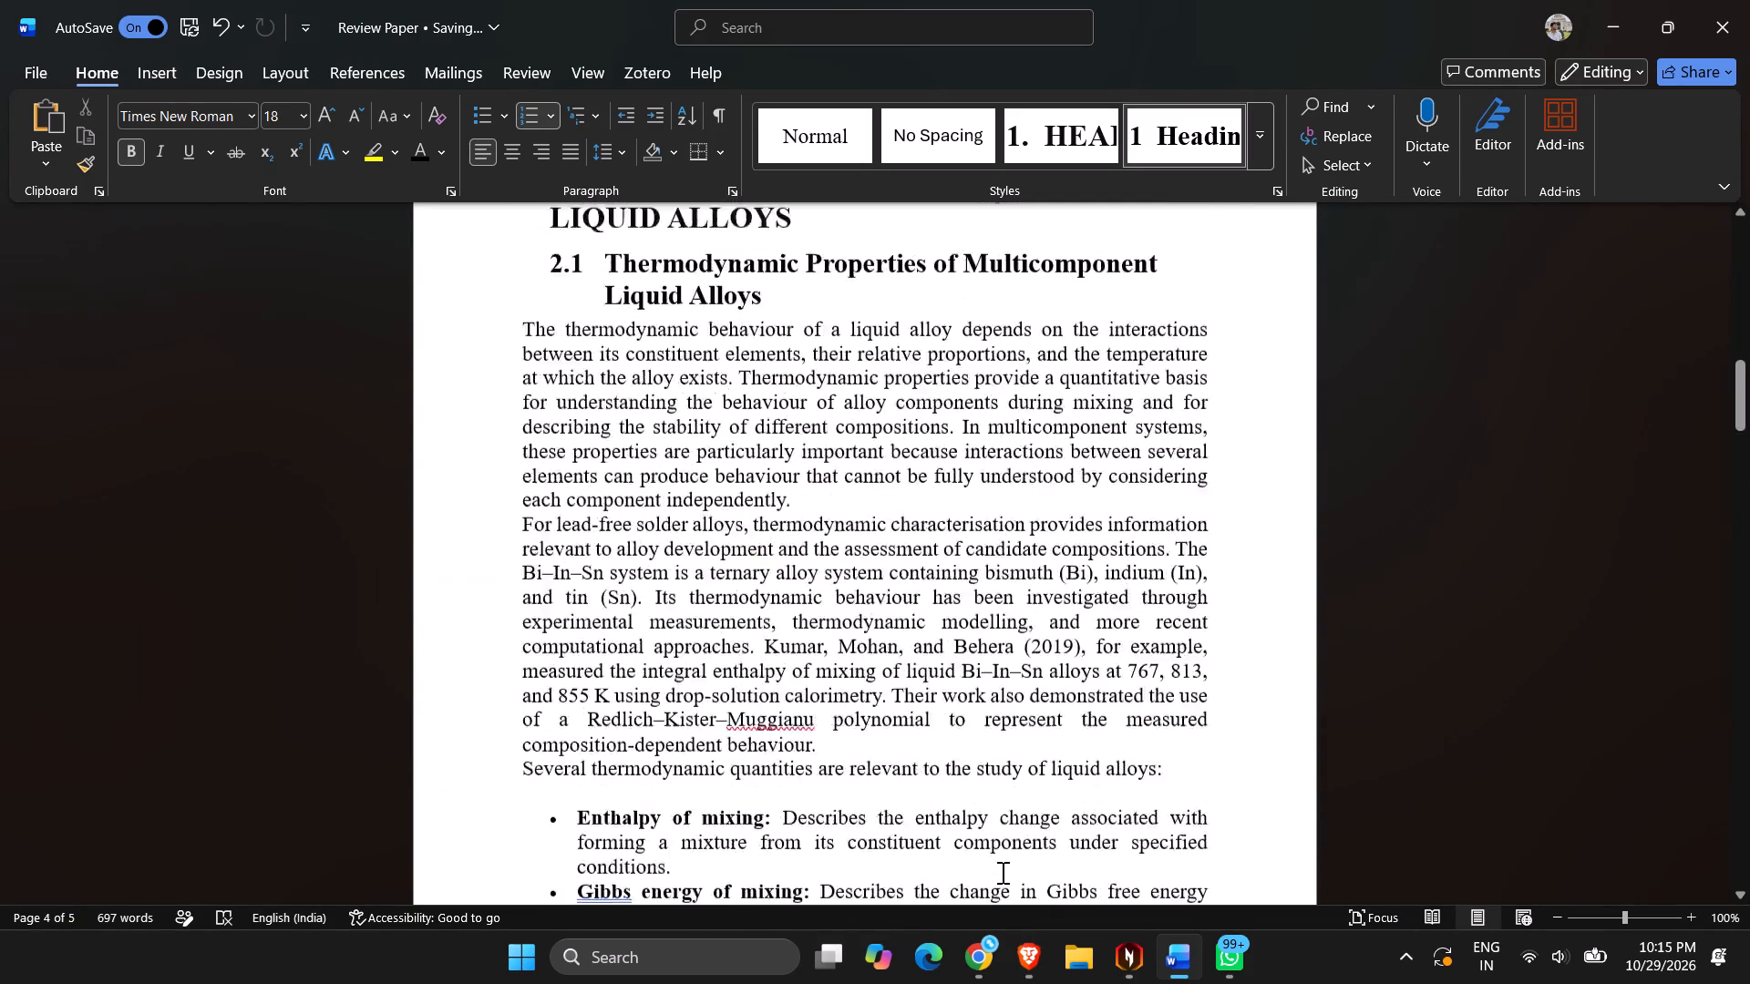
scroll(1001, 872, "up", 20)
scroll(1001, 872, "up", 6)
scroll(1001, 877, "down", 3)
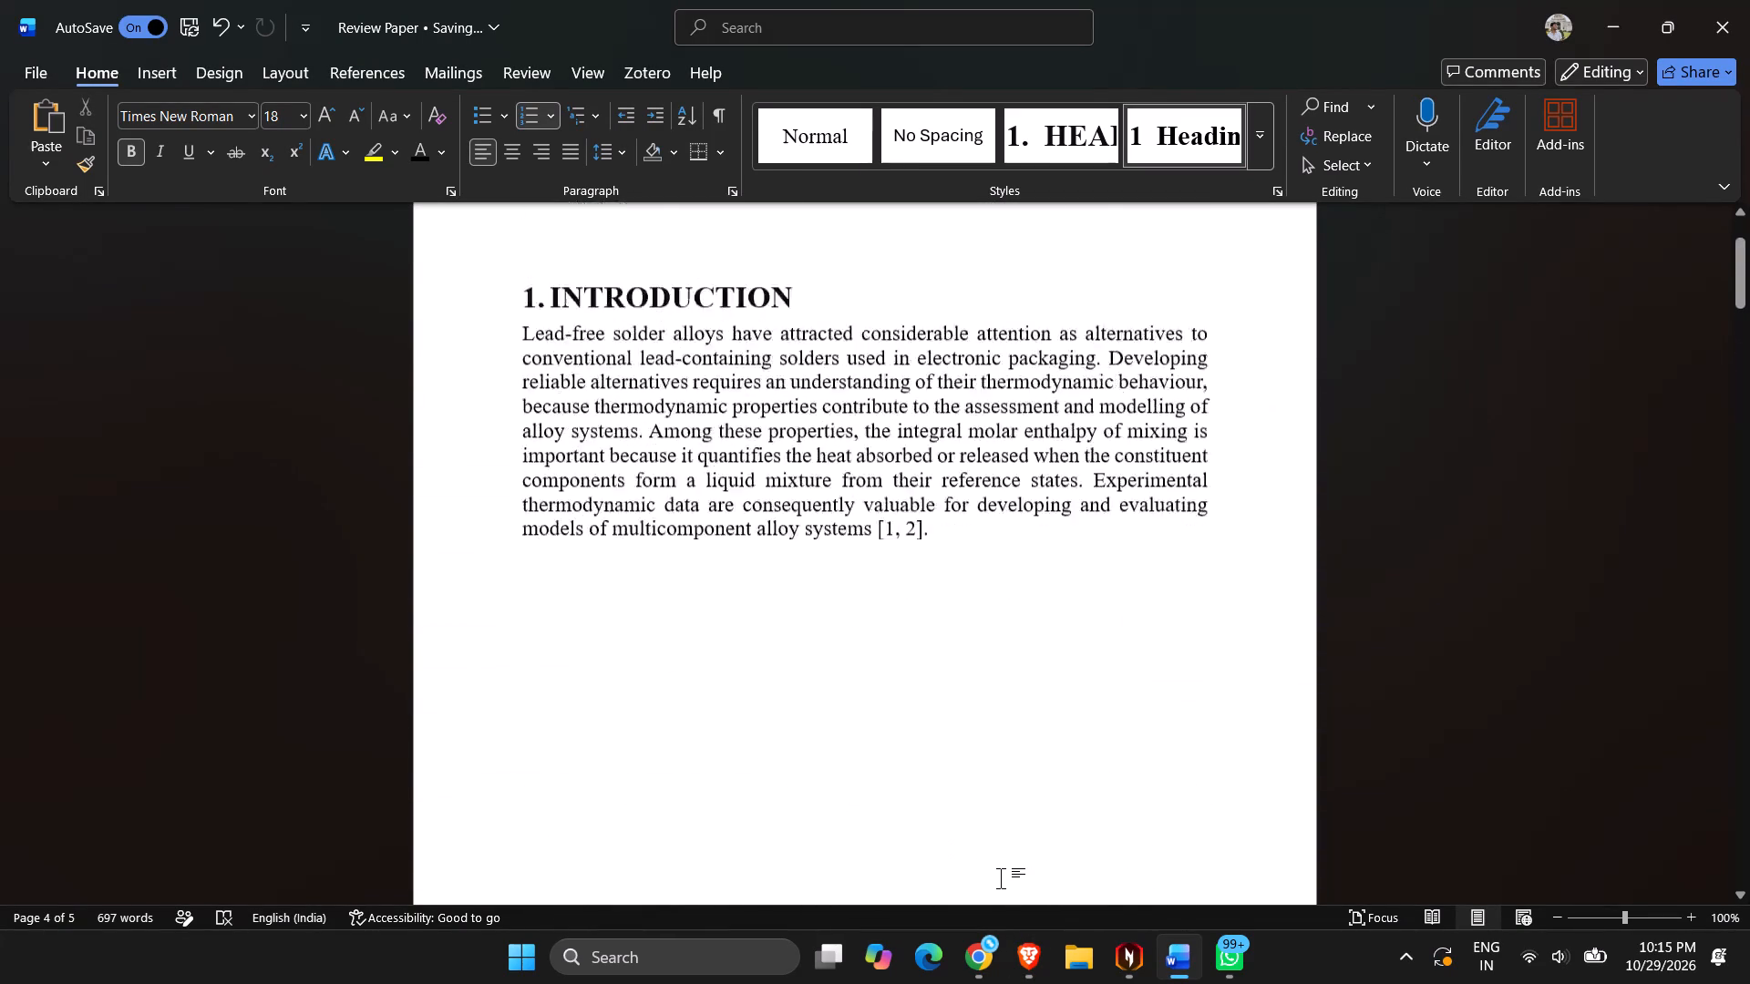
scroll(1001, 878, "down", 15)
scroll(1002, 883, "down", 10)
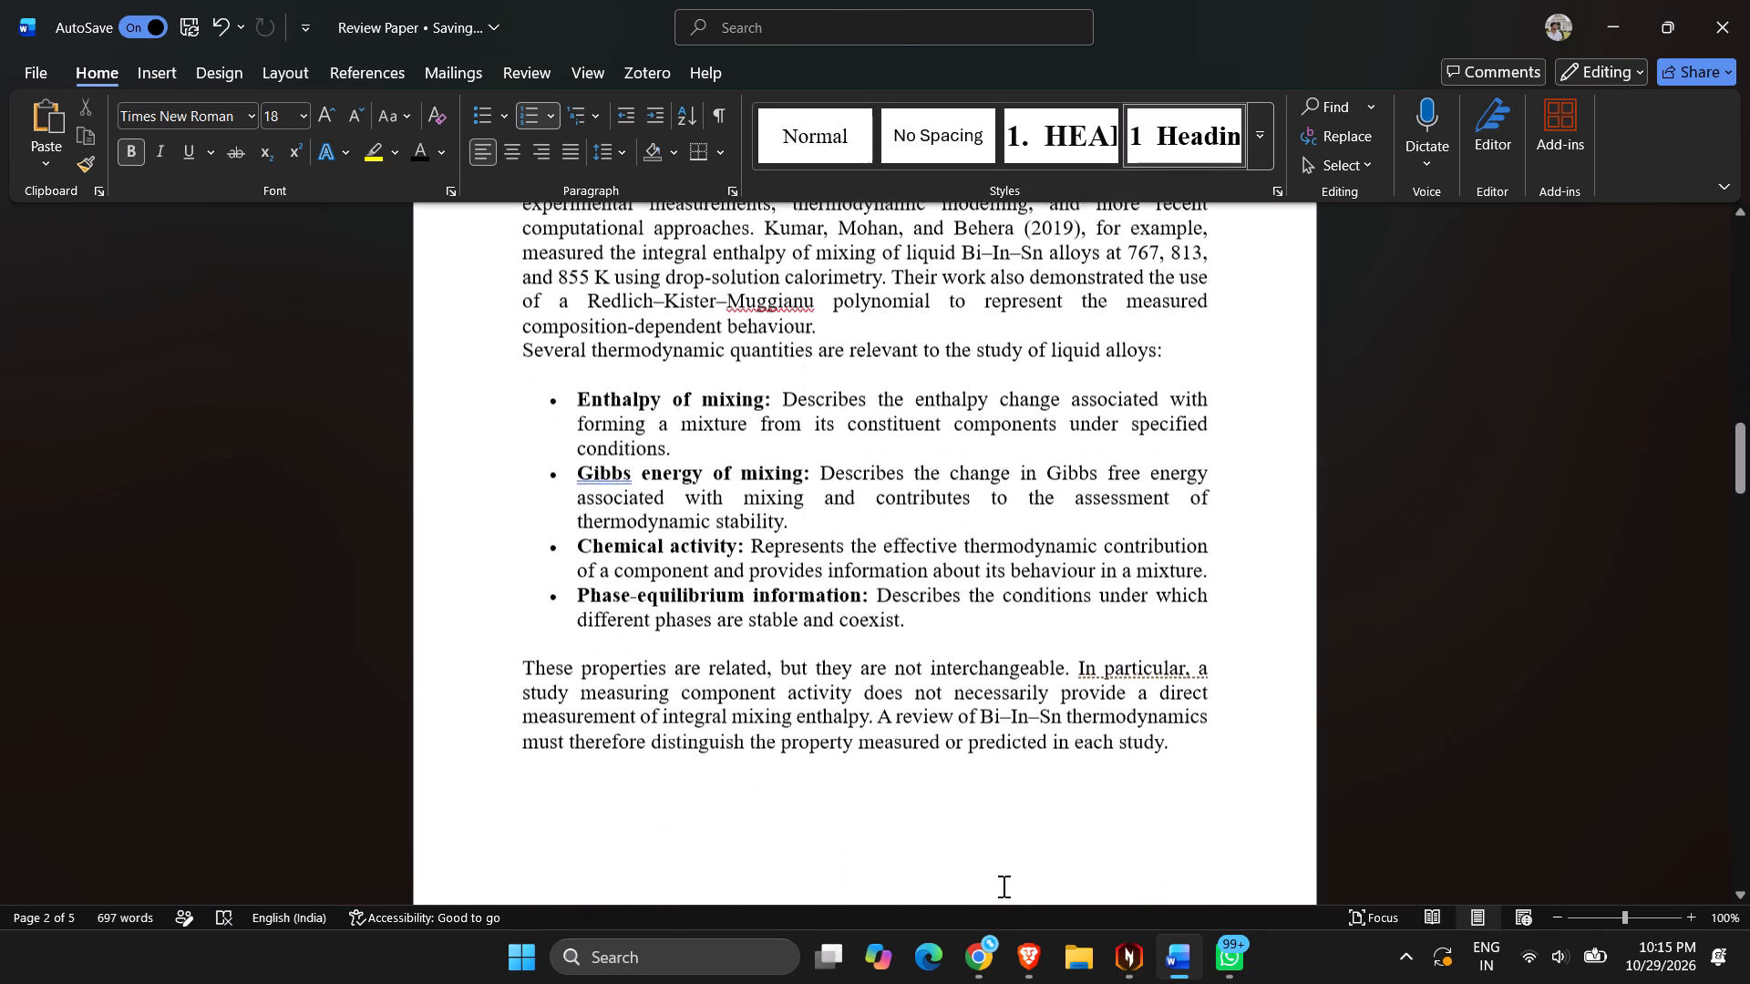
scroll(1002, 886, "down", 8)
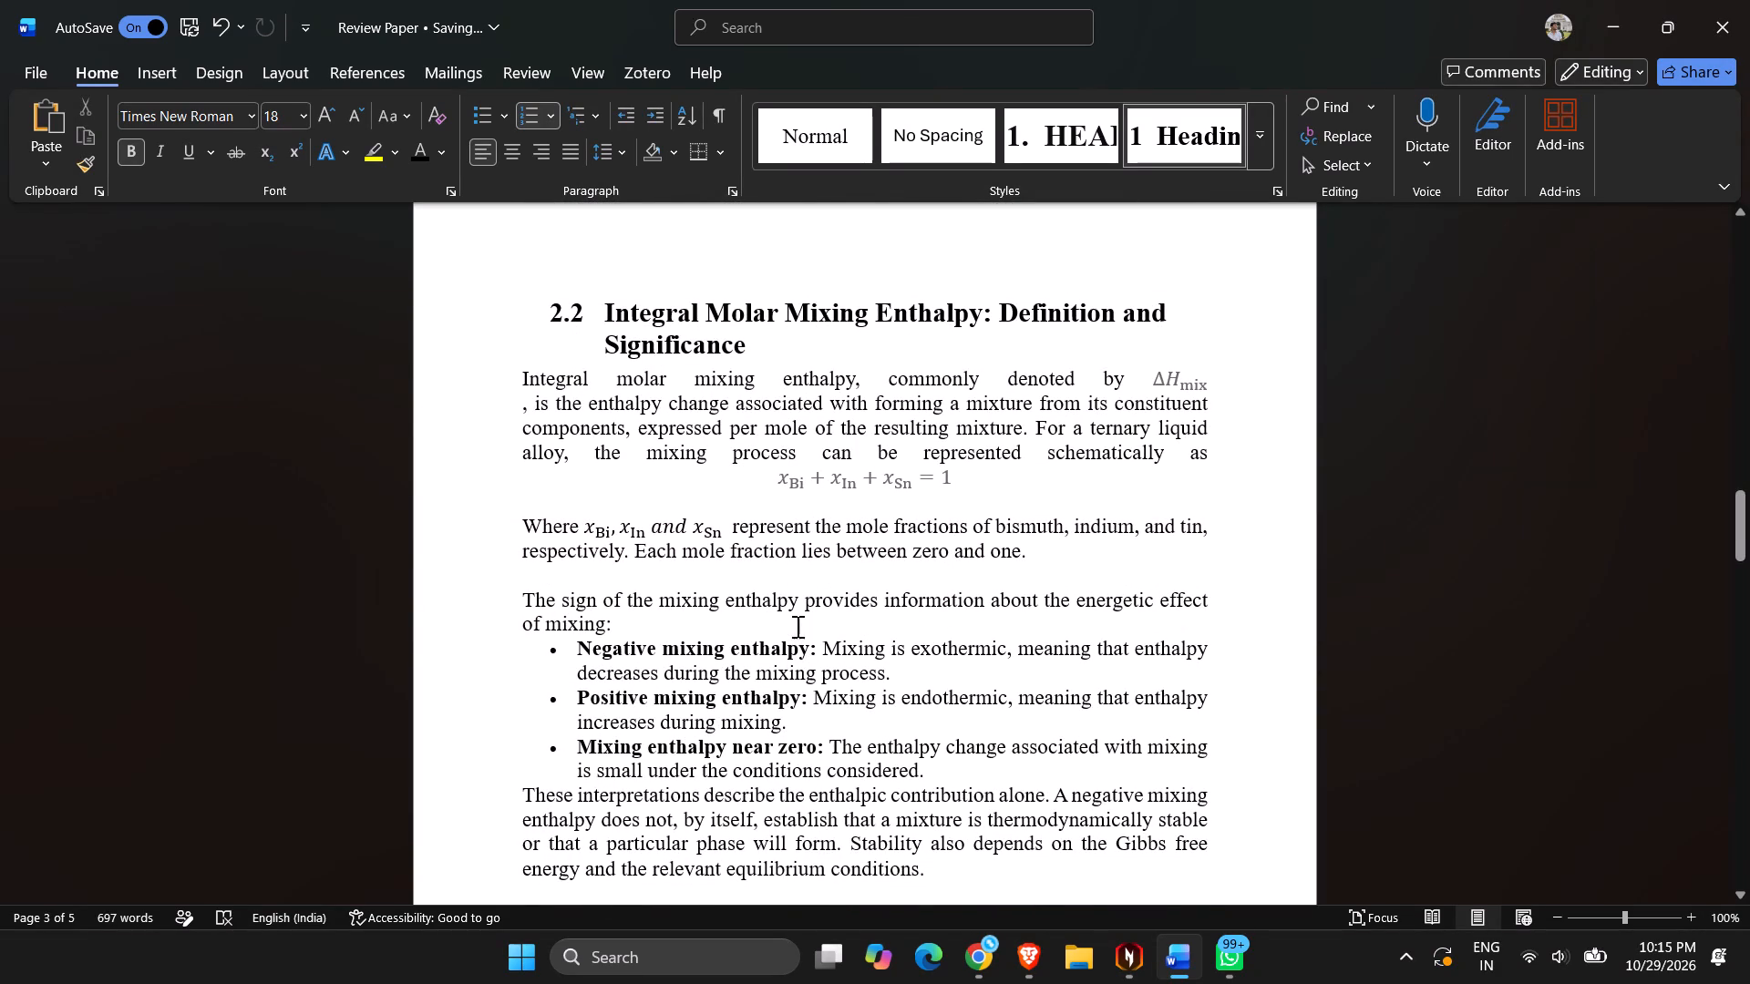
Insert a line break after "represented schematically as" in section 2.2, before the mole-fraction equation.
left_click(1245, 448)
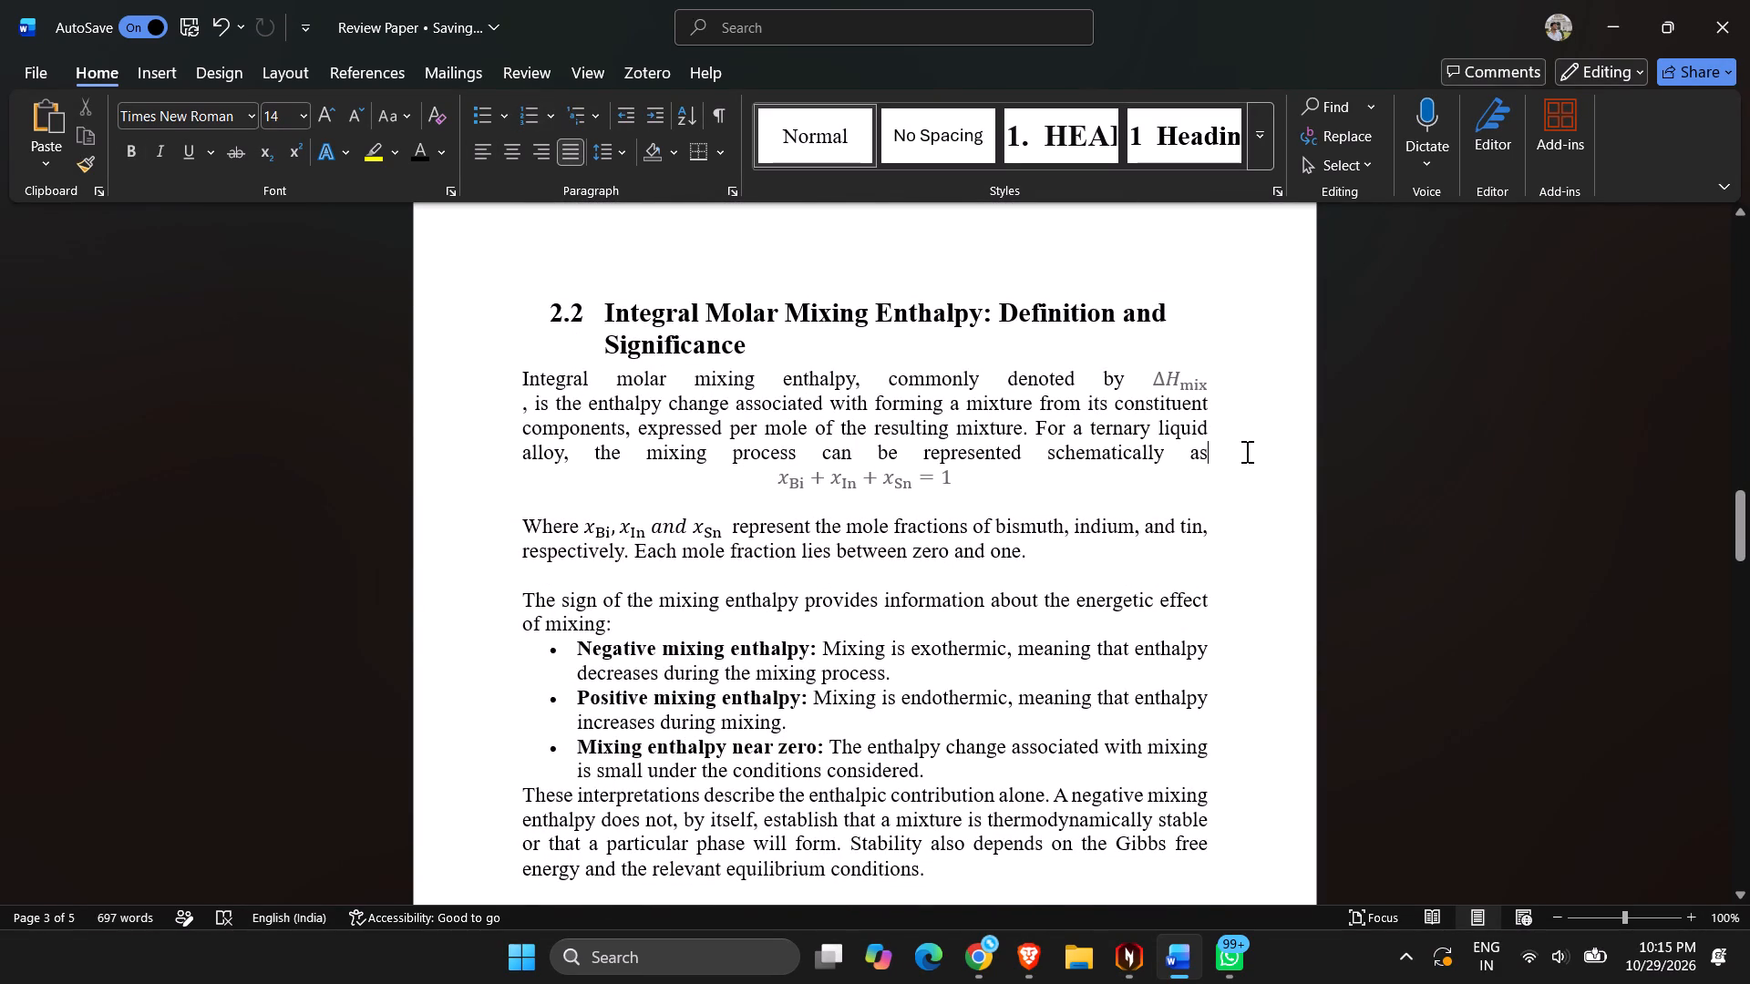
key("Return")
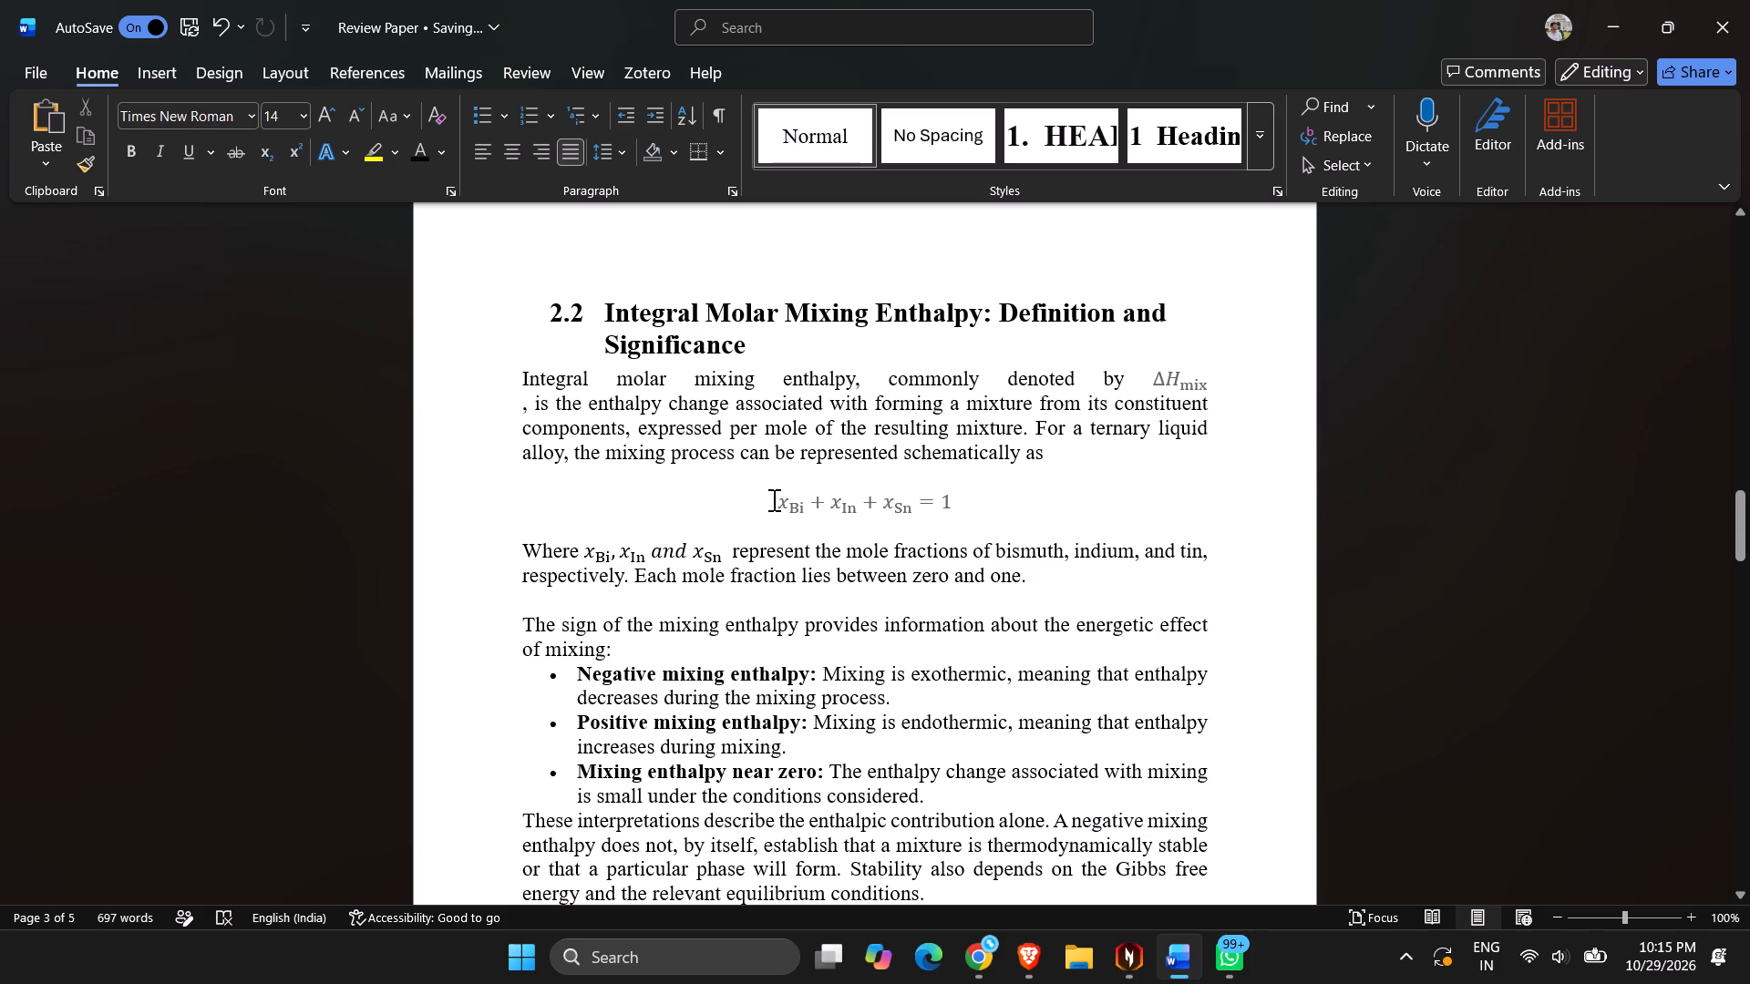
Change the font colour of the equation x_Bi + x_In + x_Sn = 1 in section 2.2 to the black theme colour.
left_click(818, 508)
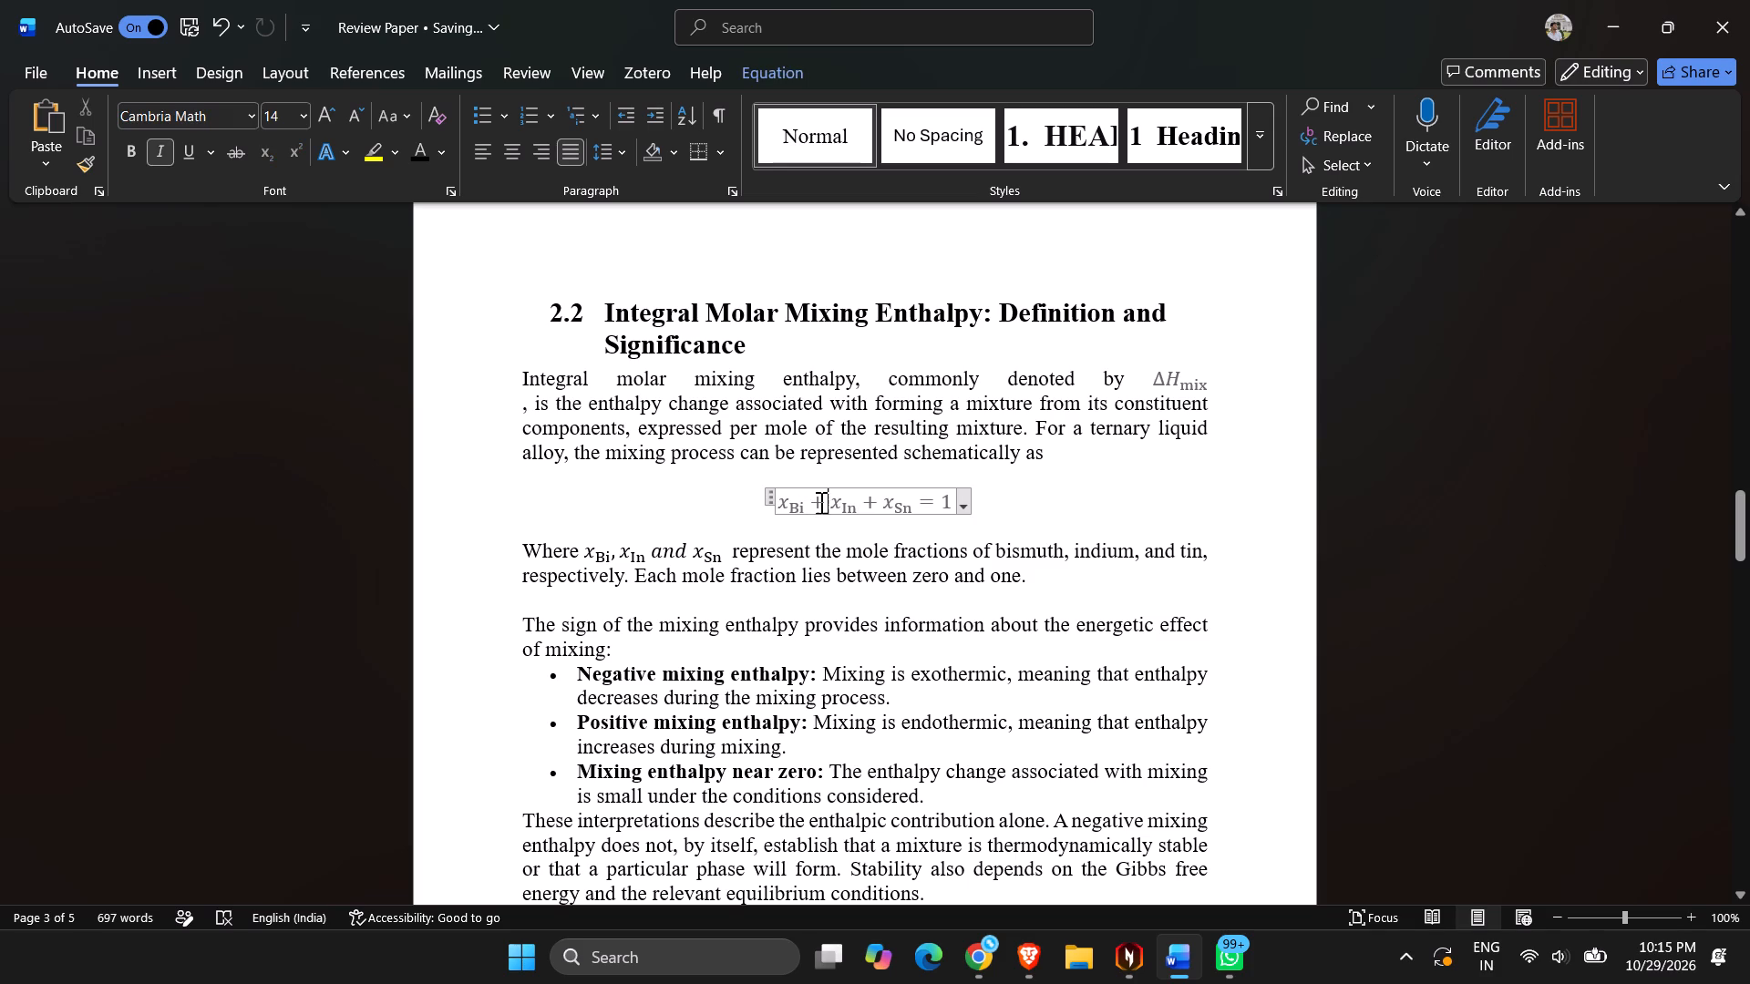
key("ctrl+a")
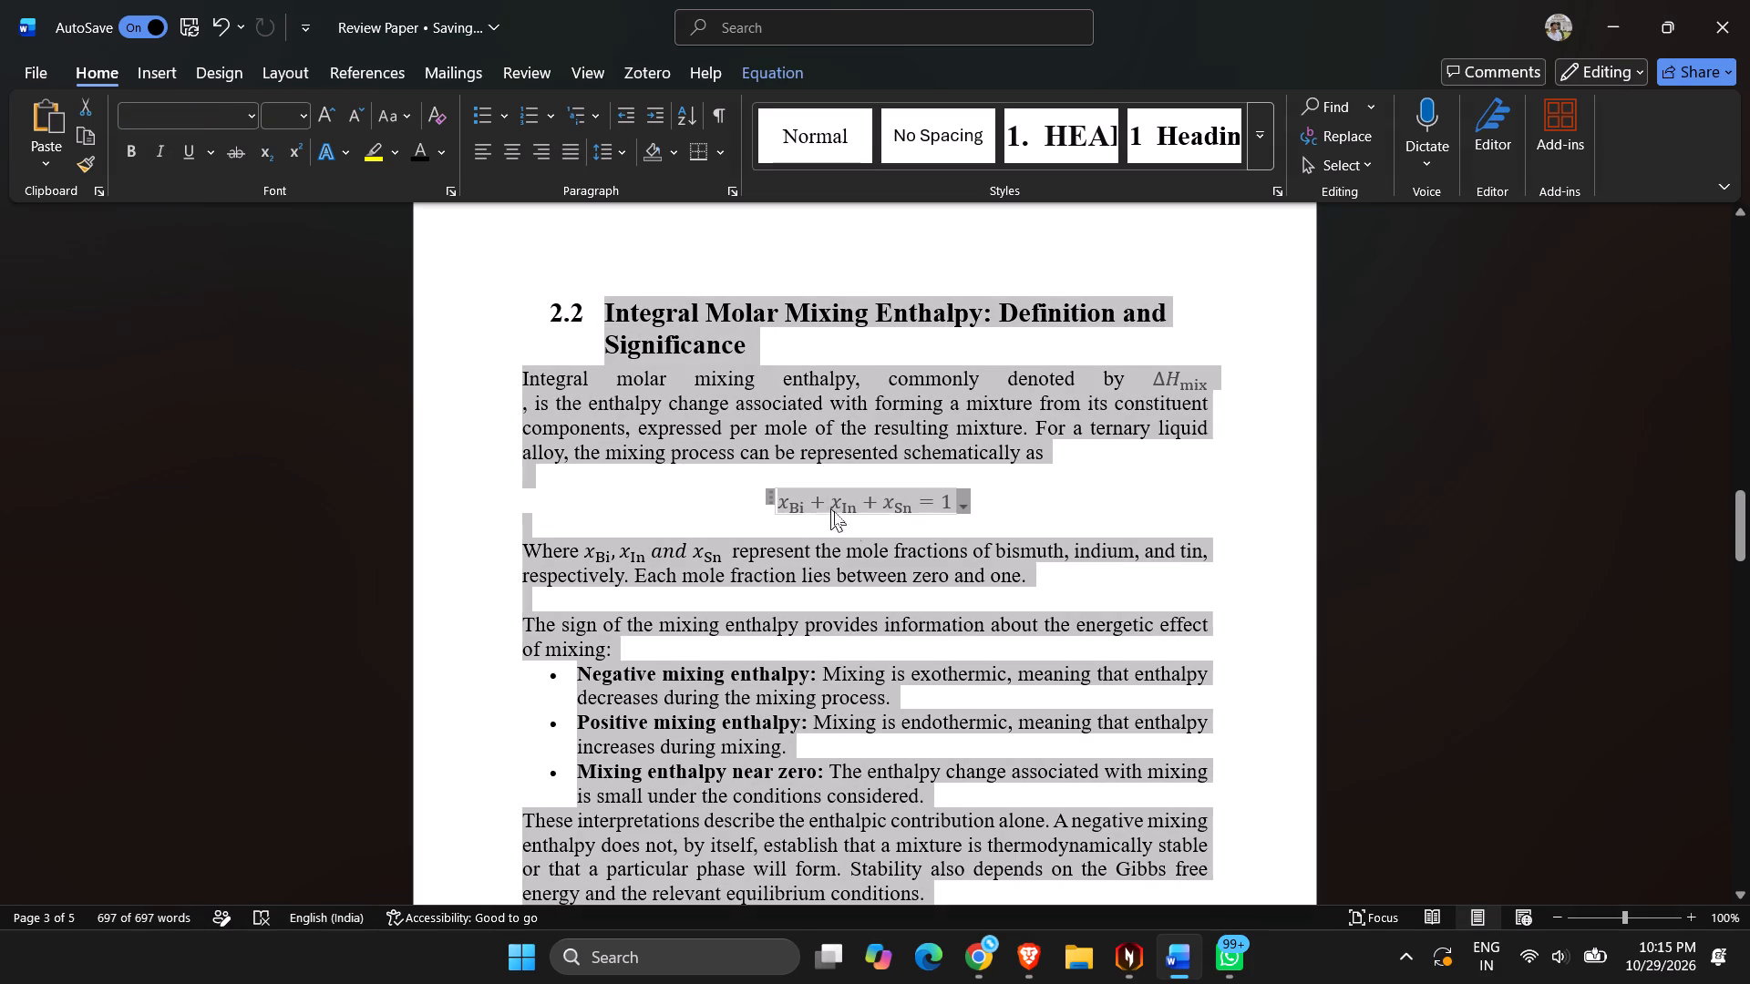
left_click(967, 515)
left_click(898, 507)
triple_click(898, 505)
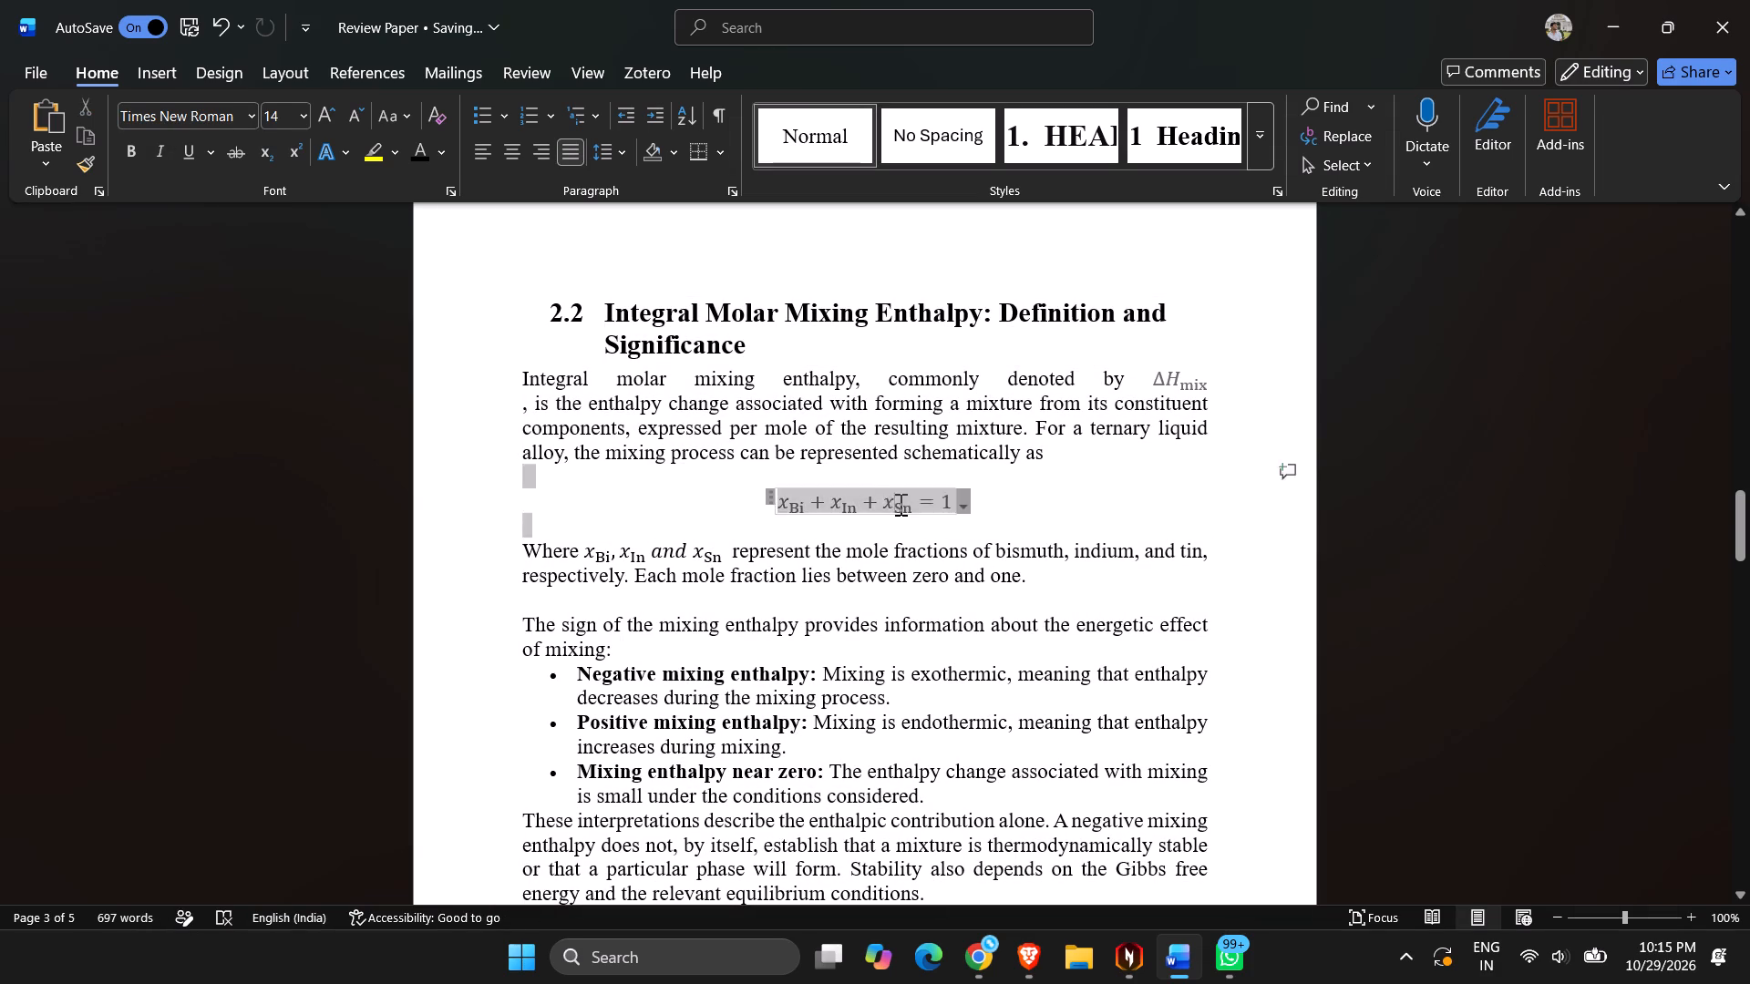
triple_click(901, 508)
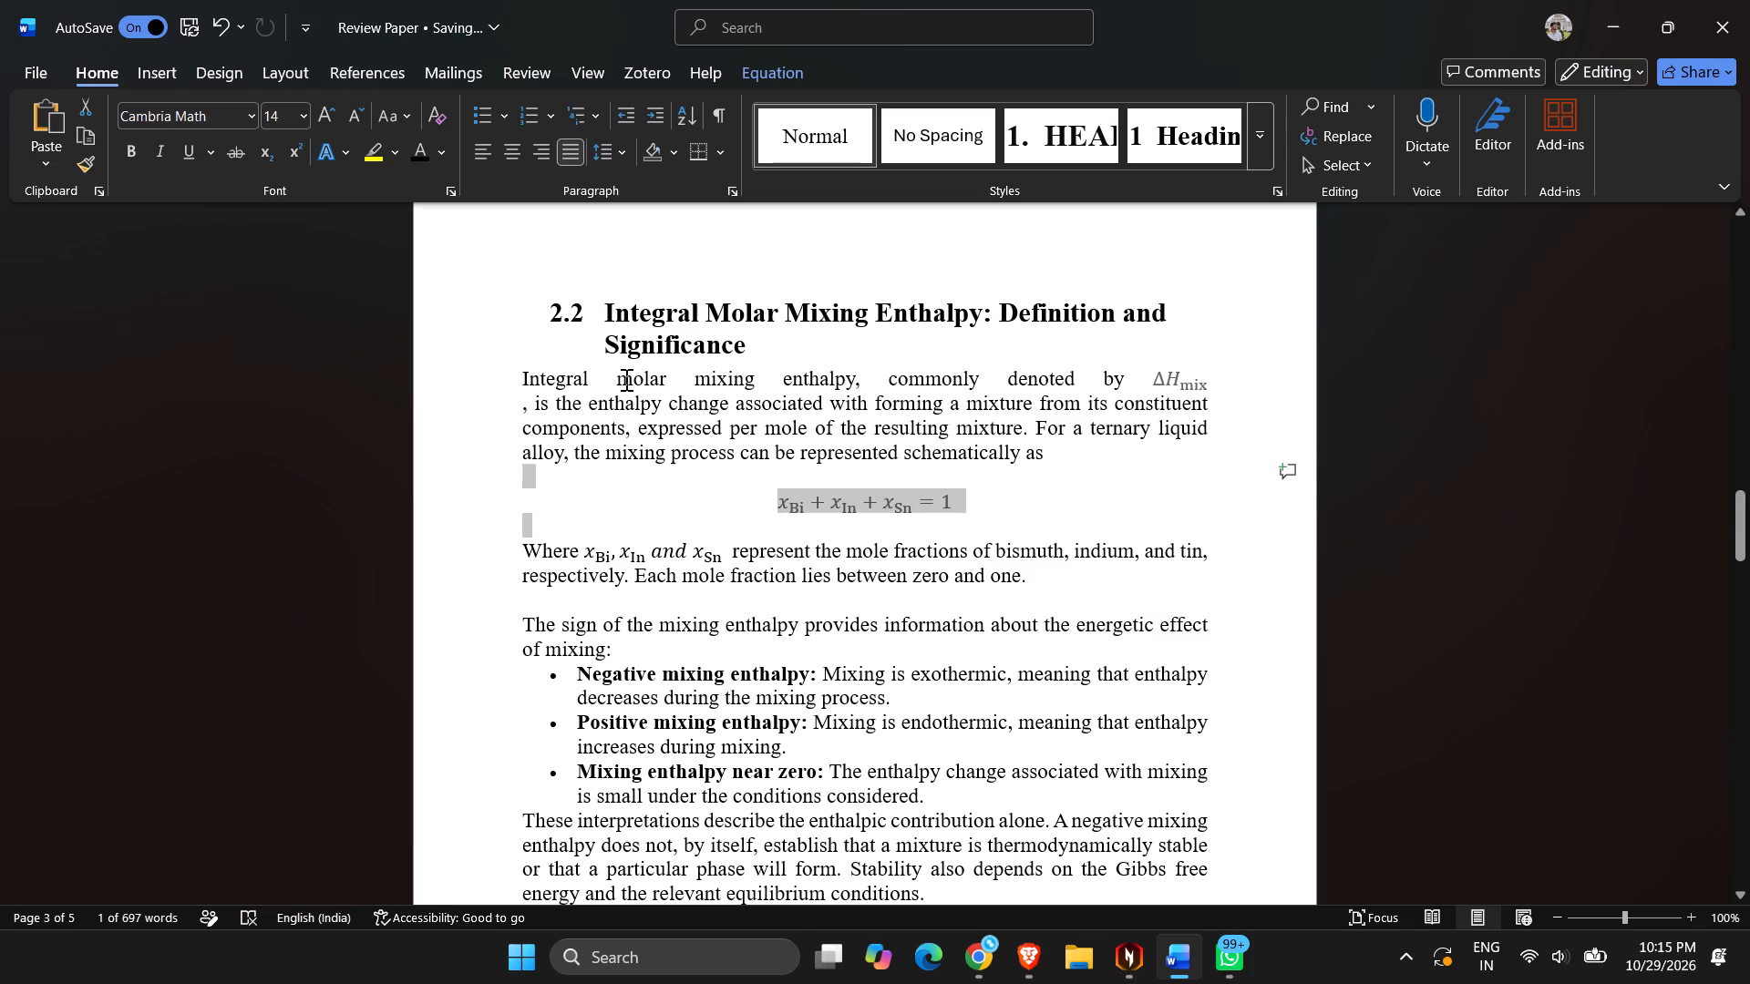
left_click(440, 147)
left_click(447, 287)
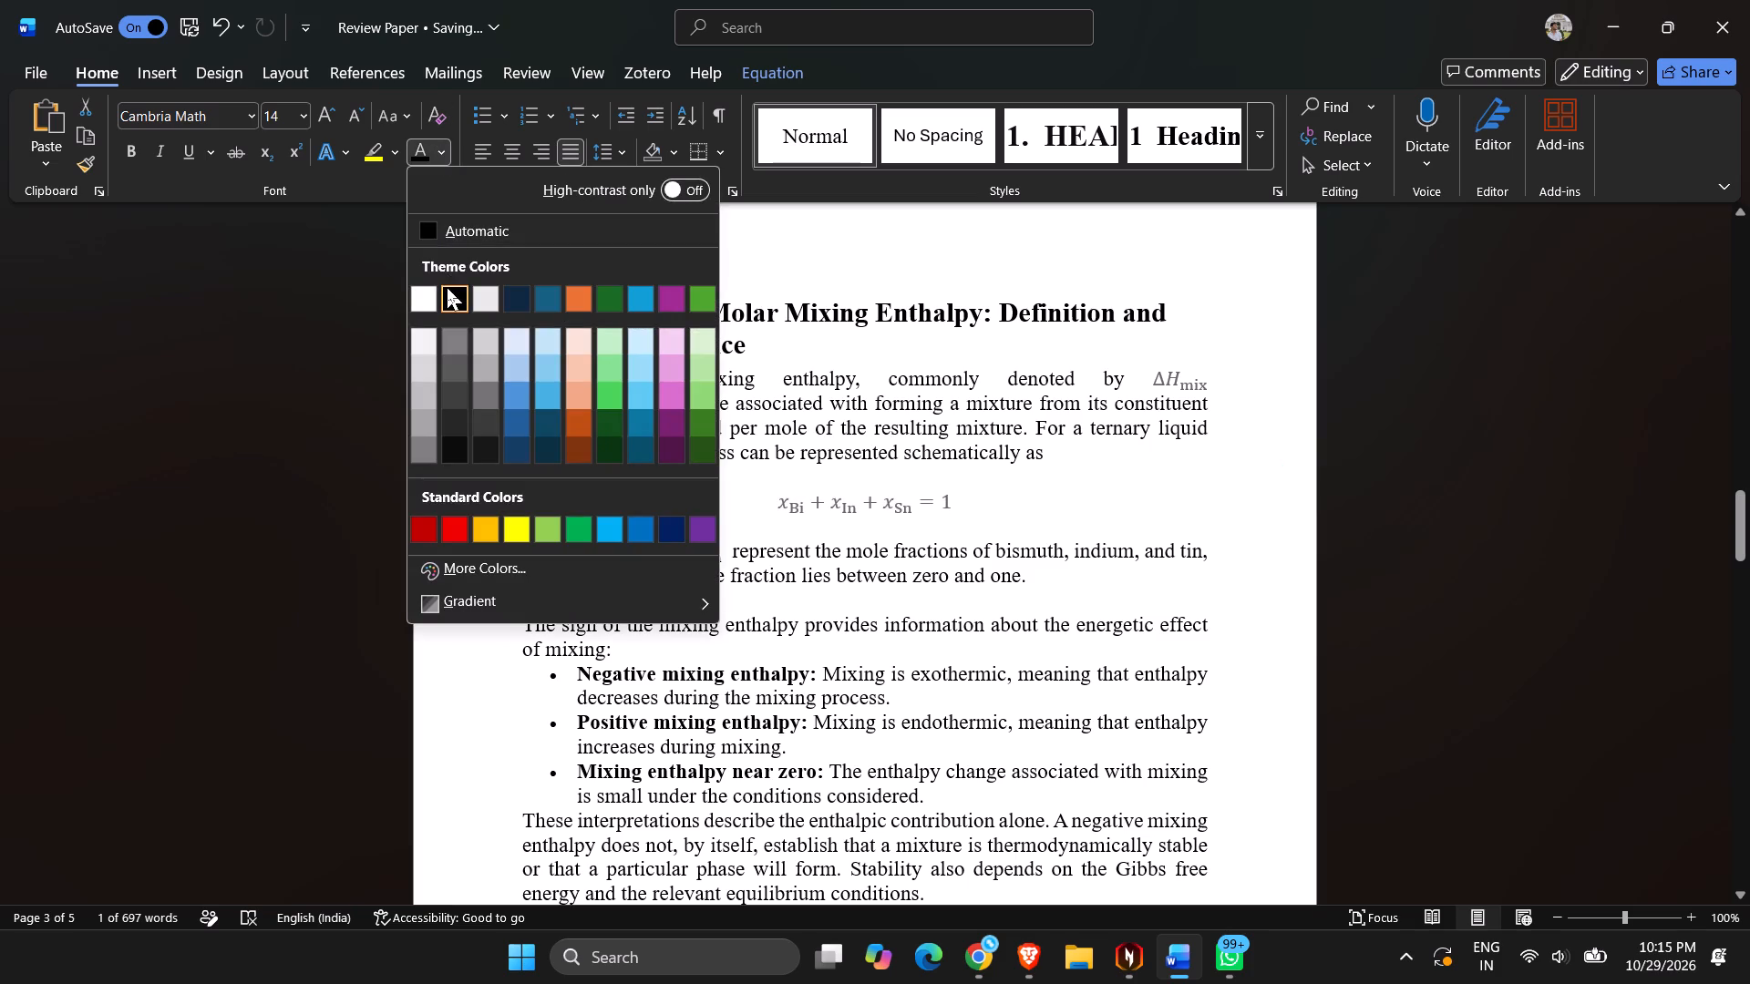
left_click(1566, 544)
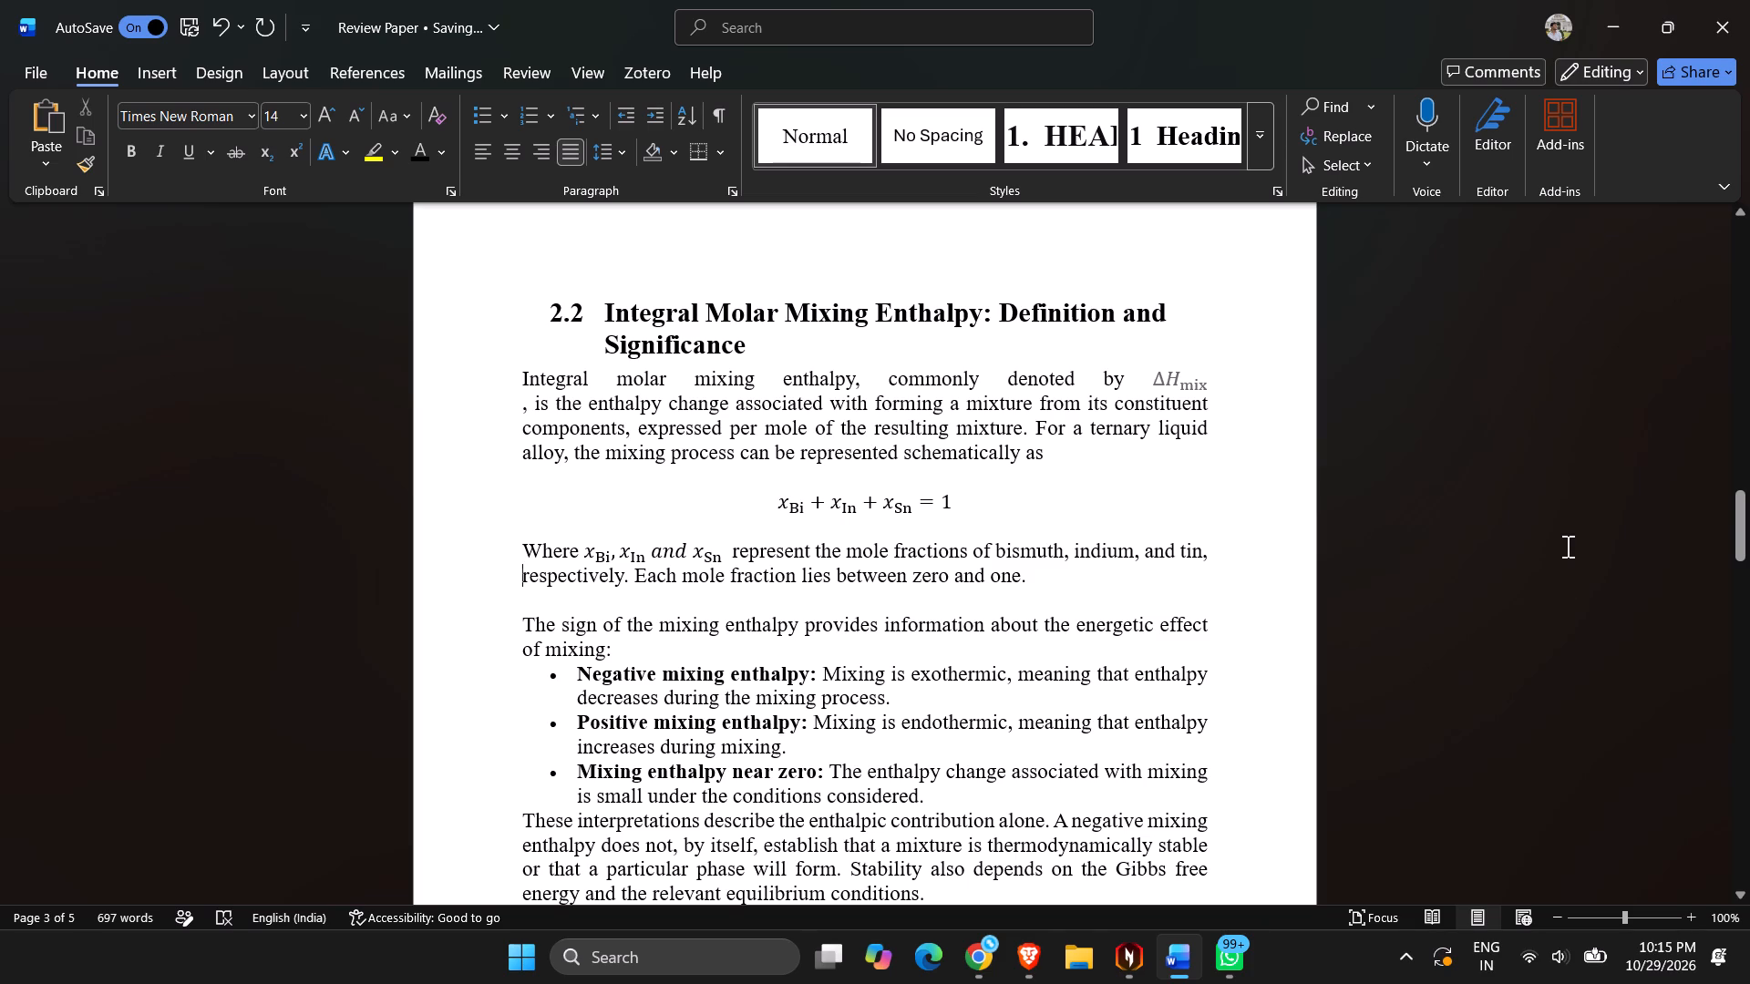
Open the system calendar and look at November 2026.
left_click(1665, 981)
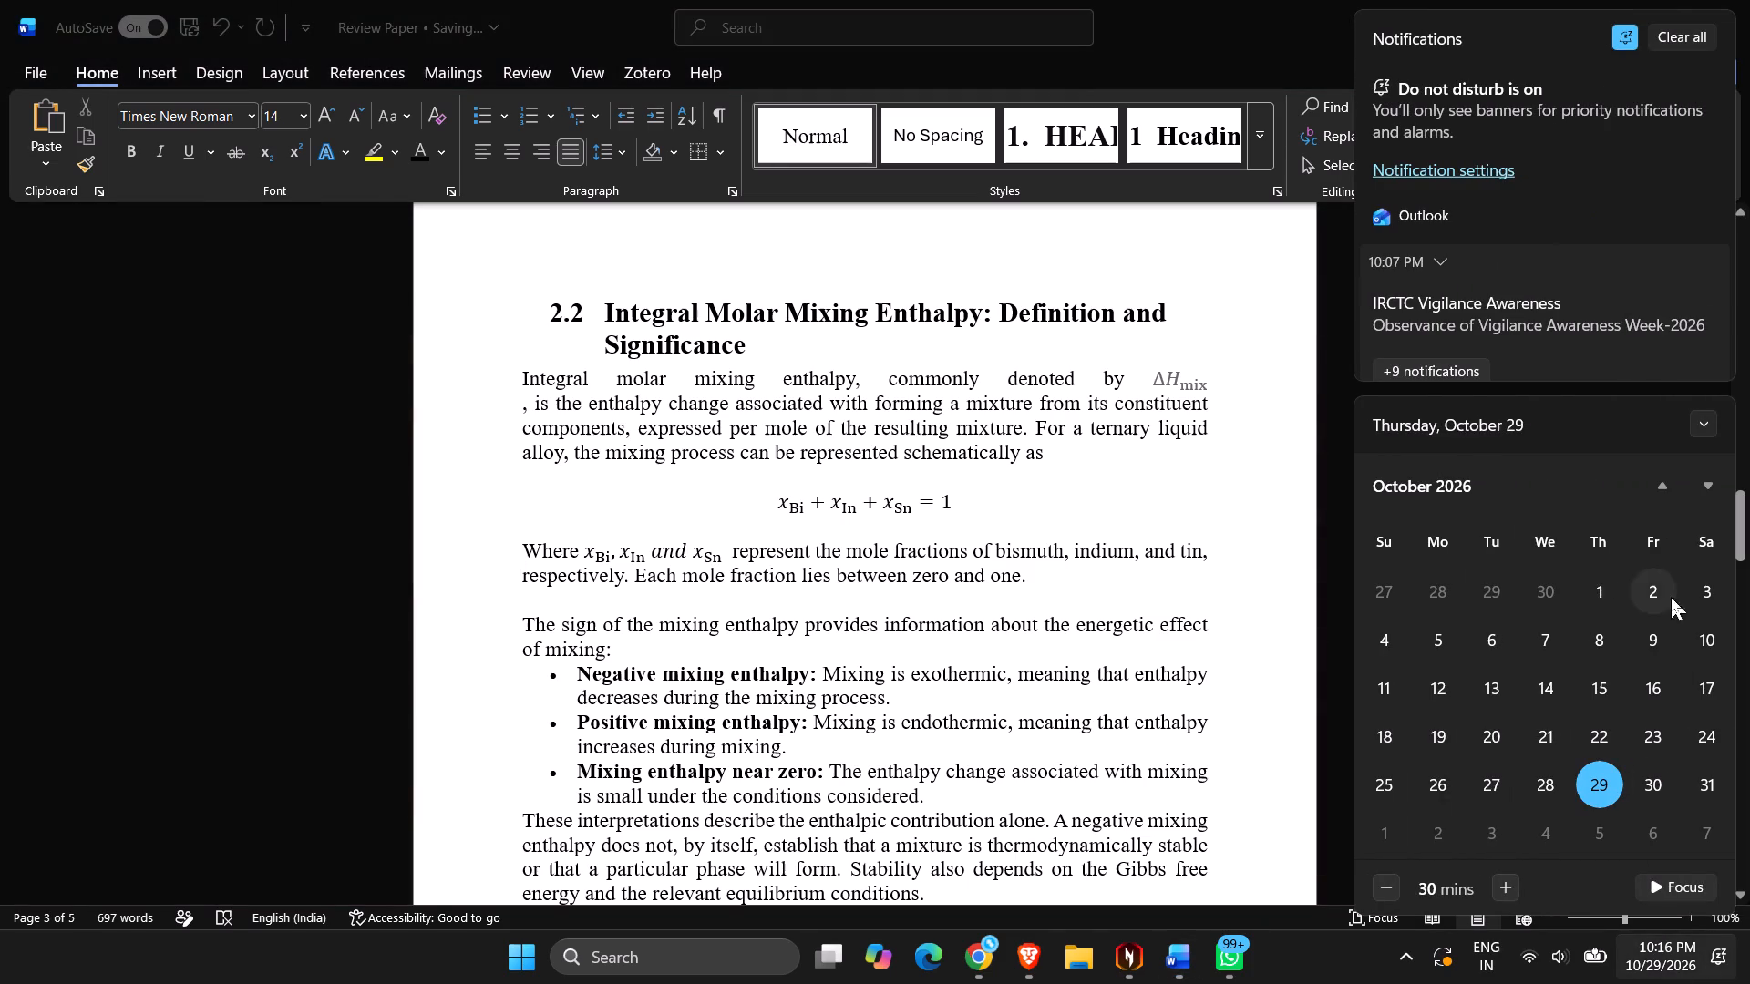
left_click(1693, 498)
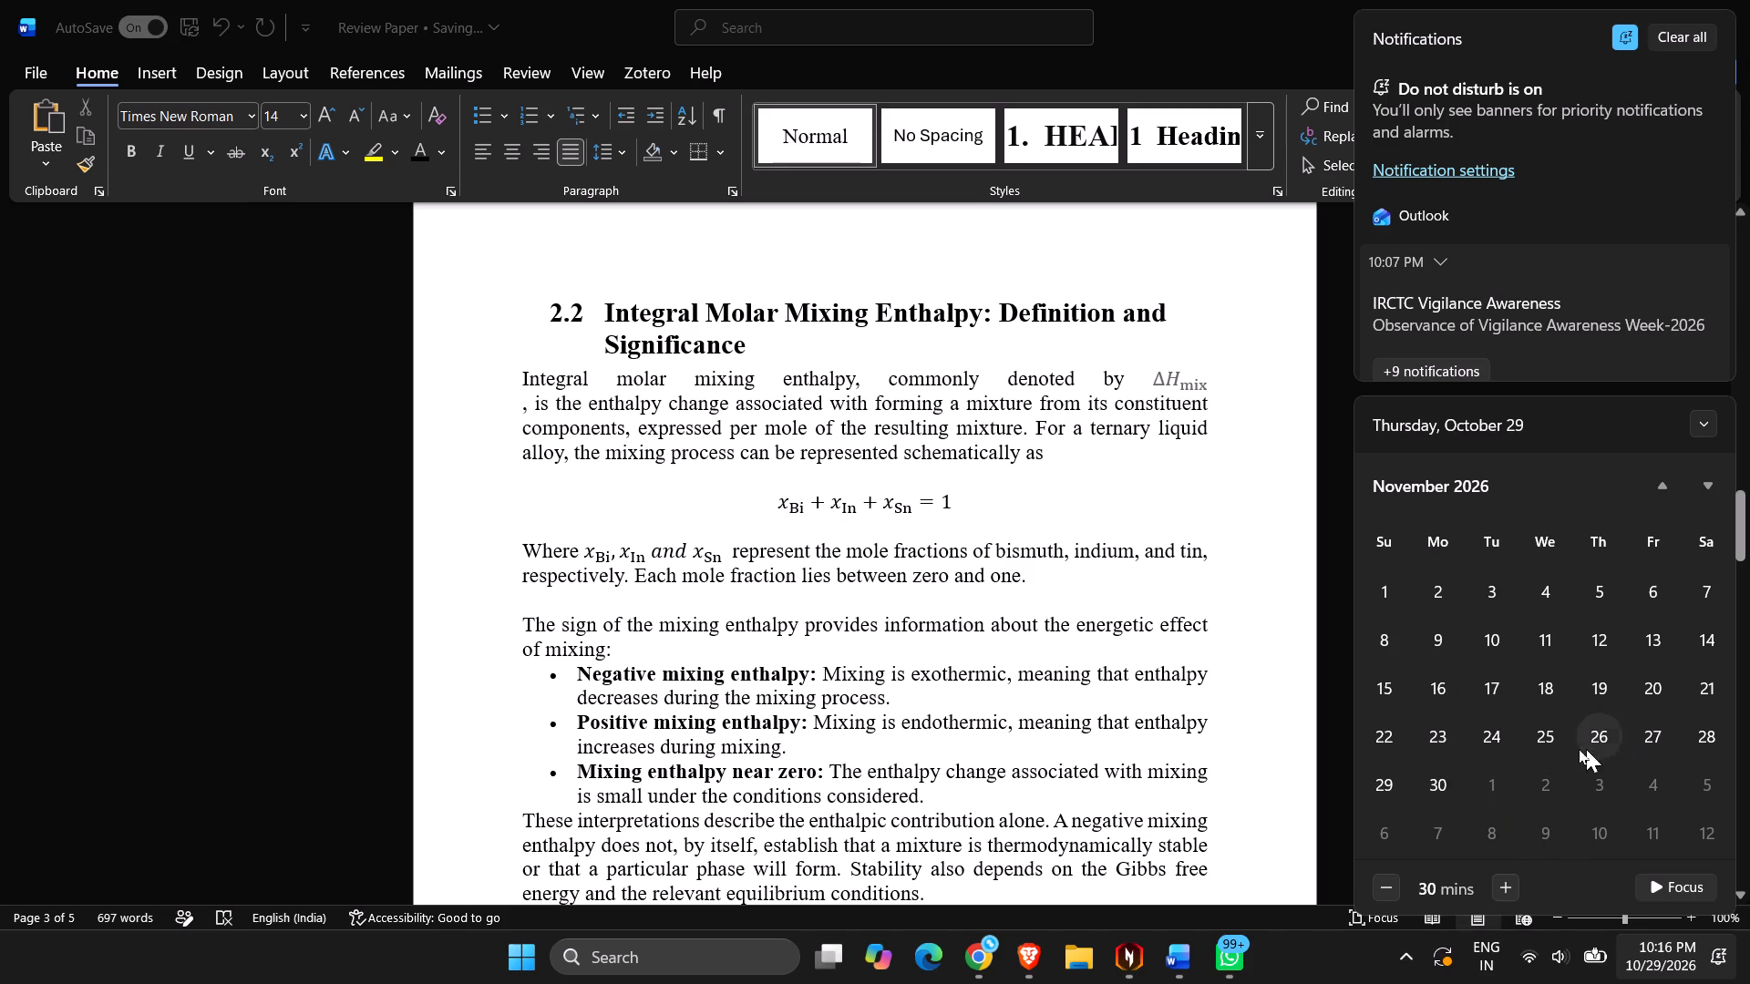
Dismiss the IRCTC Vigilance Awareness notification from Outlook.
scroll(1529, 348, "down", 2)
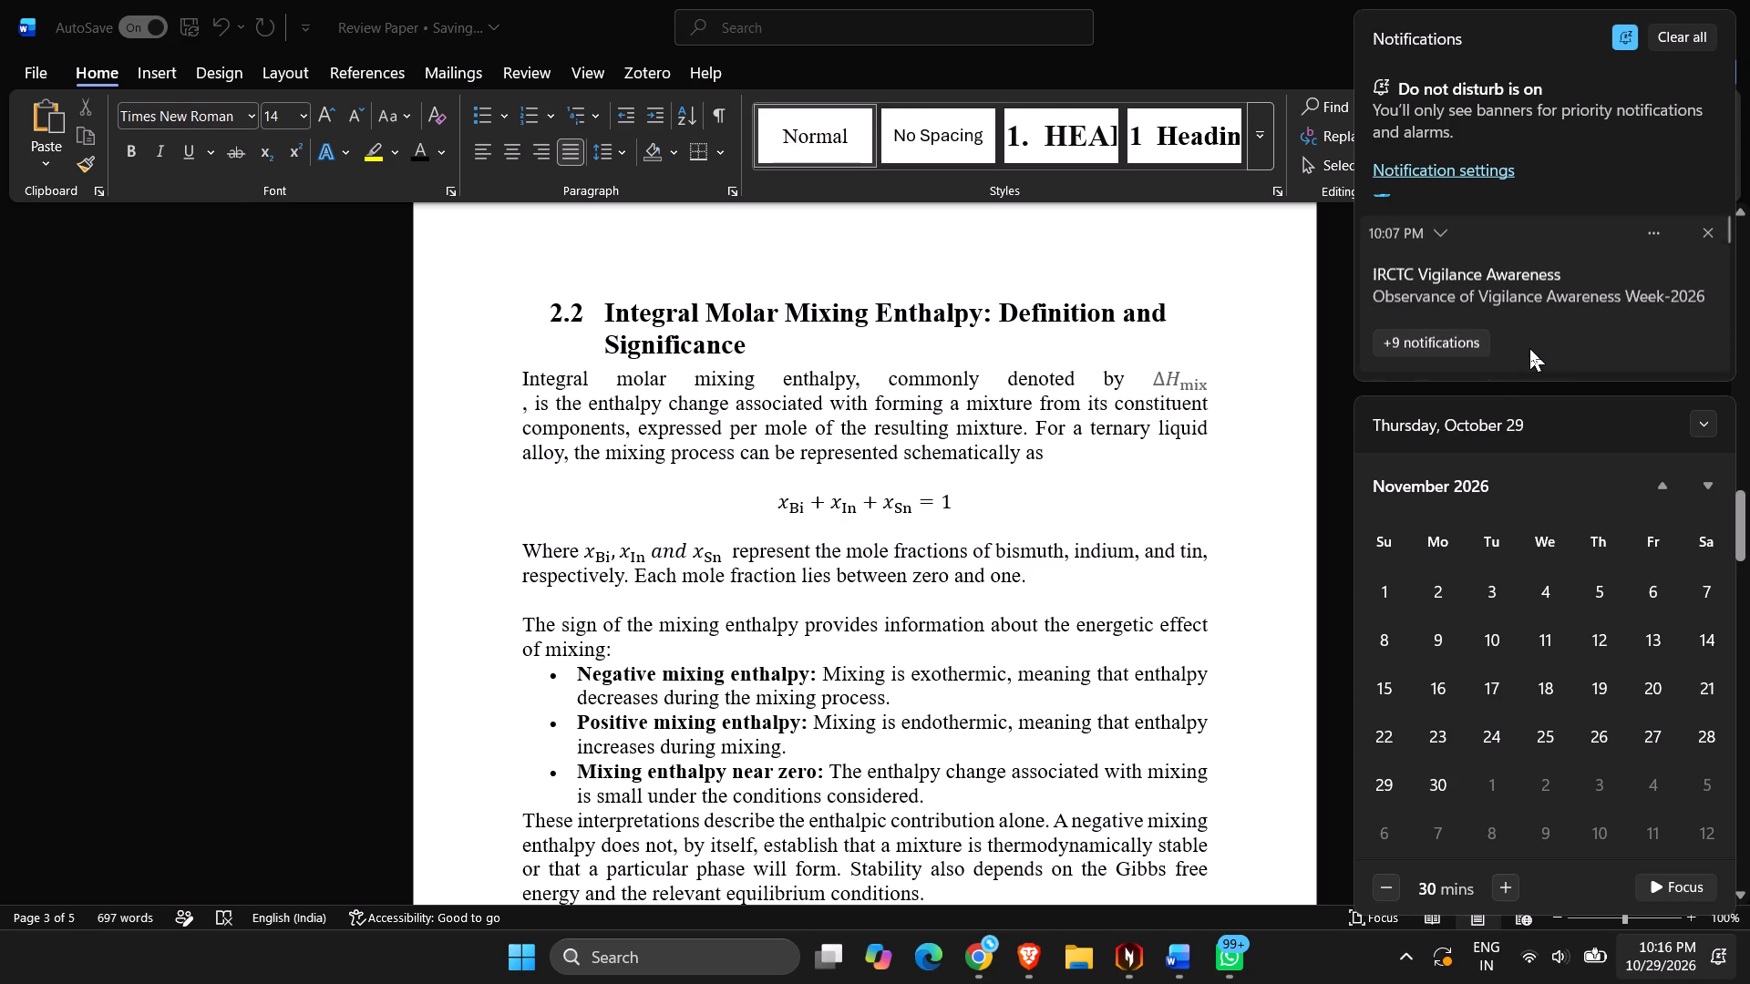
scroll(1531, 360, "up", 2)
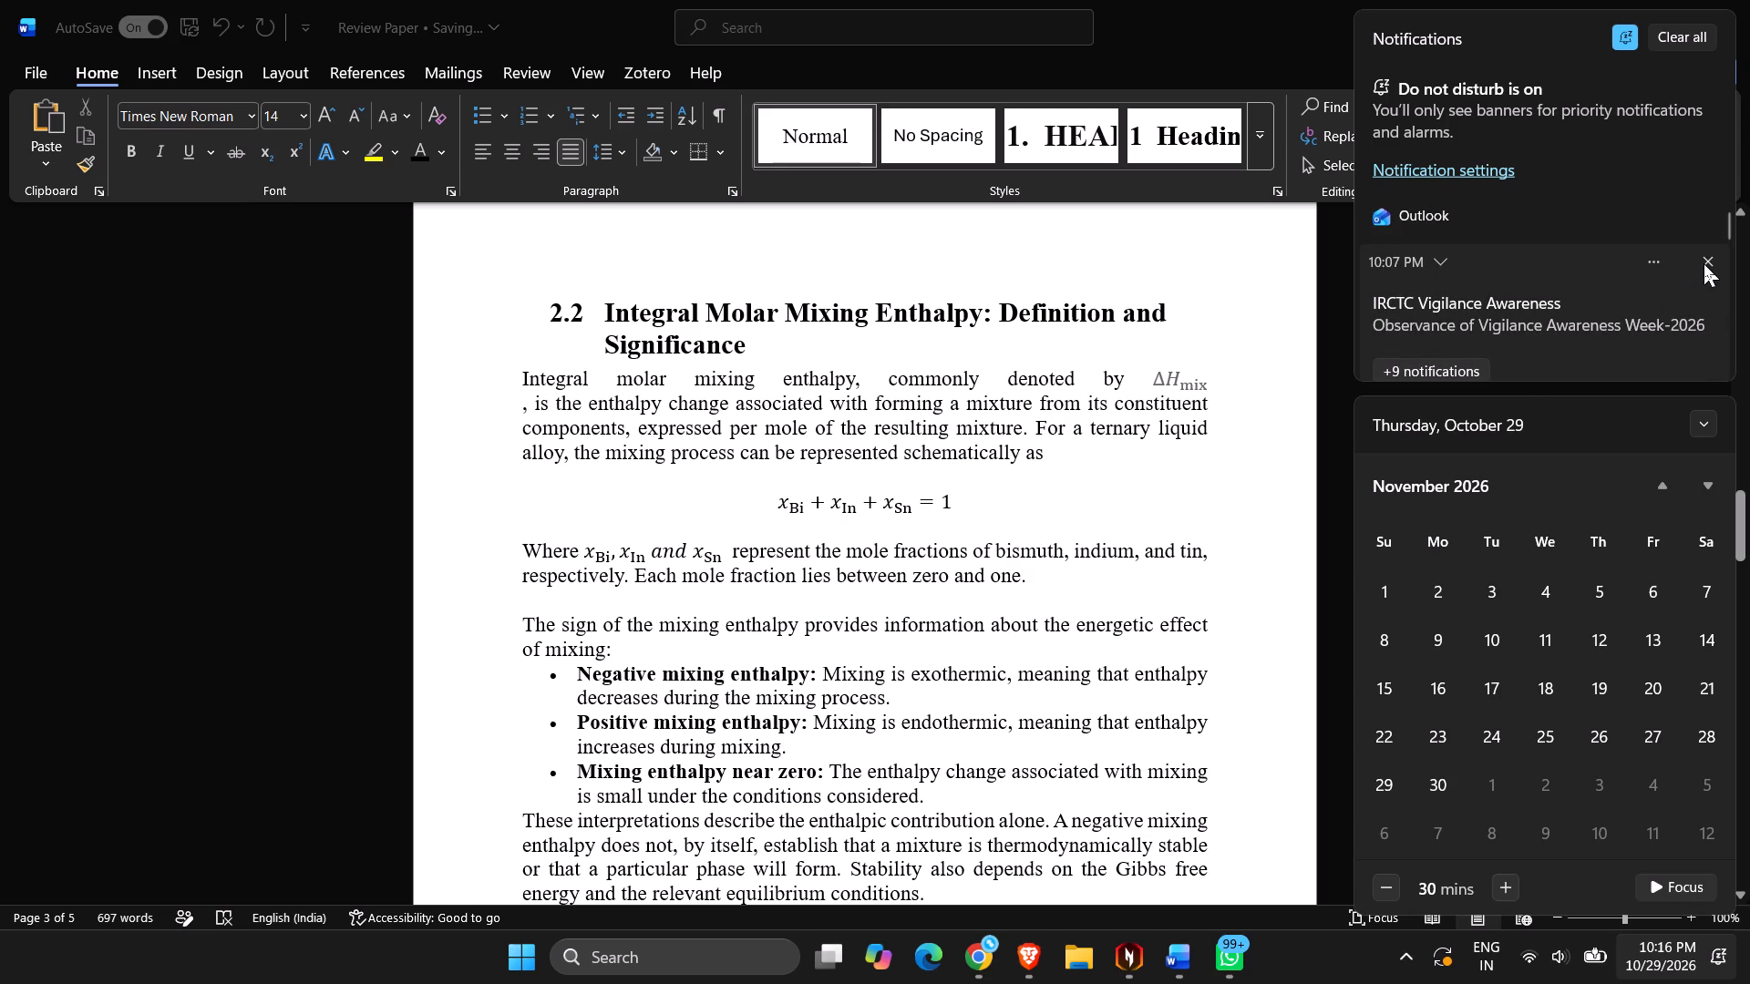
left_click(1704, 263)
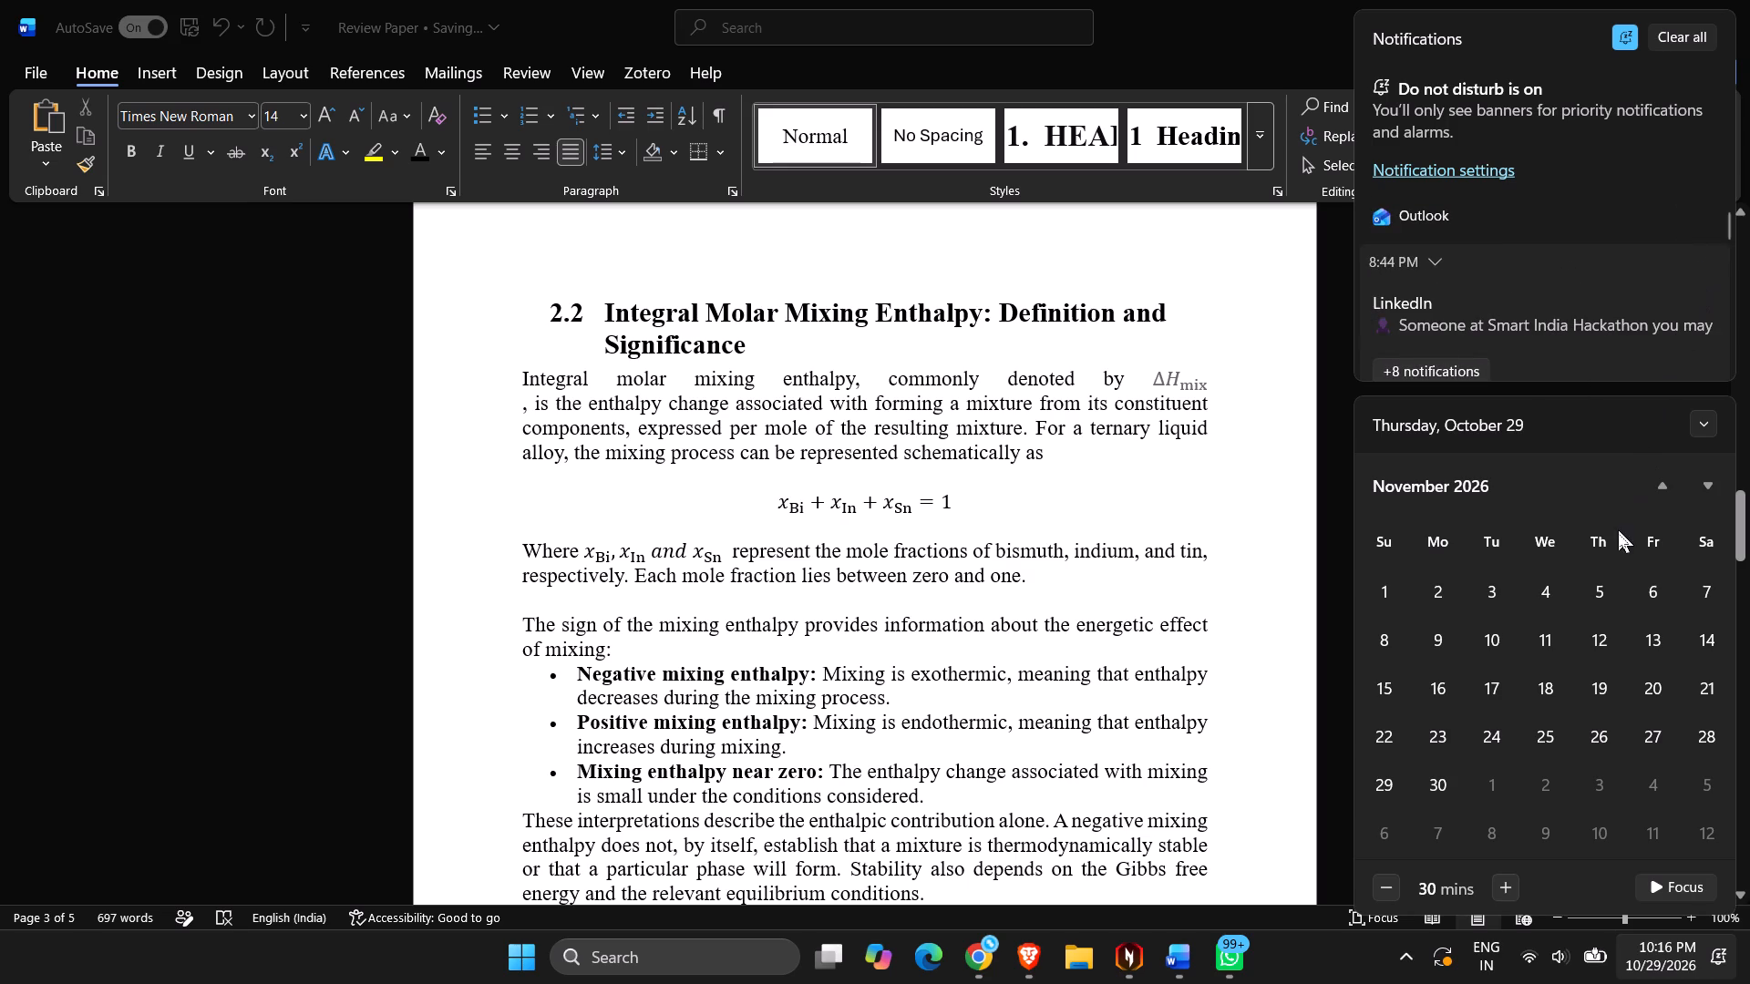
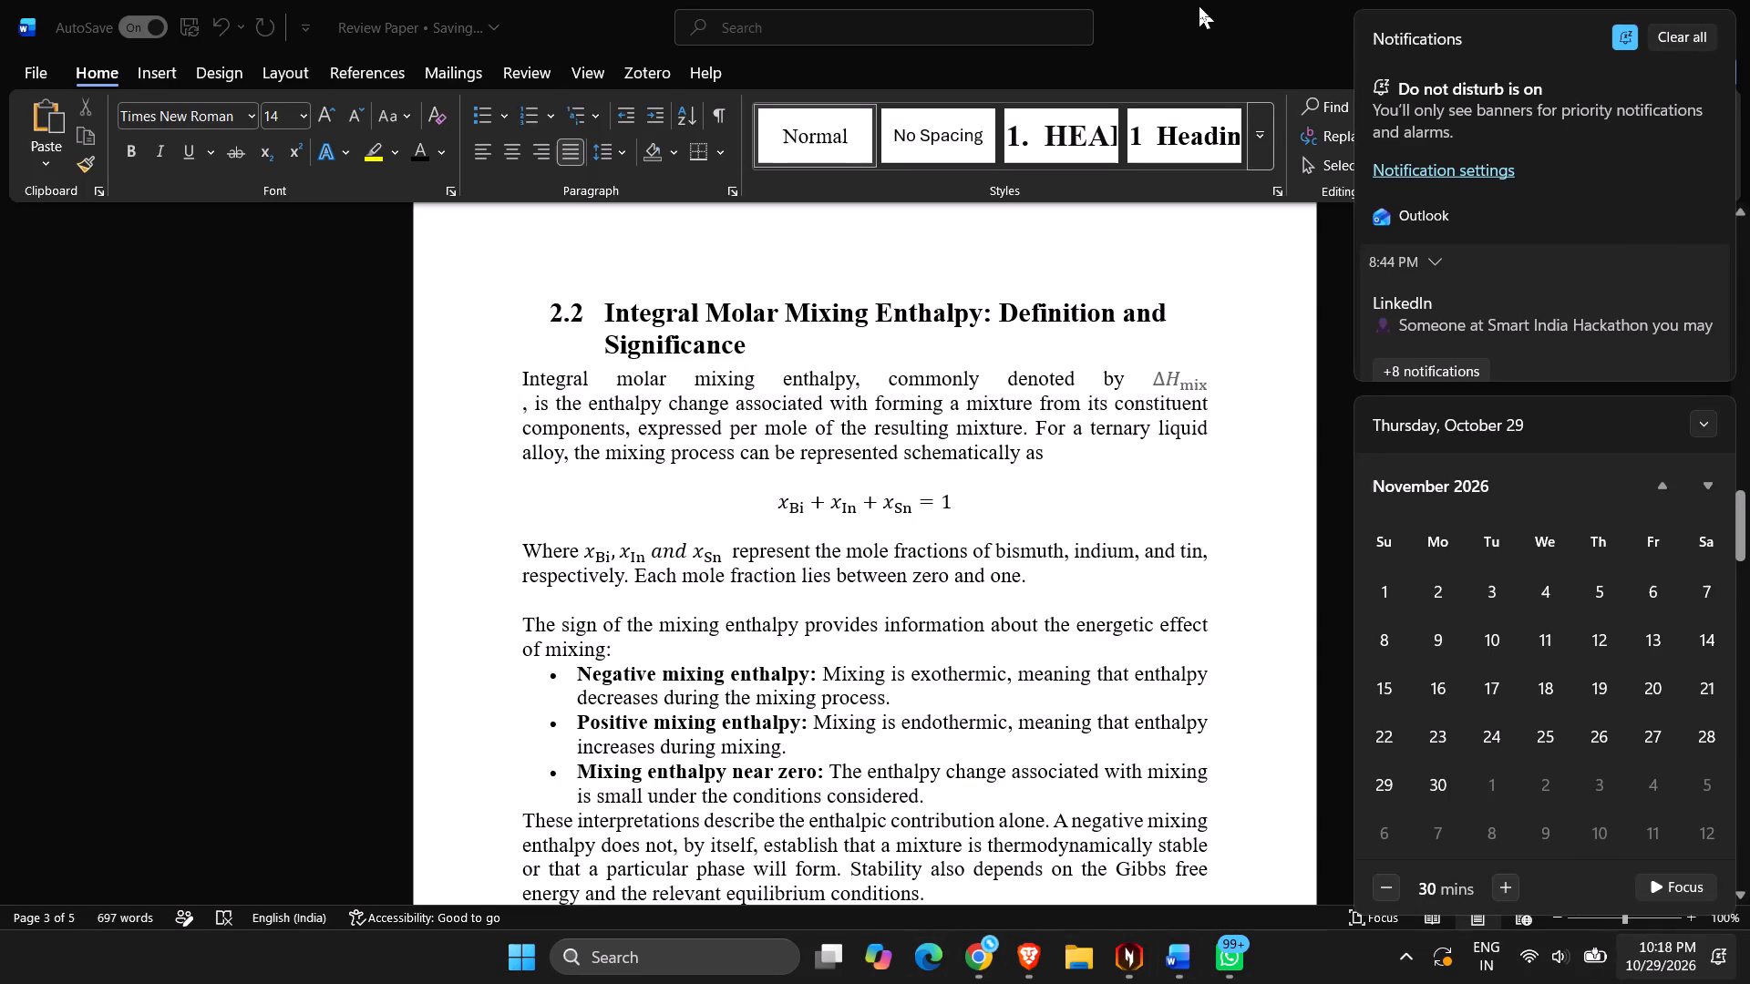
Clear all system notifications and return to the Review Paper document.
left_click(1692, 32)
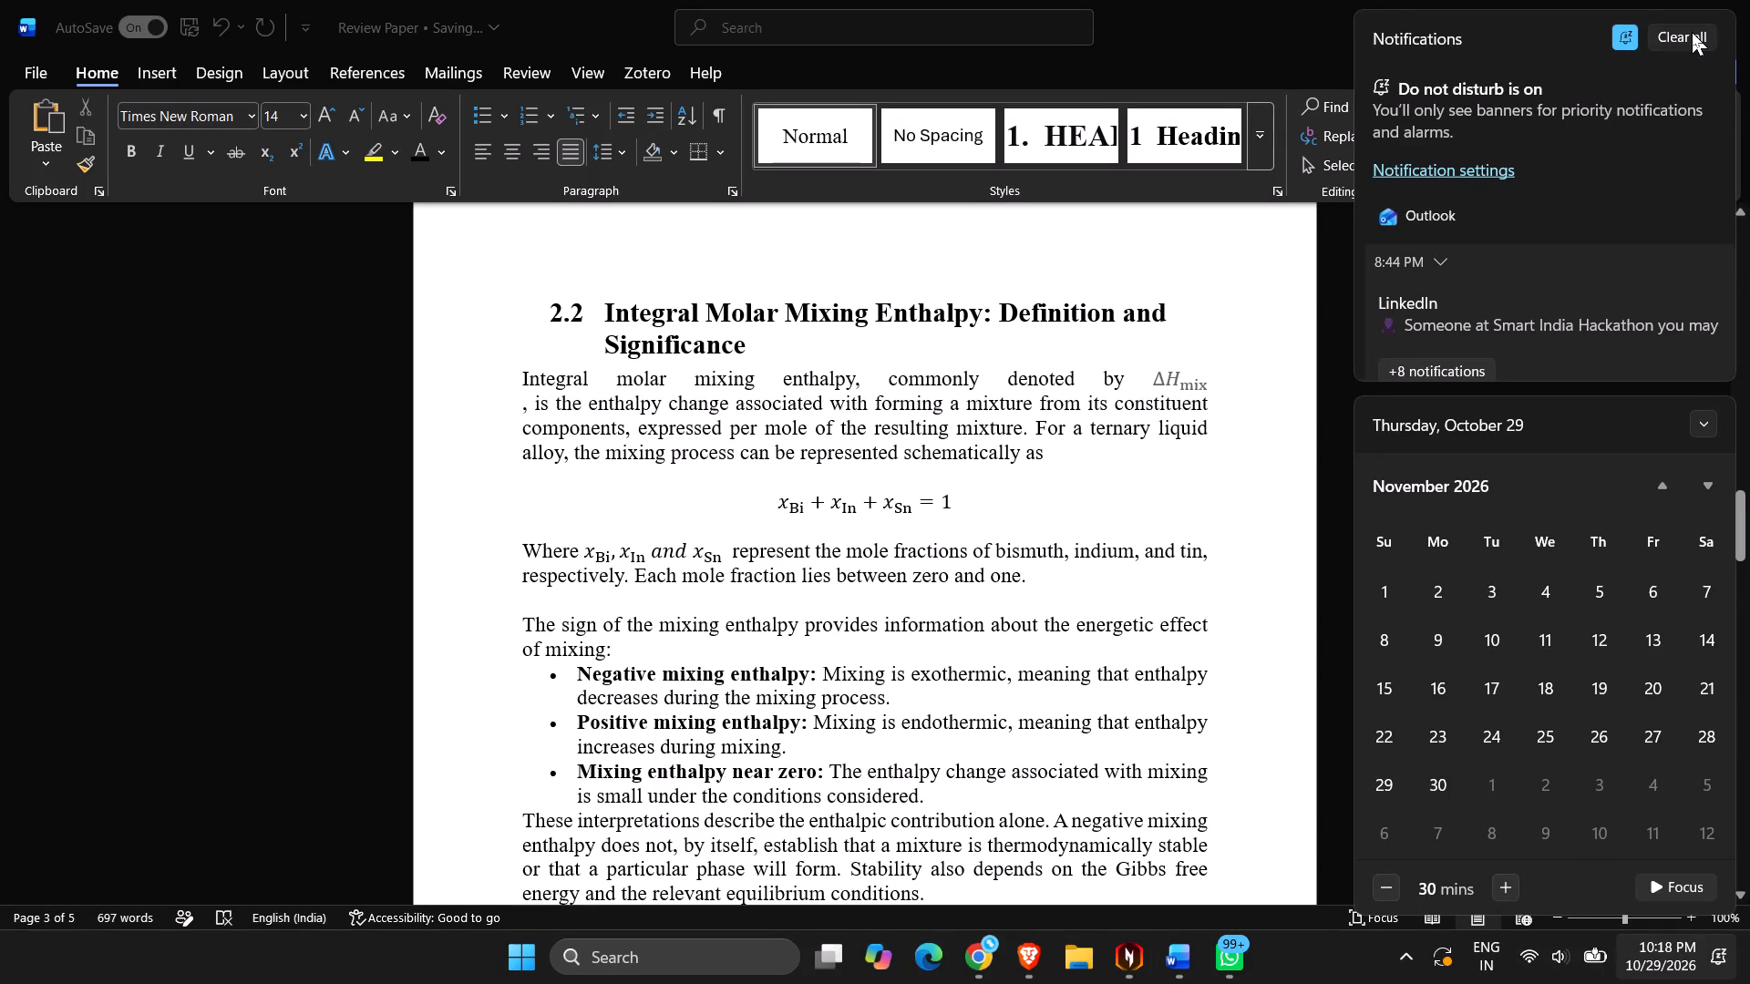
left_click(1690, 41)
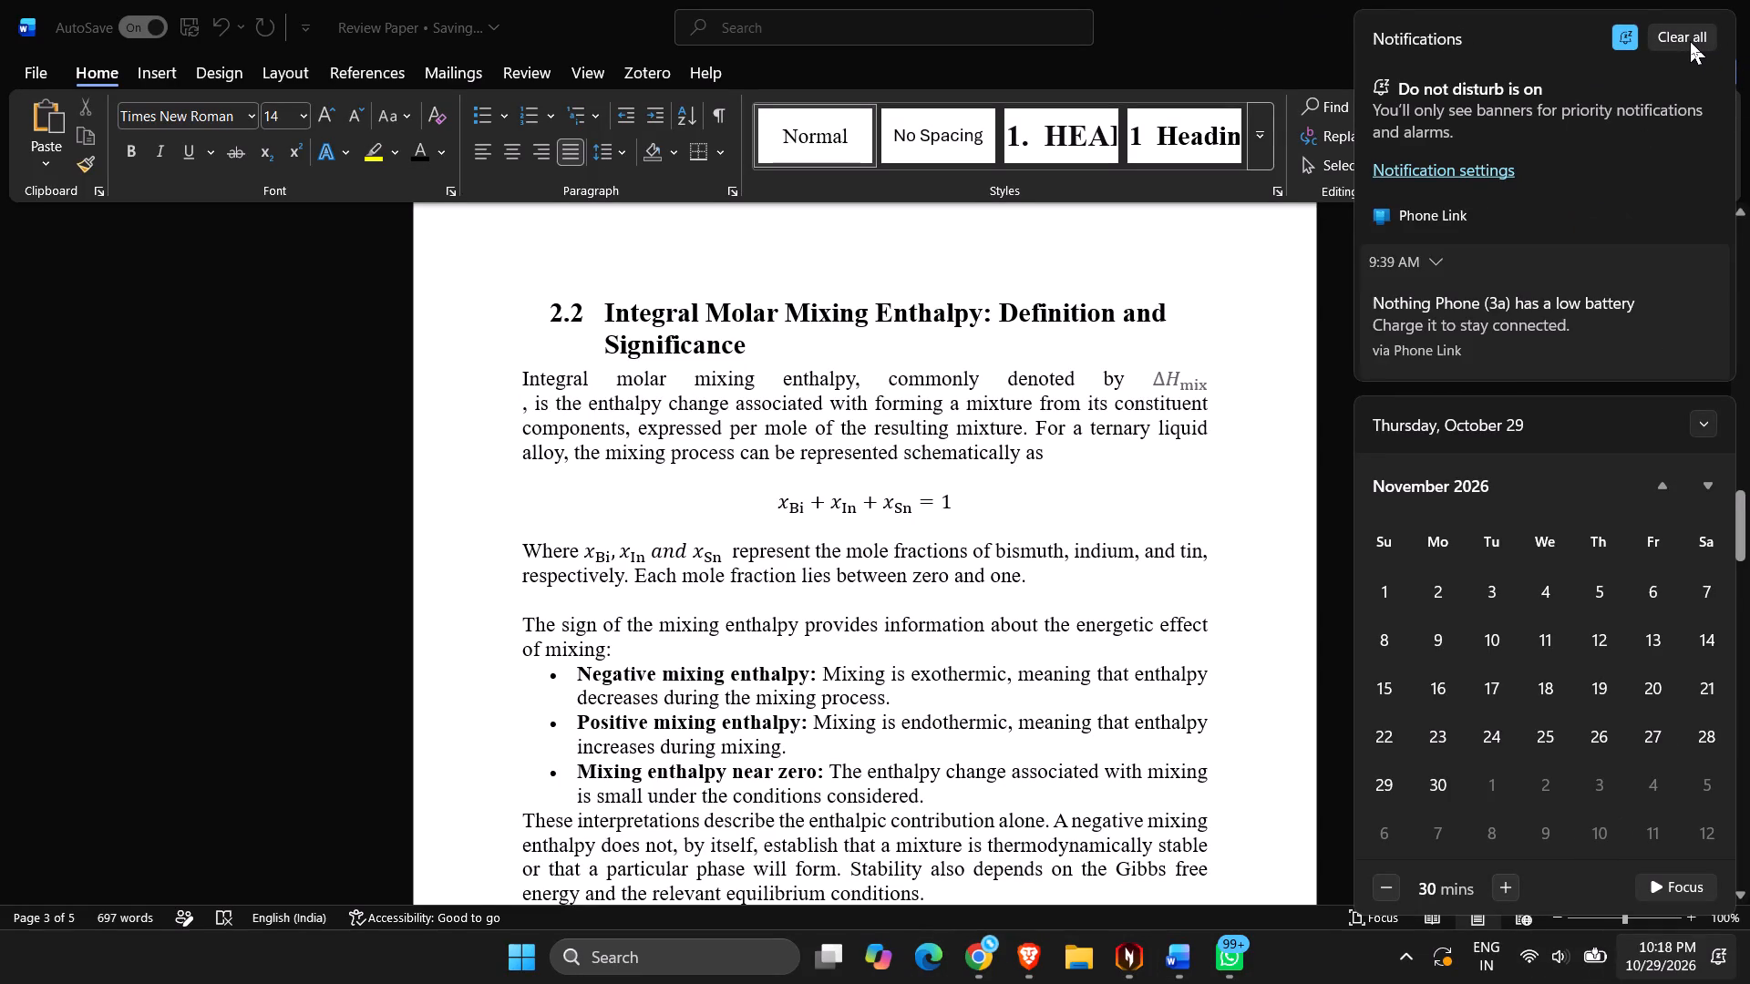
left_click(1690, 41)
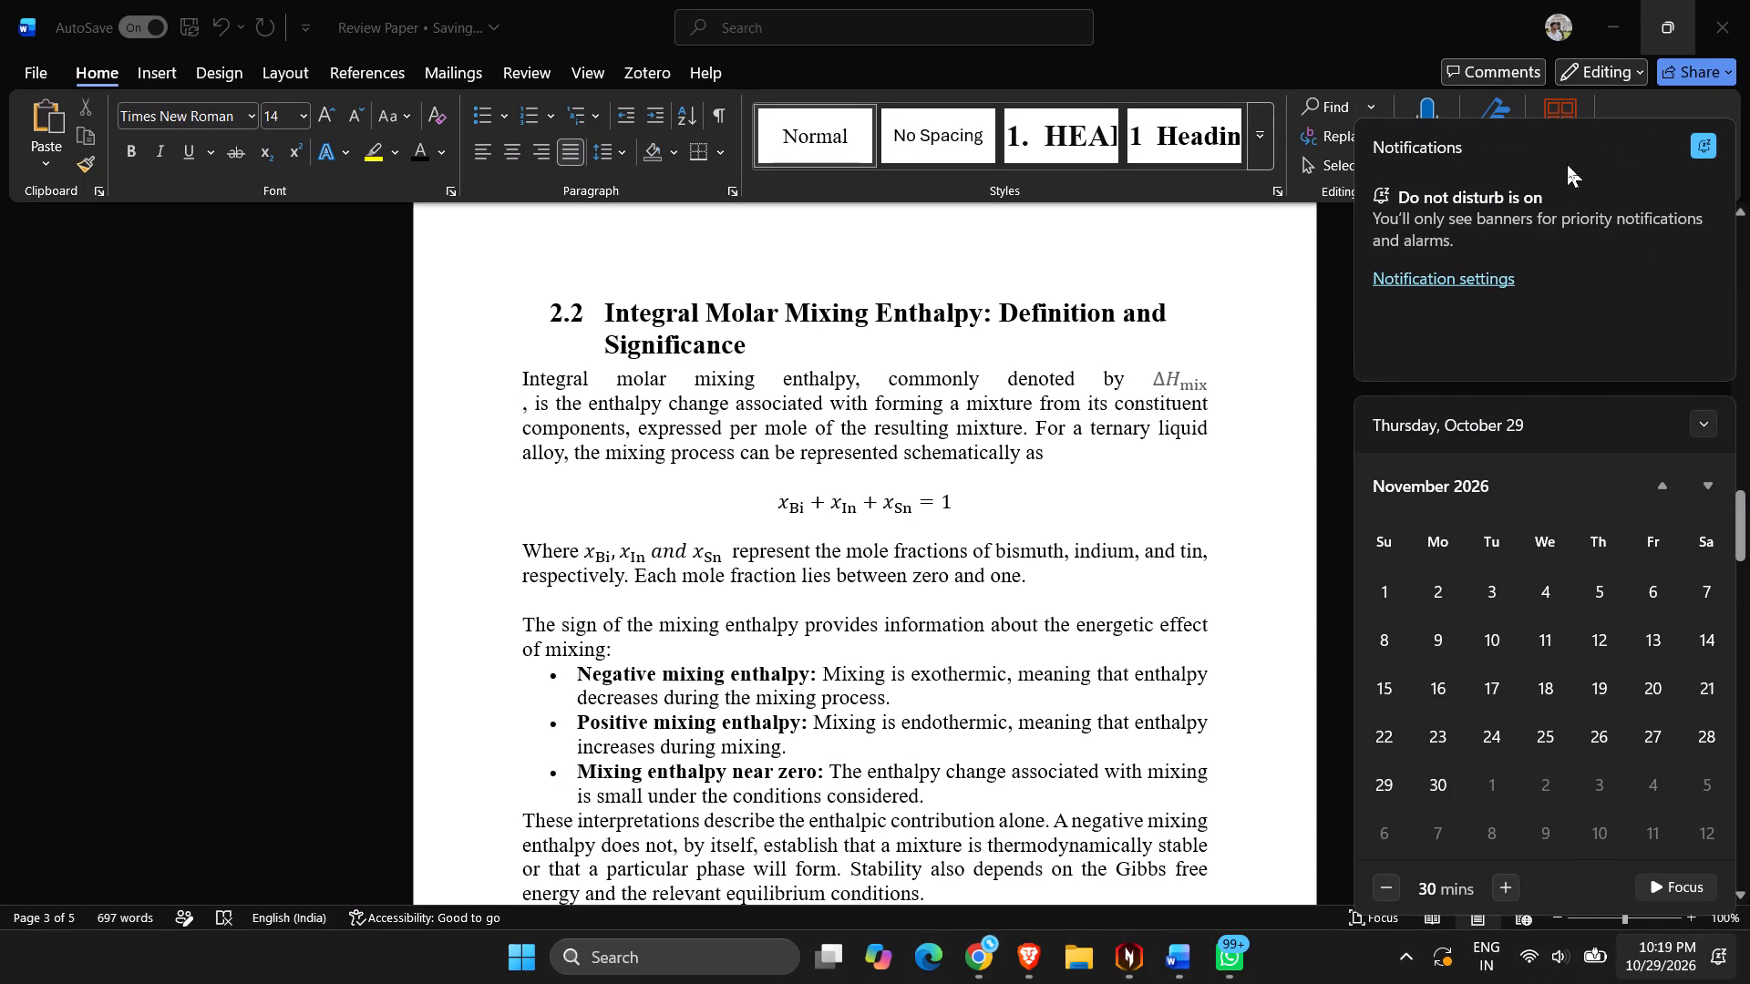
left_click(104, 397)
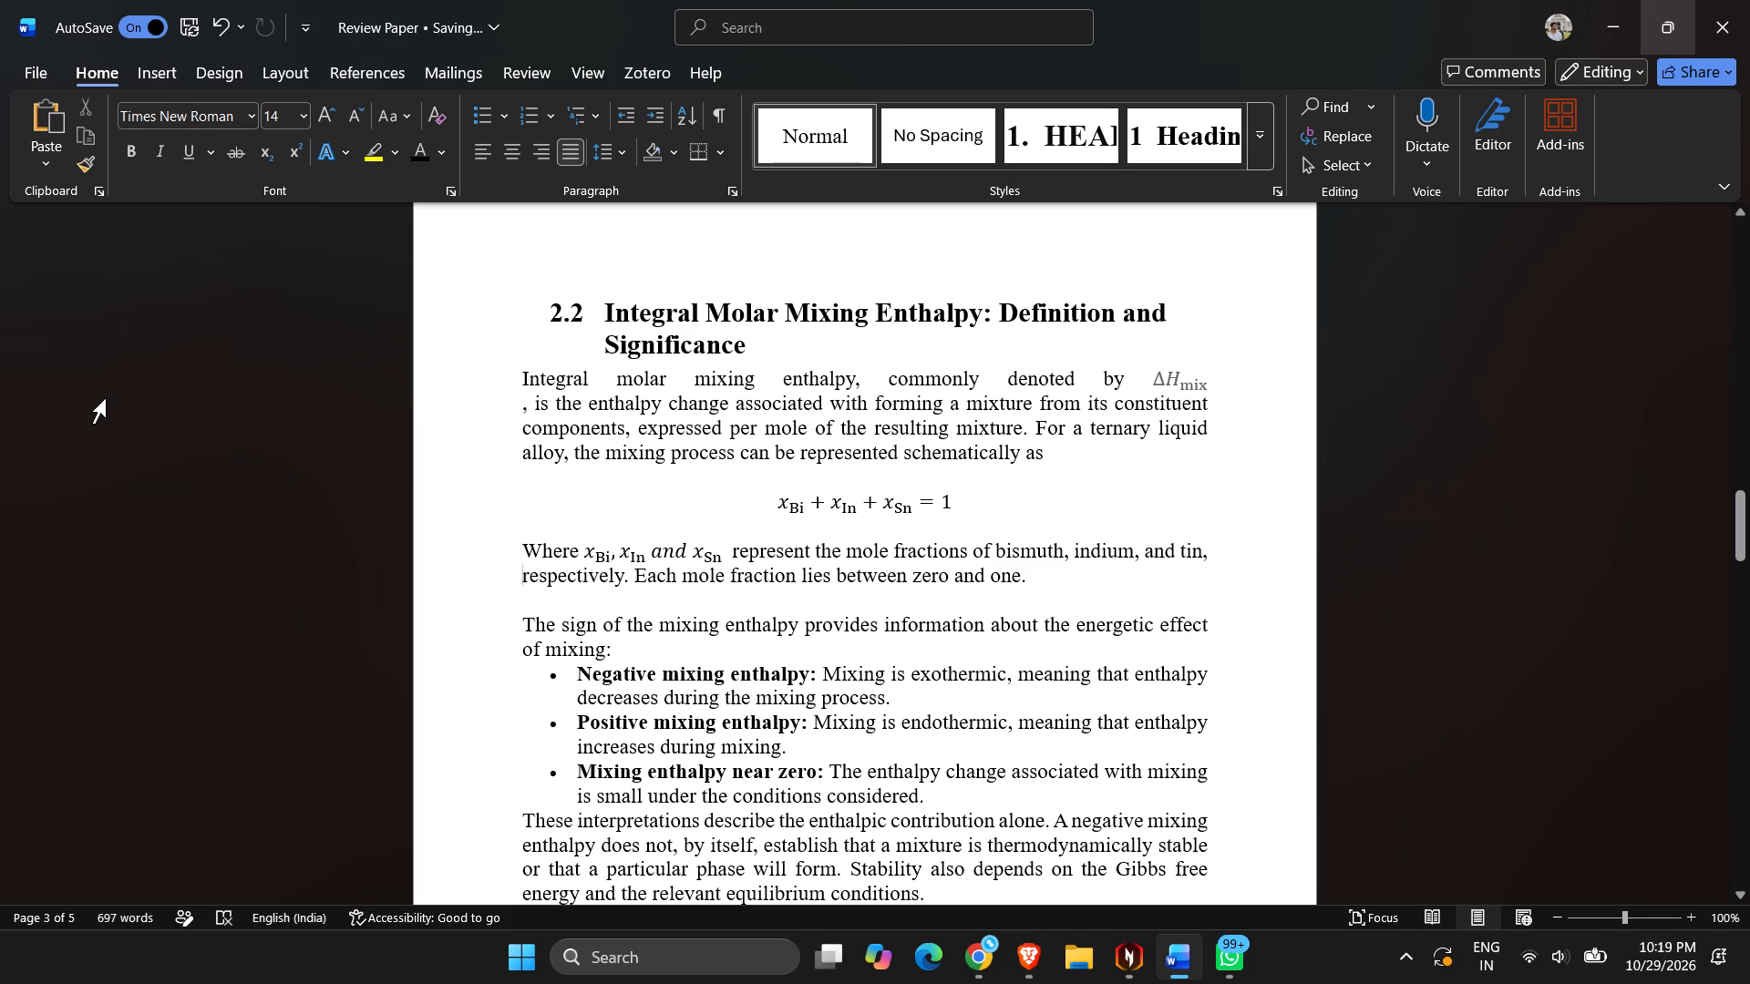
scroll(962, 702, "down", 3)
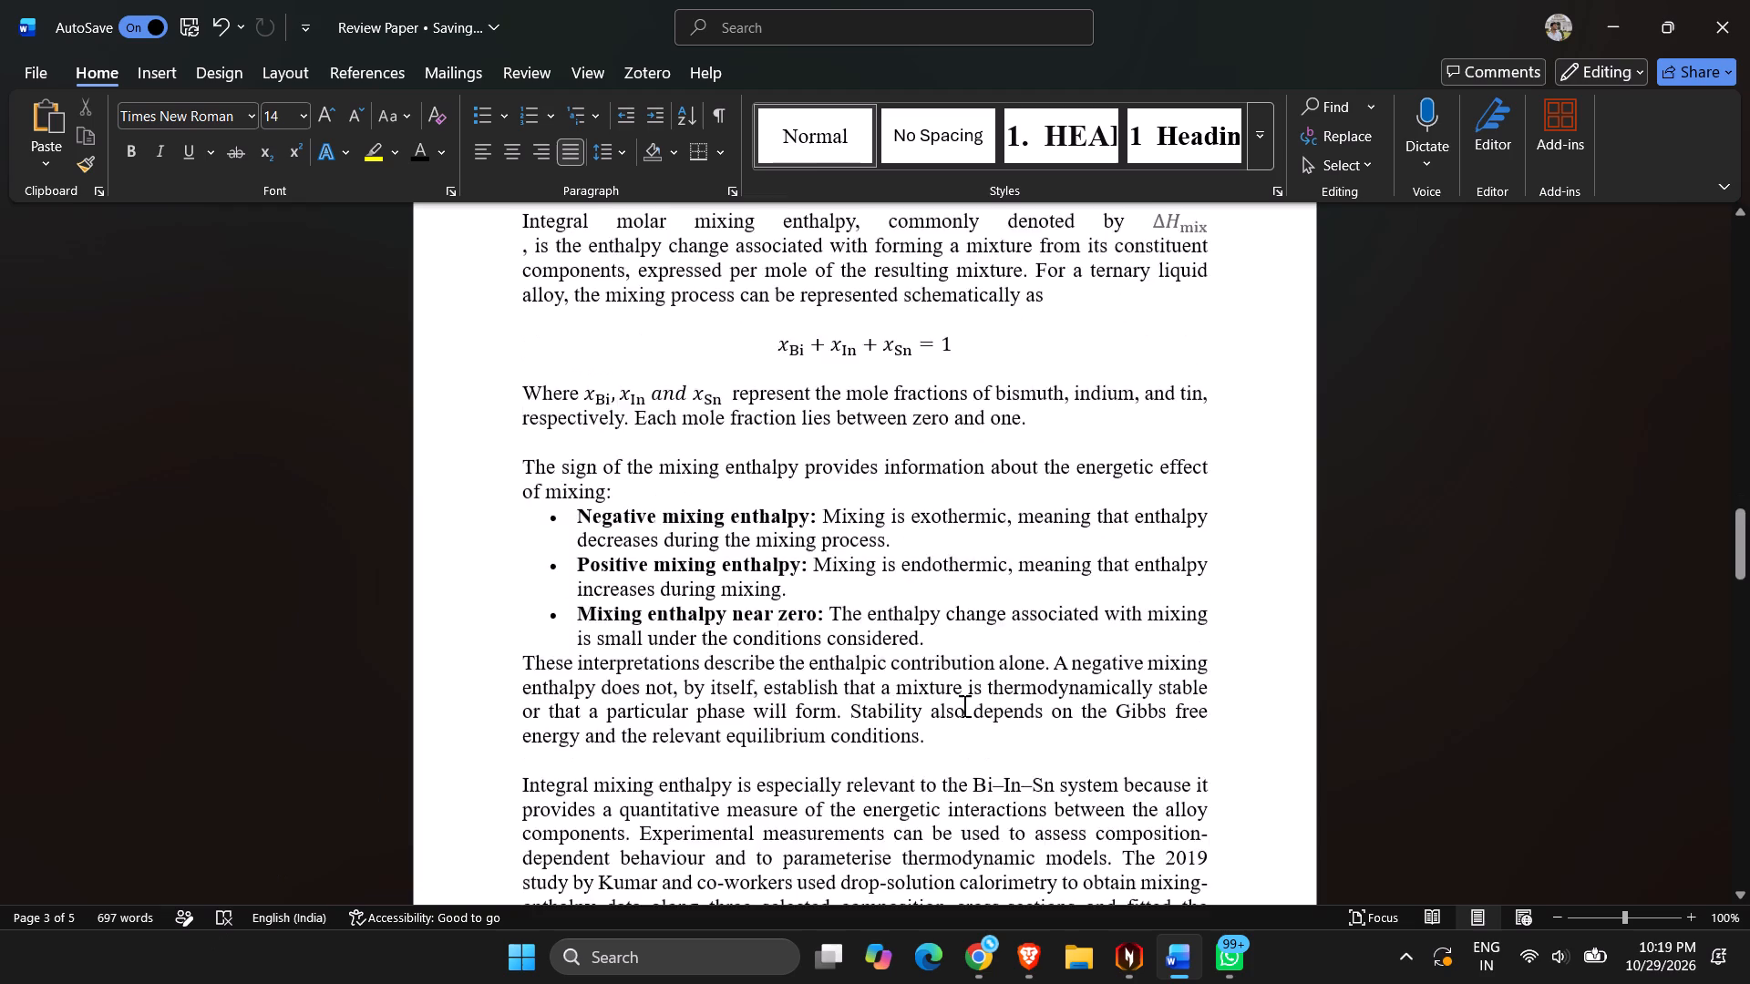
scroll(962, 705, "down", 9)
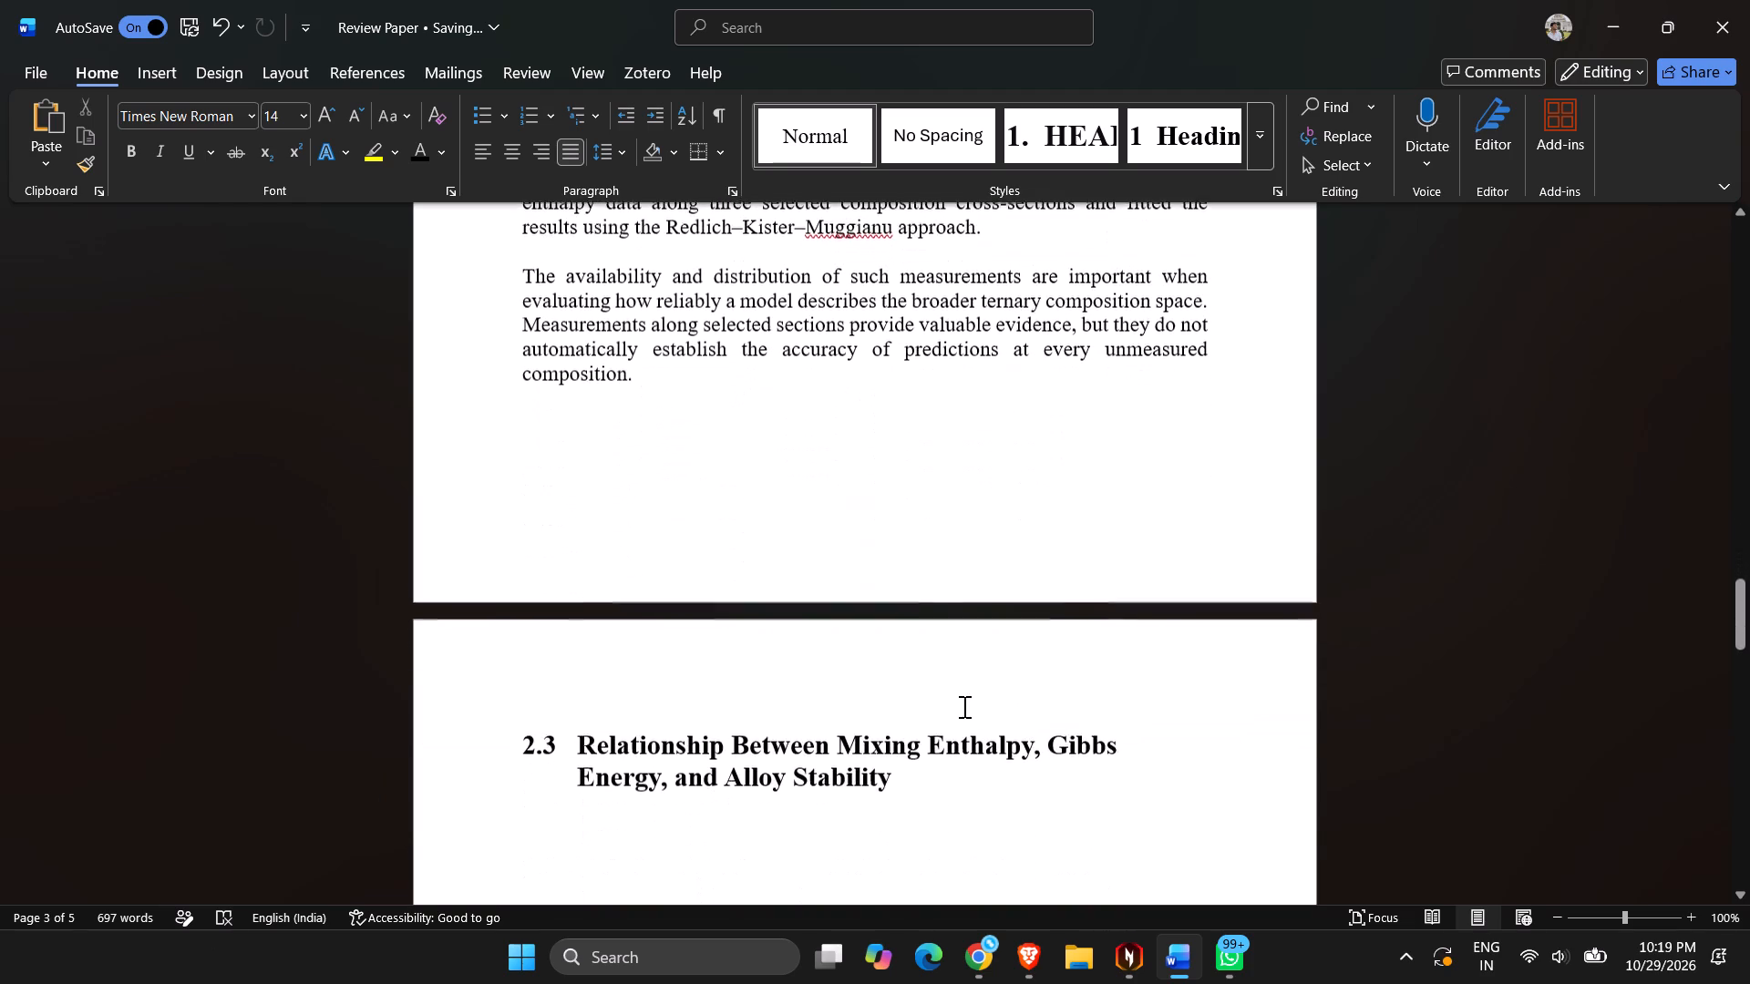
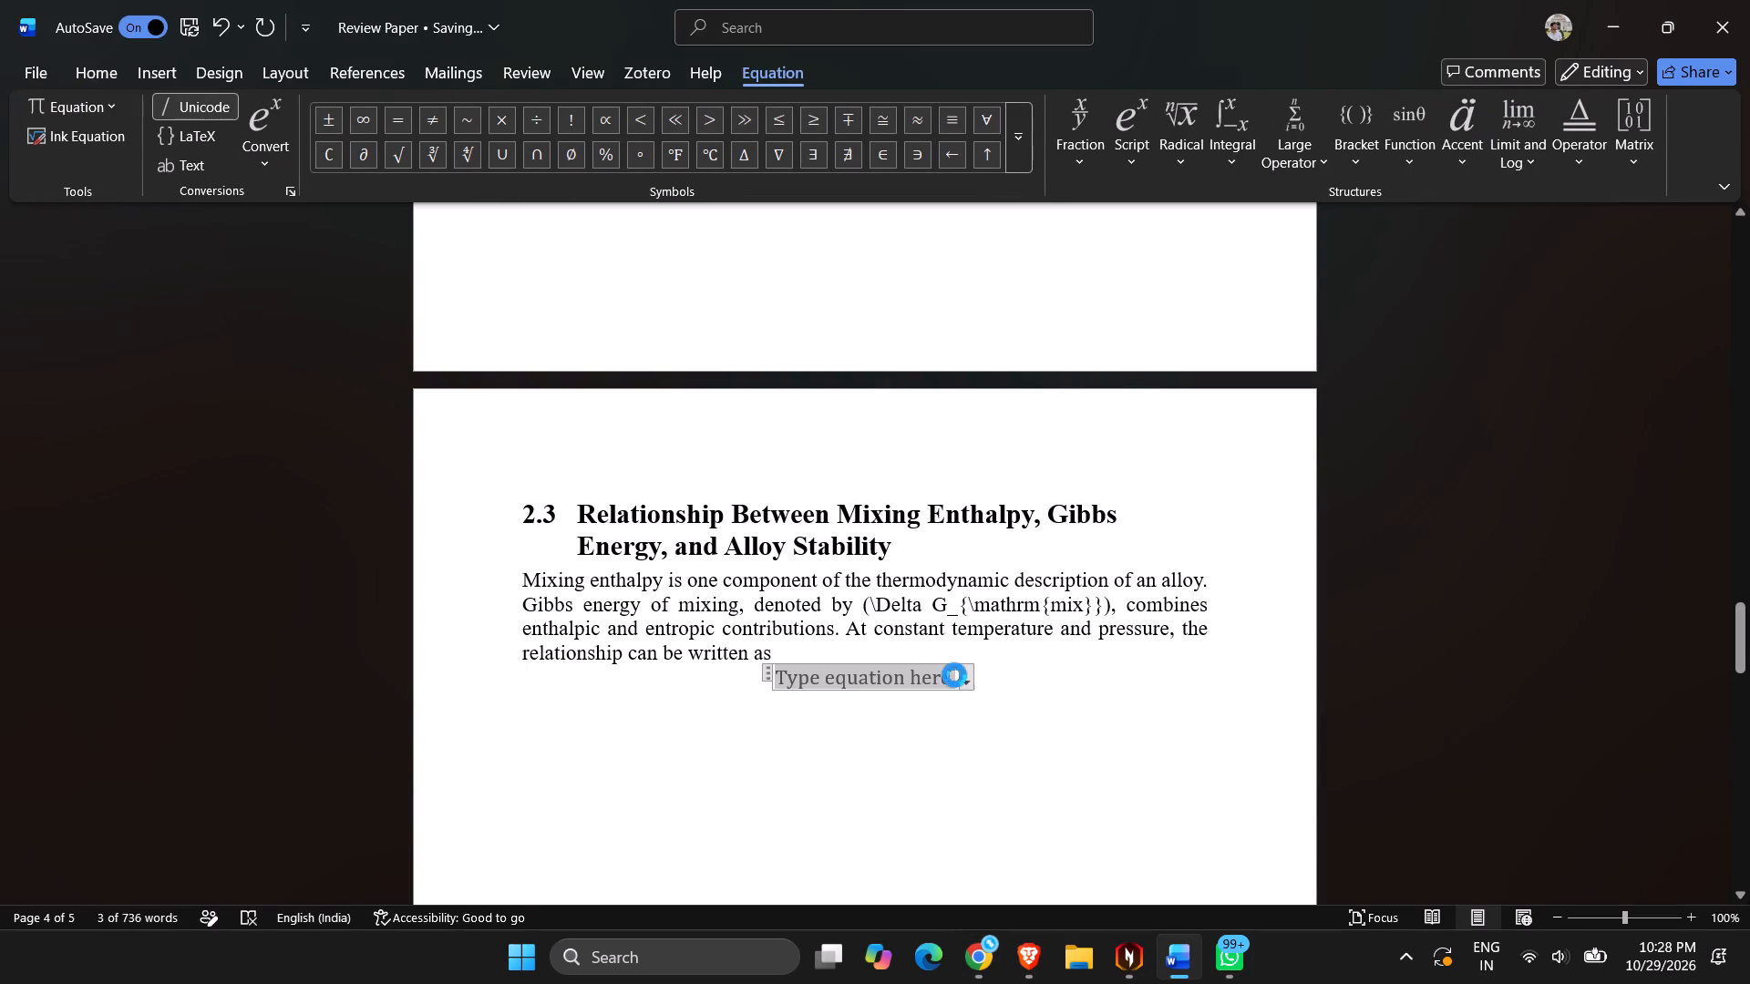
Set the font colour of the whole ΔG_mix equation in section 2.3 to black.
scroll(946, 630, "up", 1)
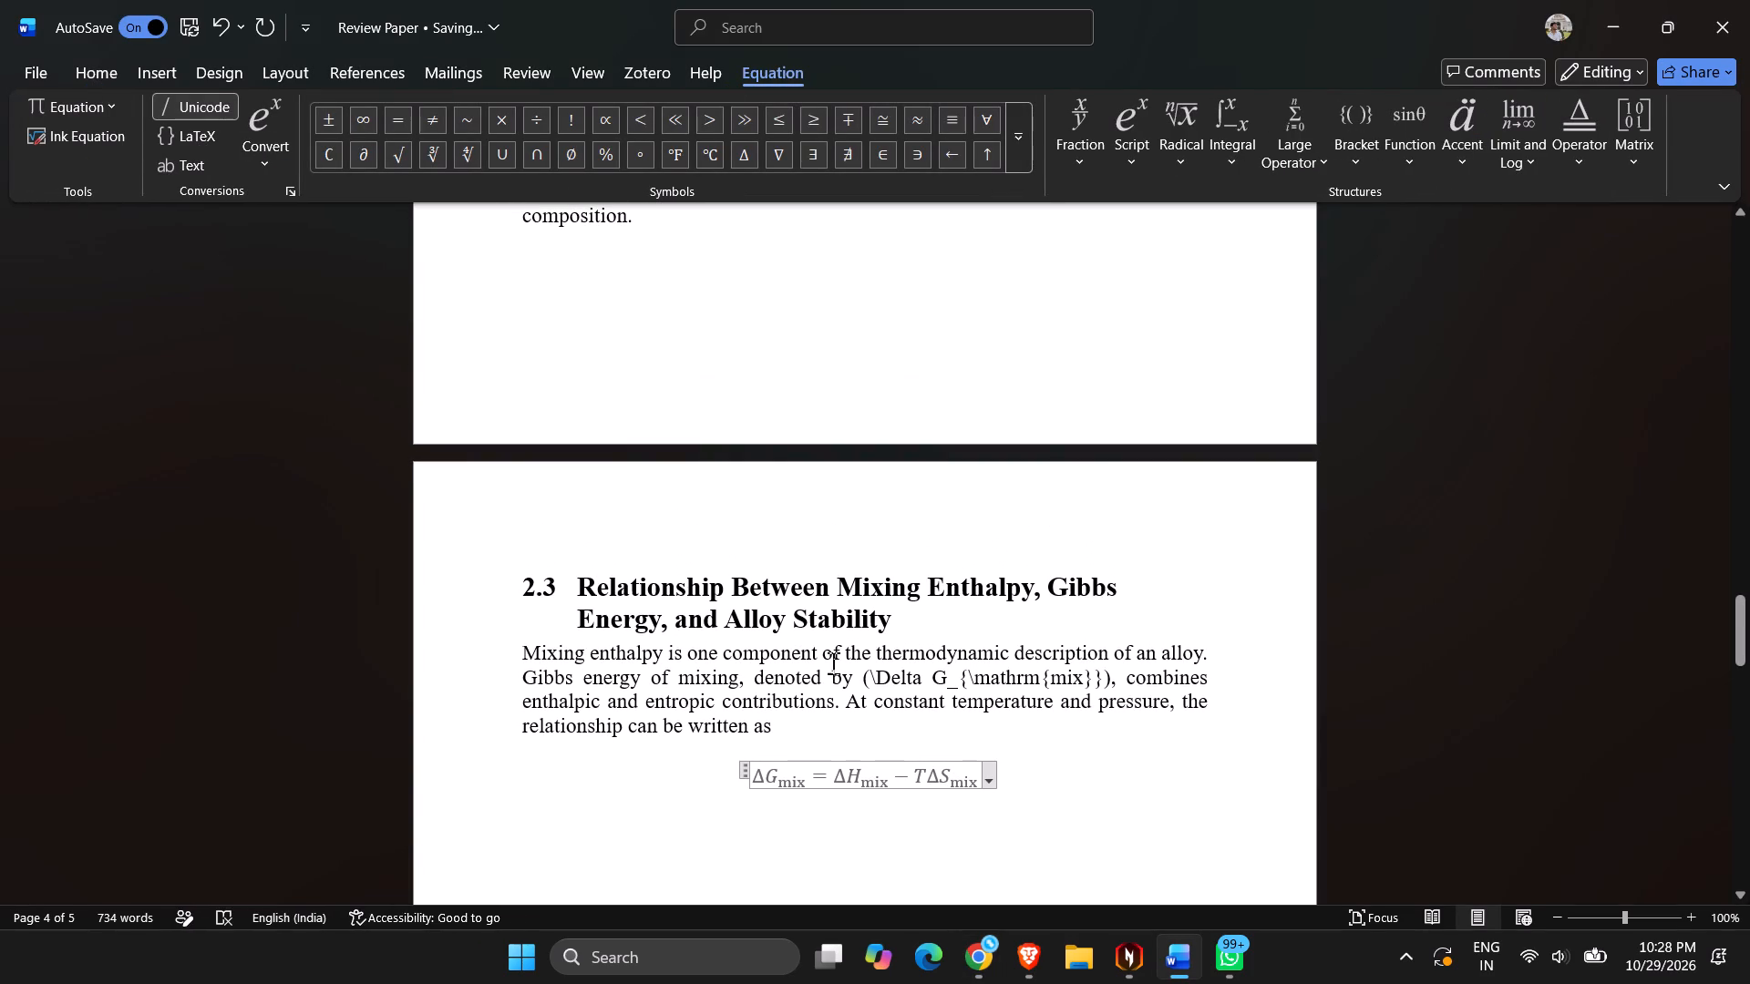
key("ctrl+a")
left_click(911, 796)
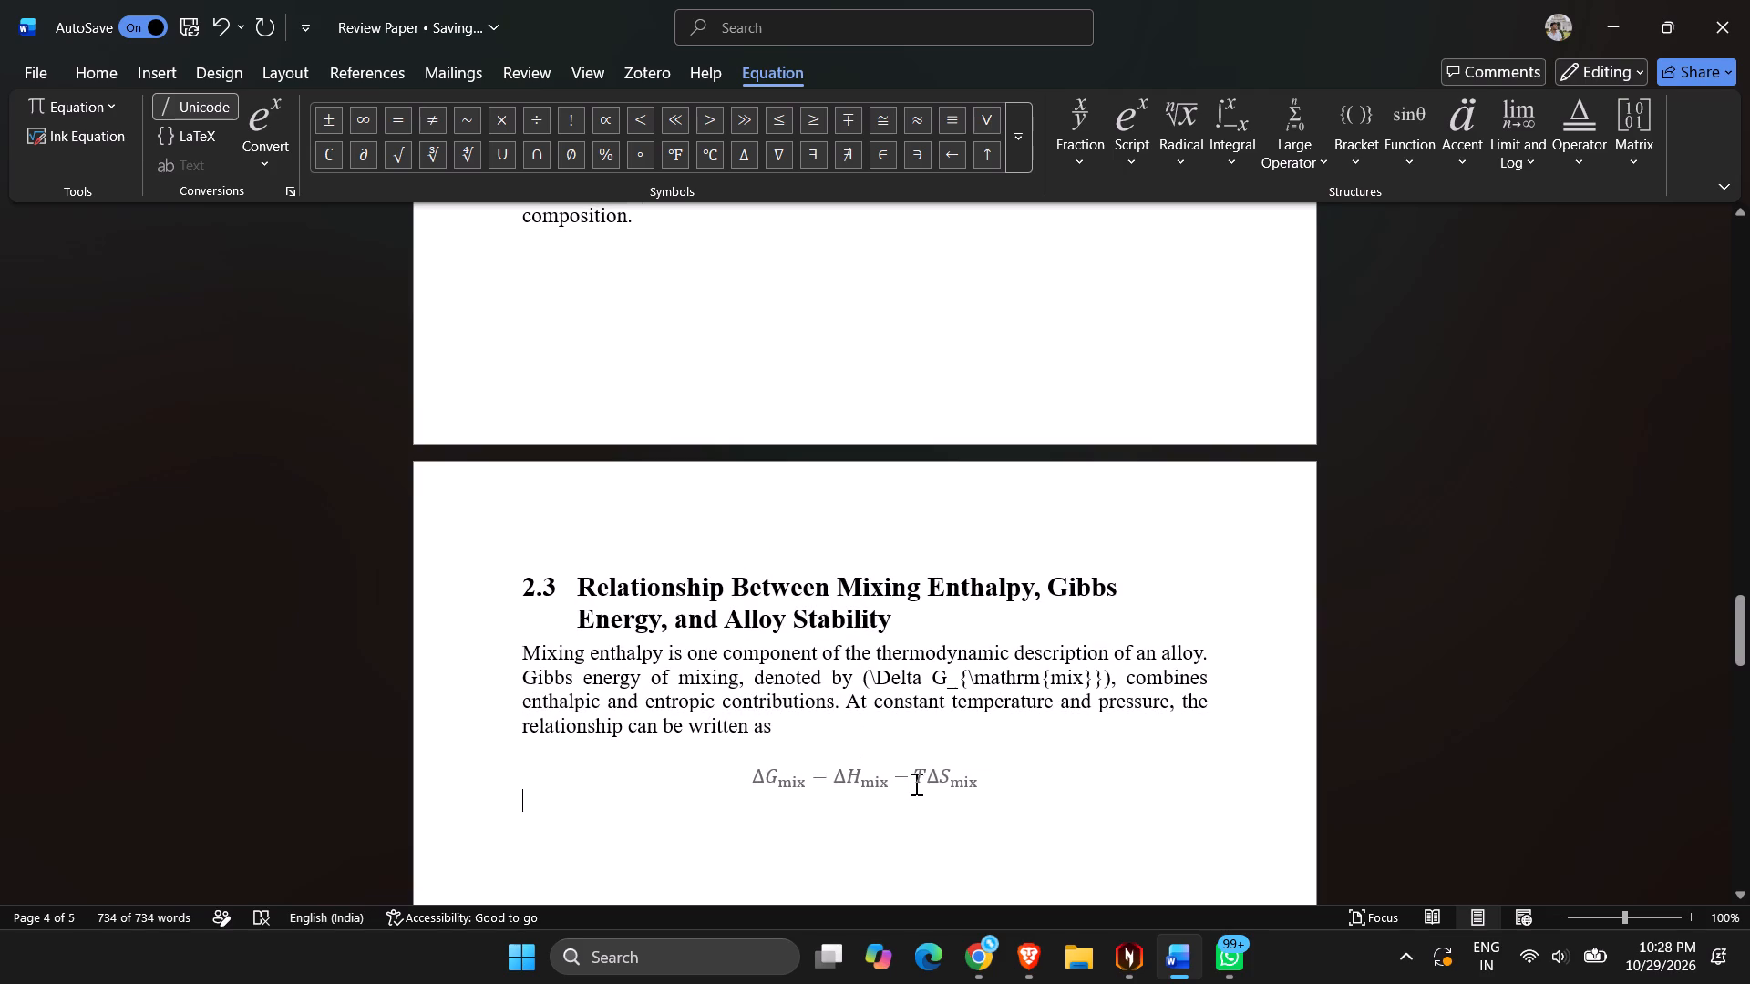
left_click(917, 780)
triple_click(923, 776)
left_click(924, 776)
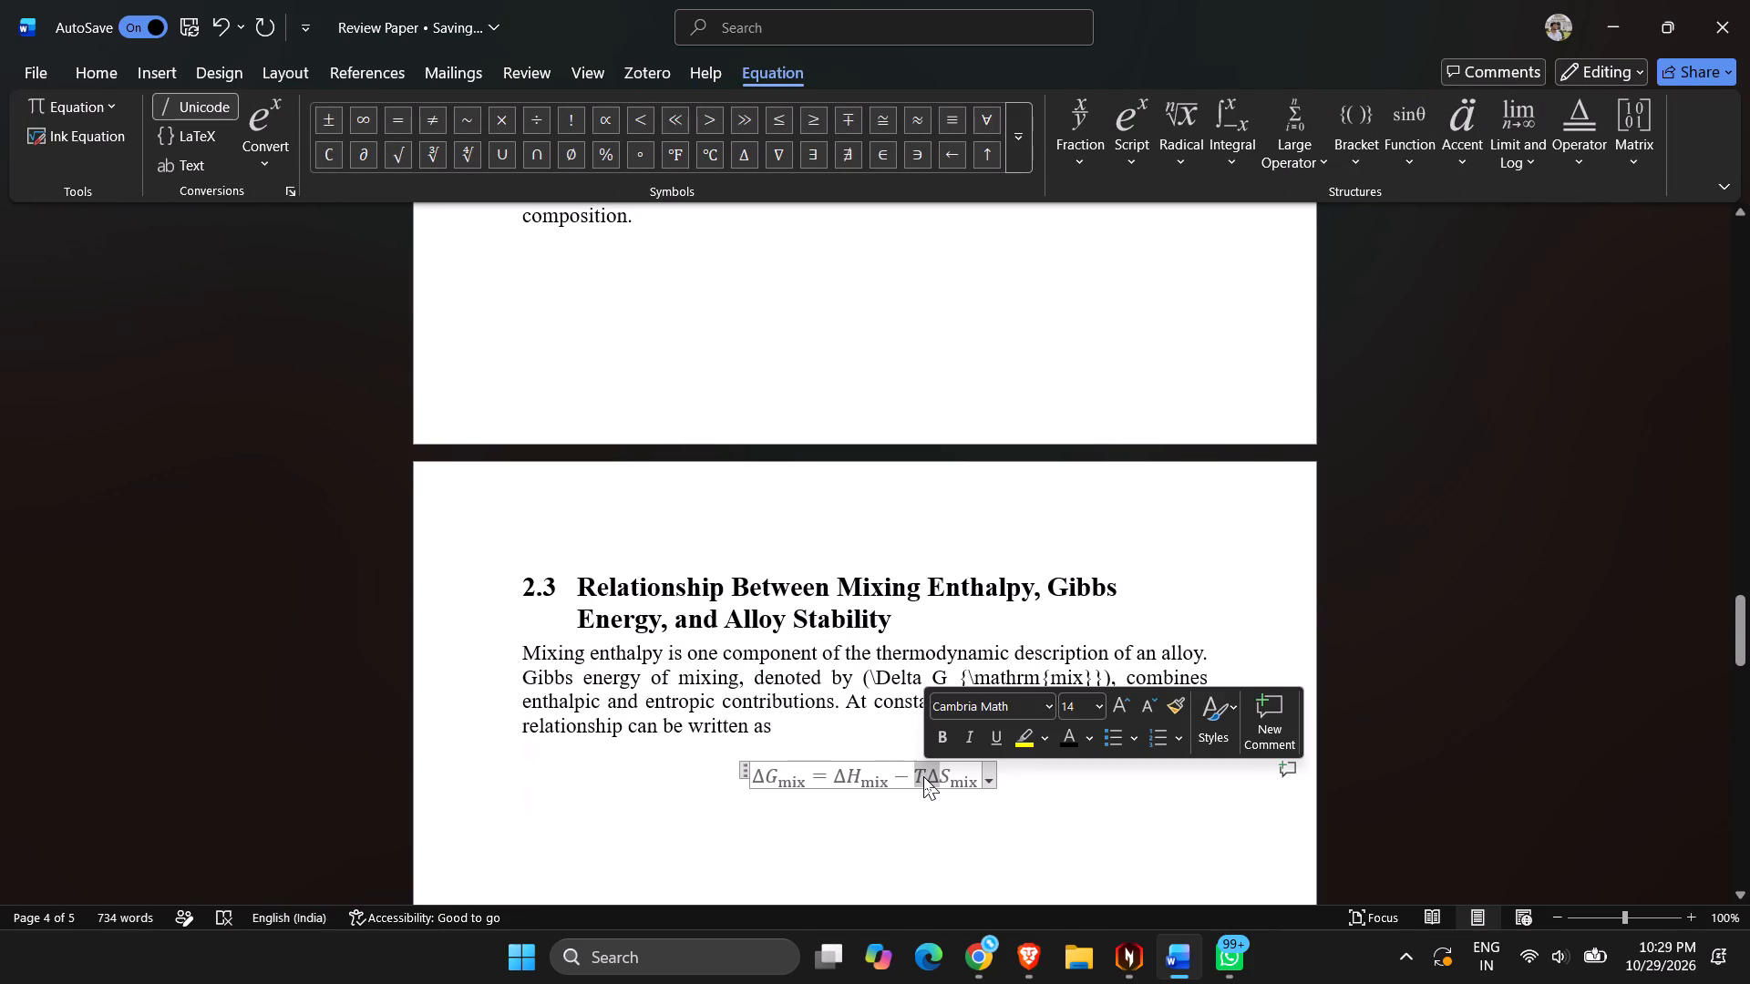
triple_click(923, 776)
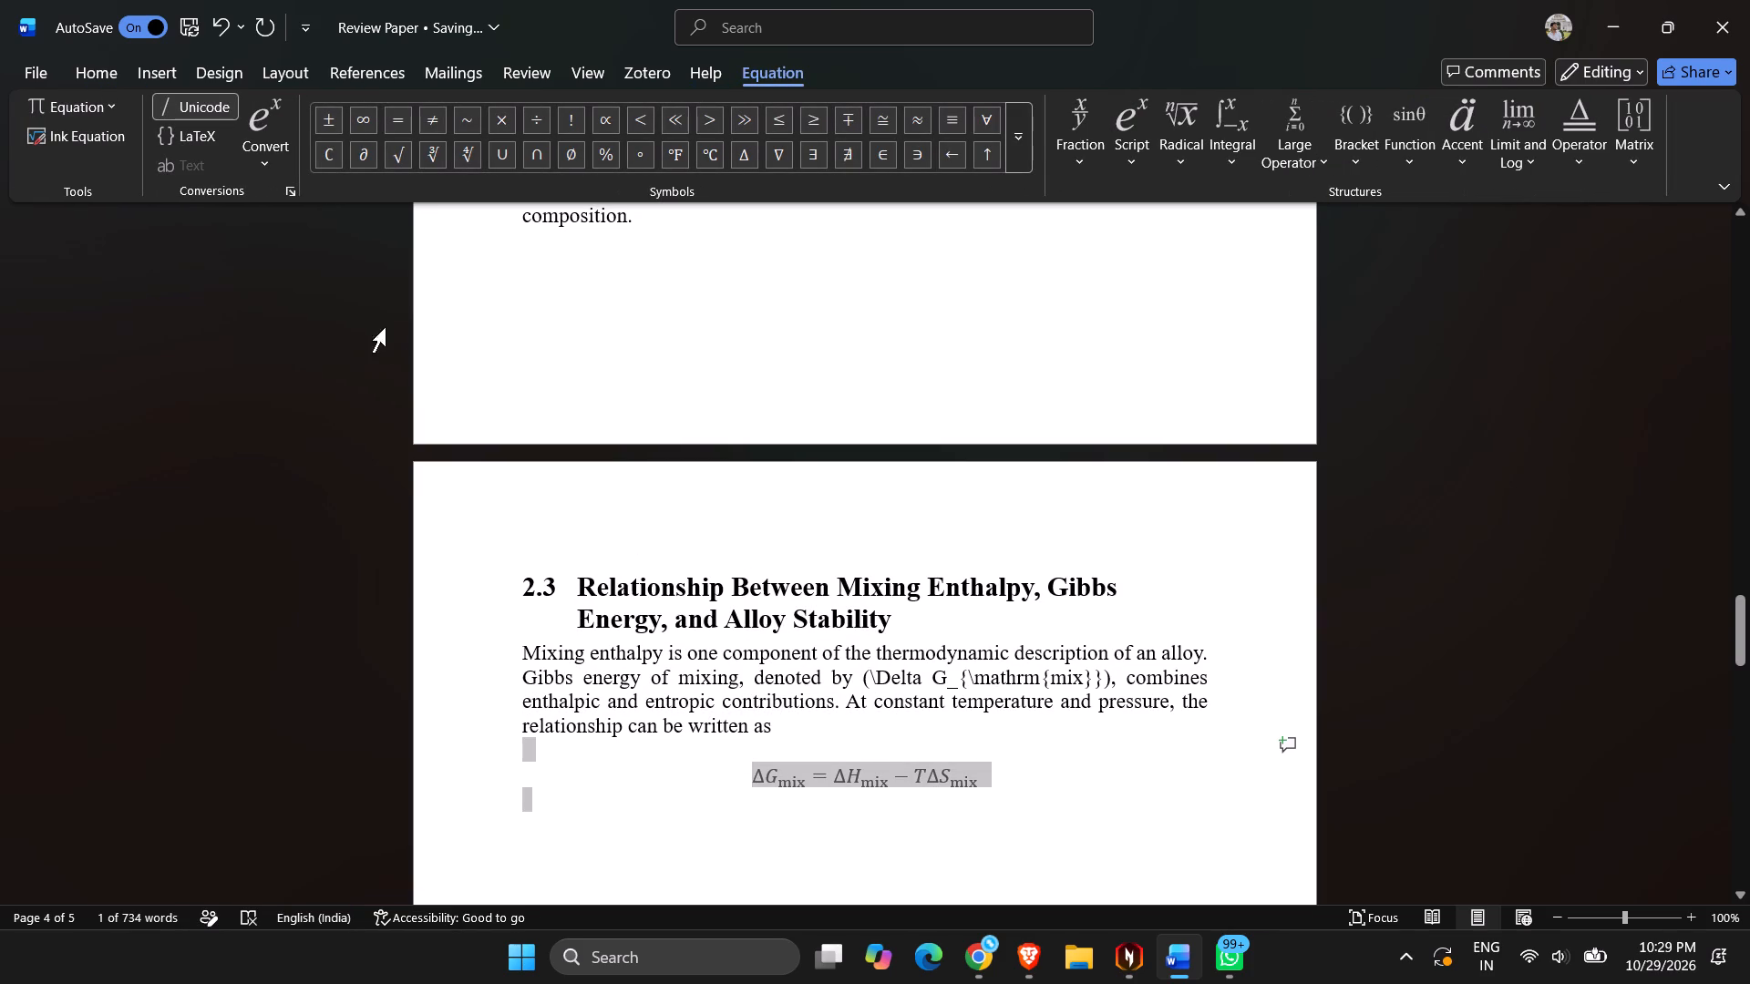
left_click(87, 75)
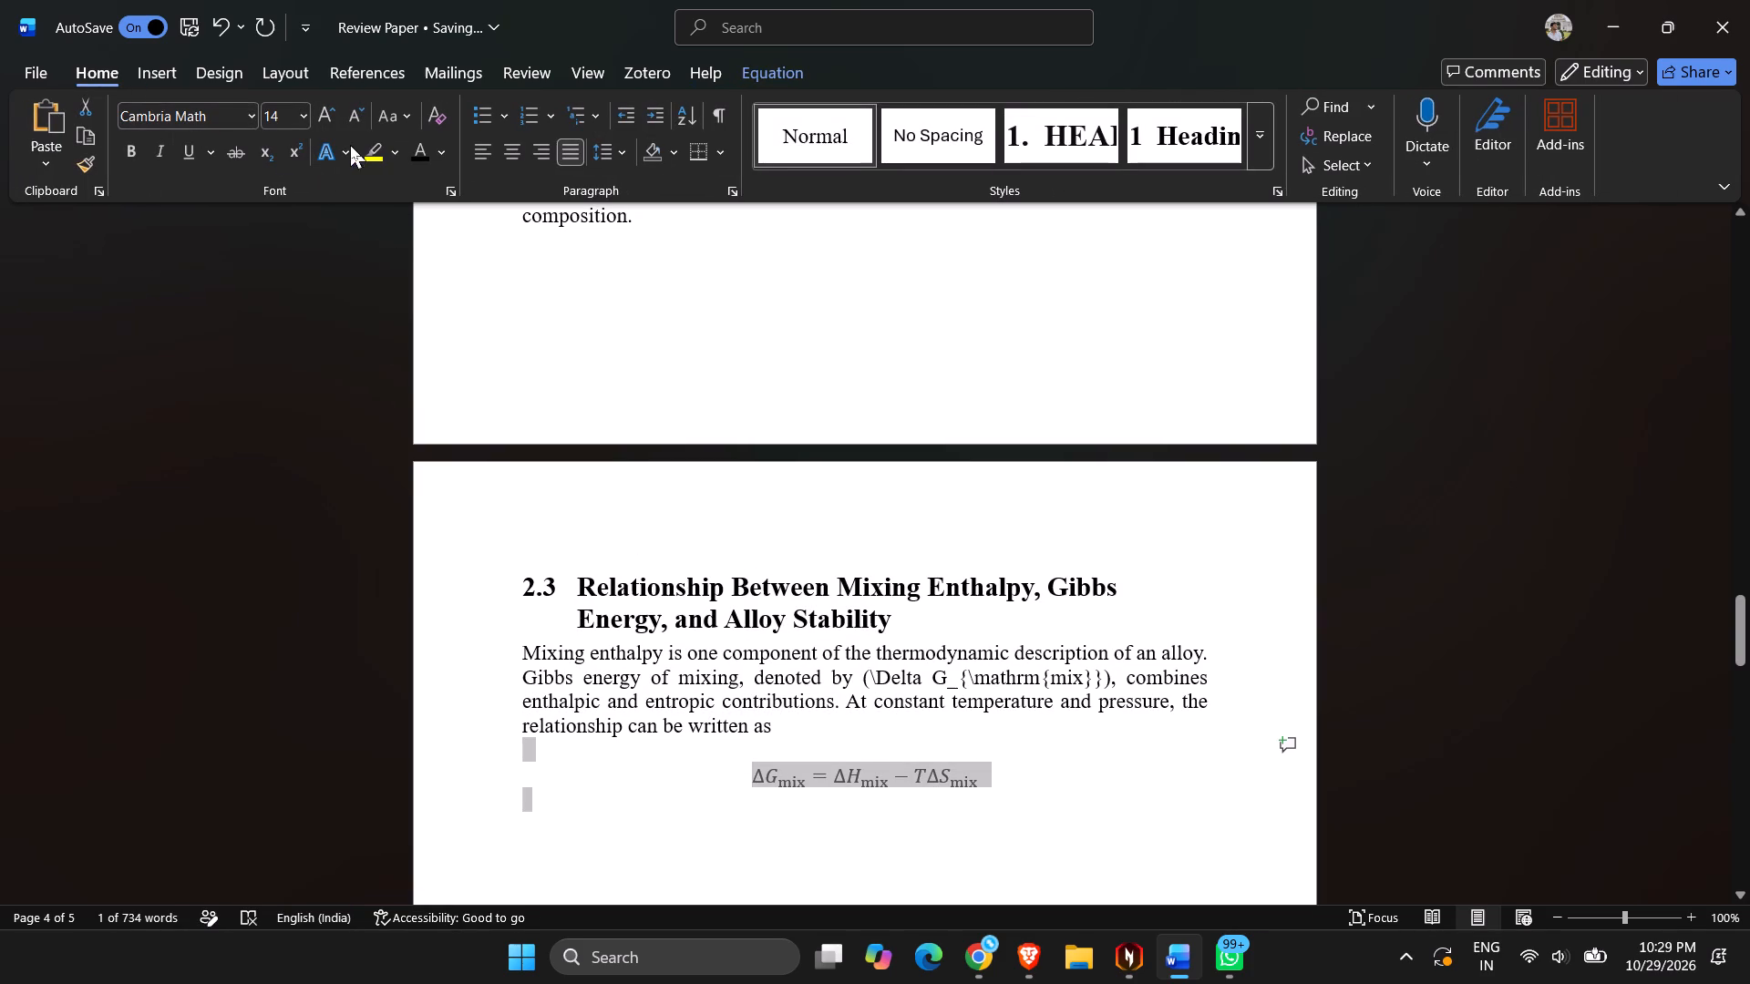
left_click(413, 156)
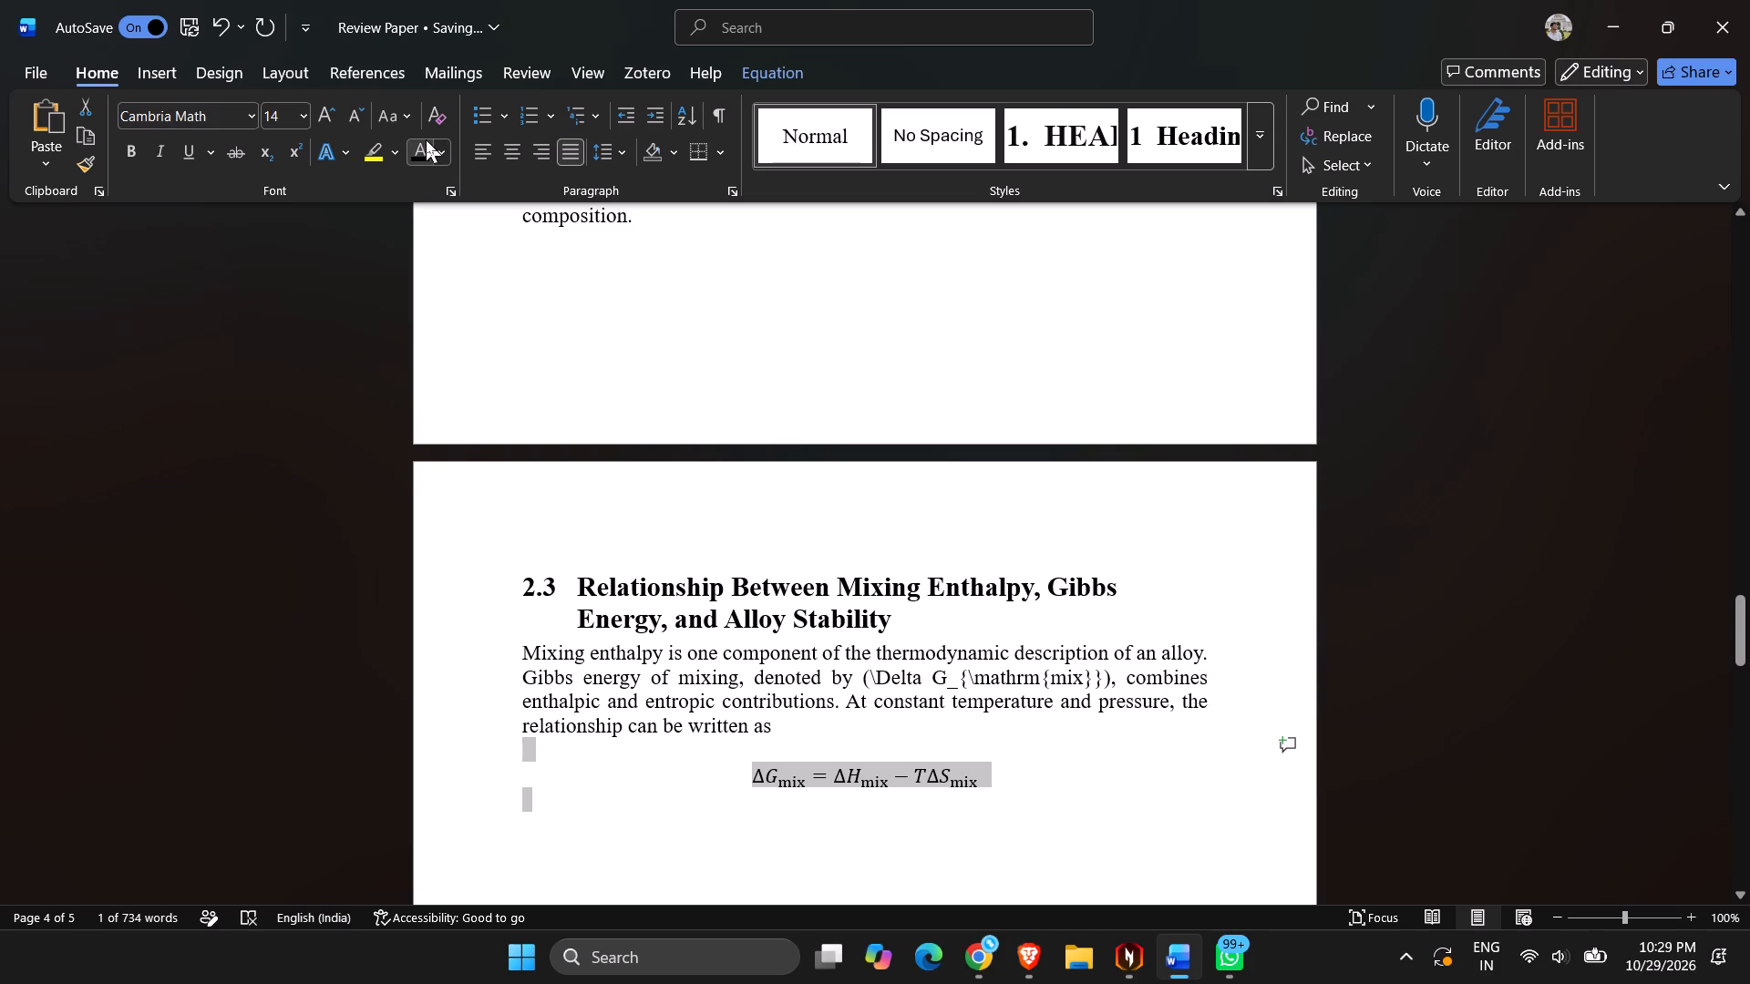
left_click(425, 137)
left_click(428, 159)
left_click(432, 158)
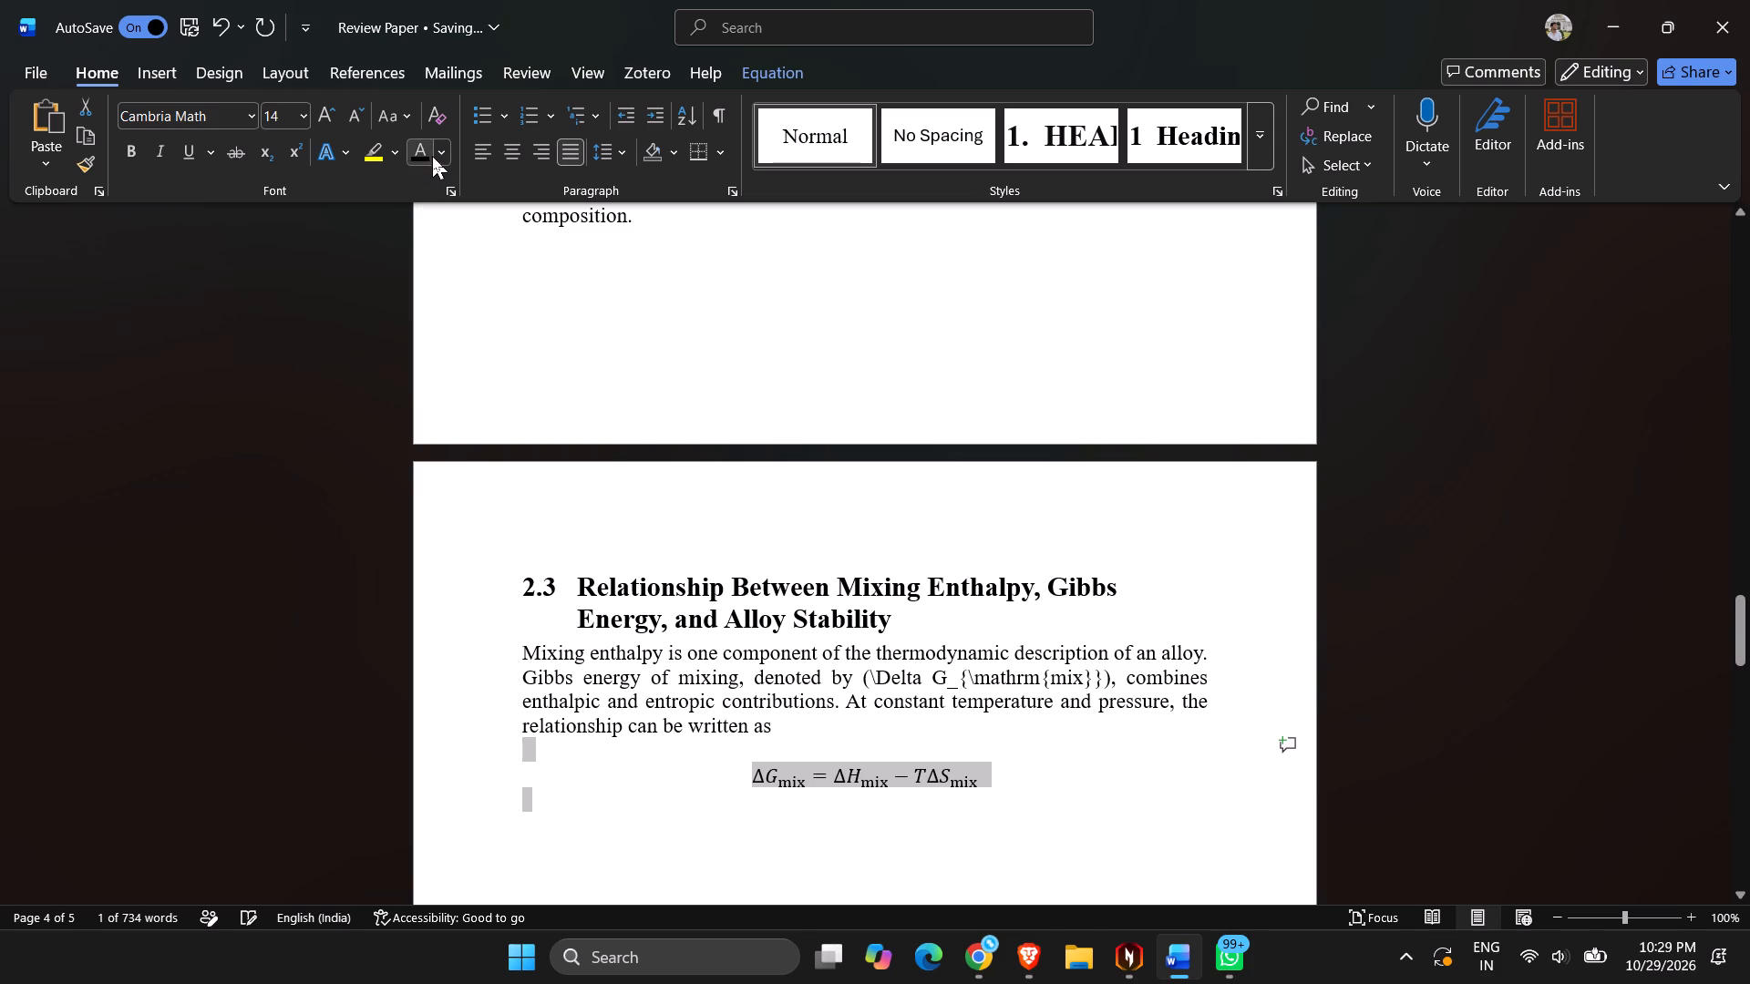
left_click(451, 151)
left_click(441, 152)
left_click(450, 292)
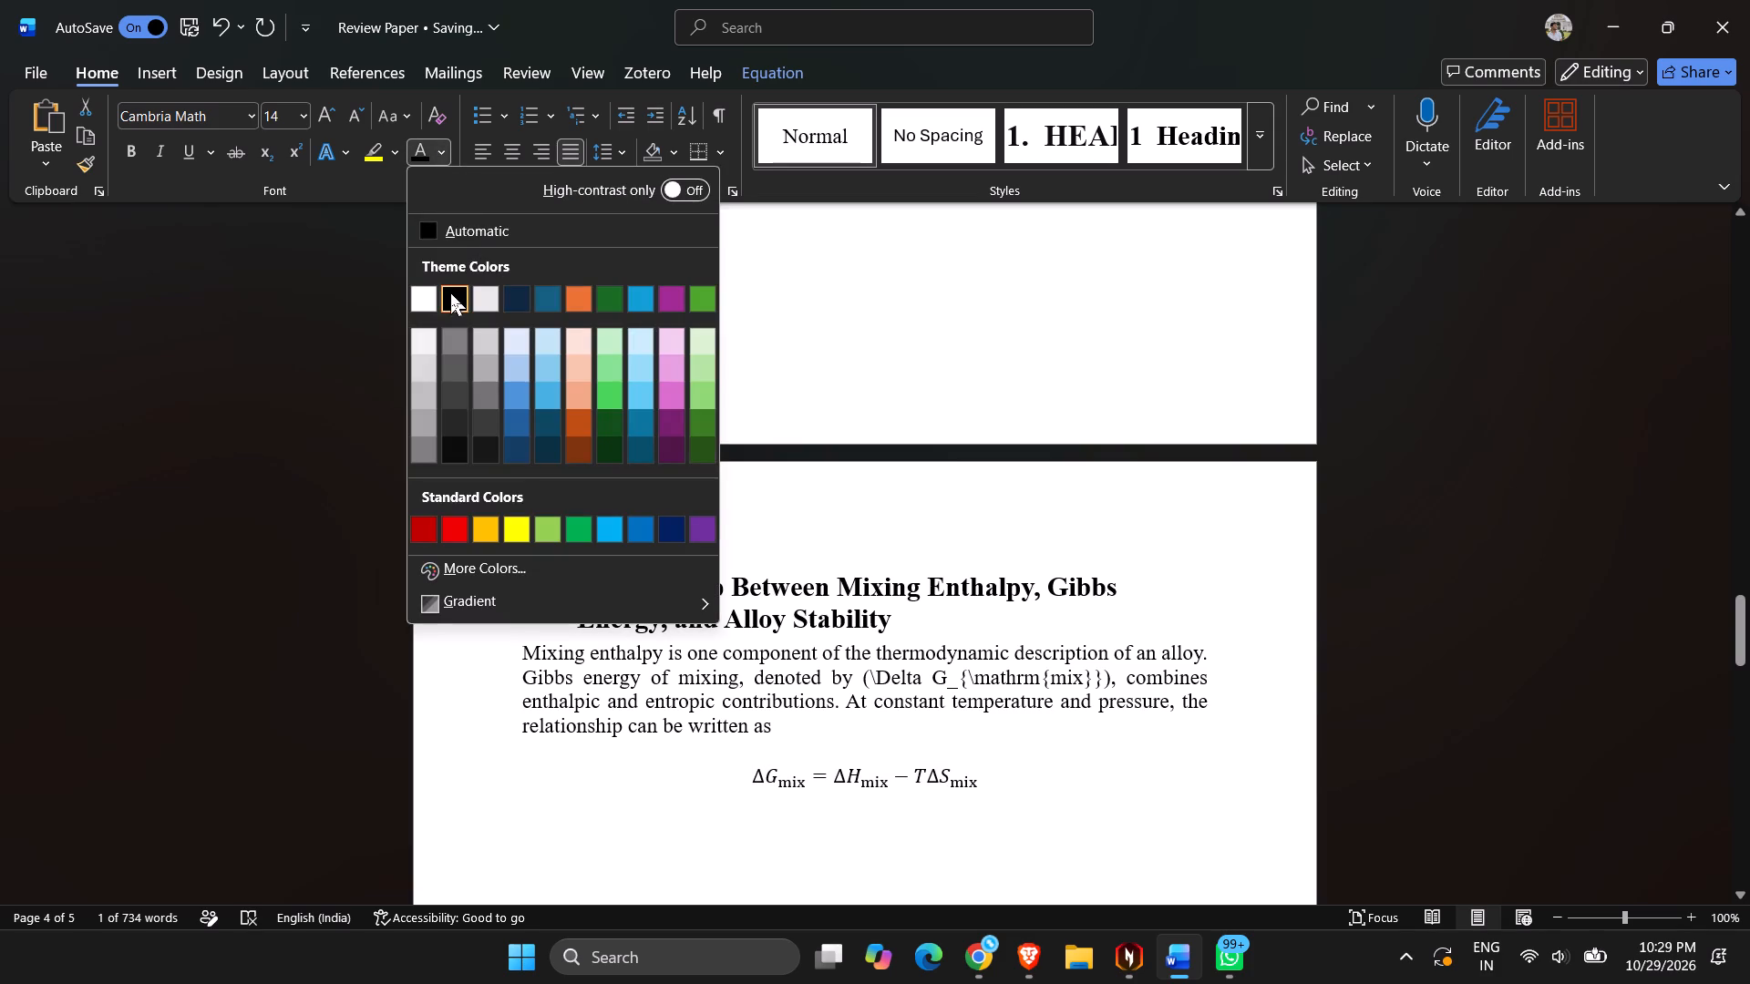
left_click(1076, 762)
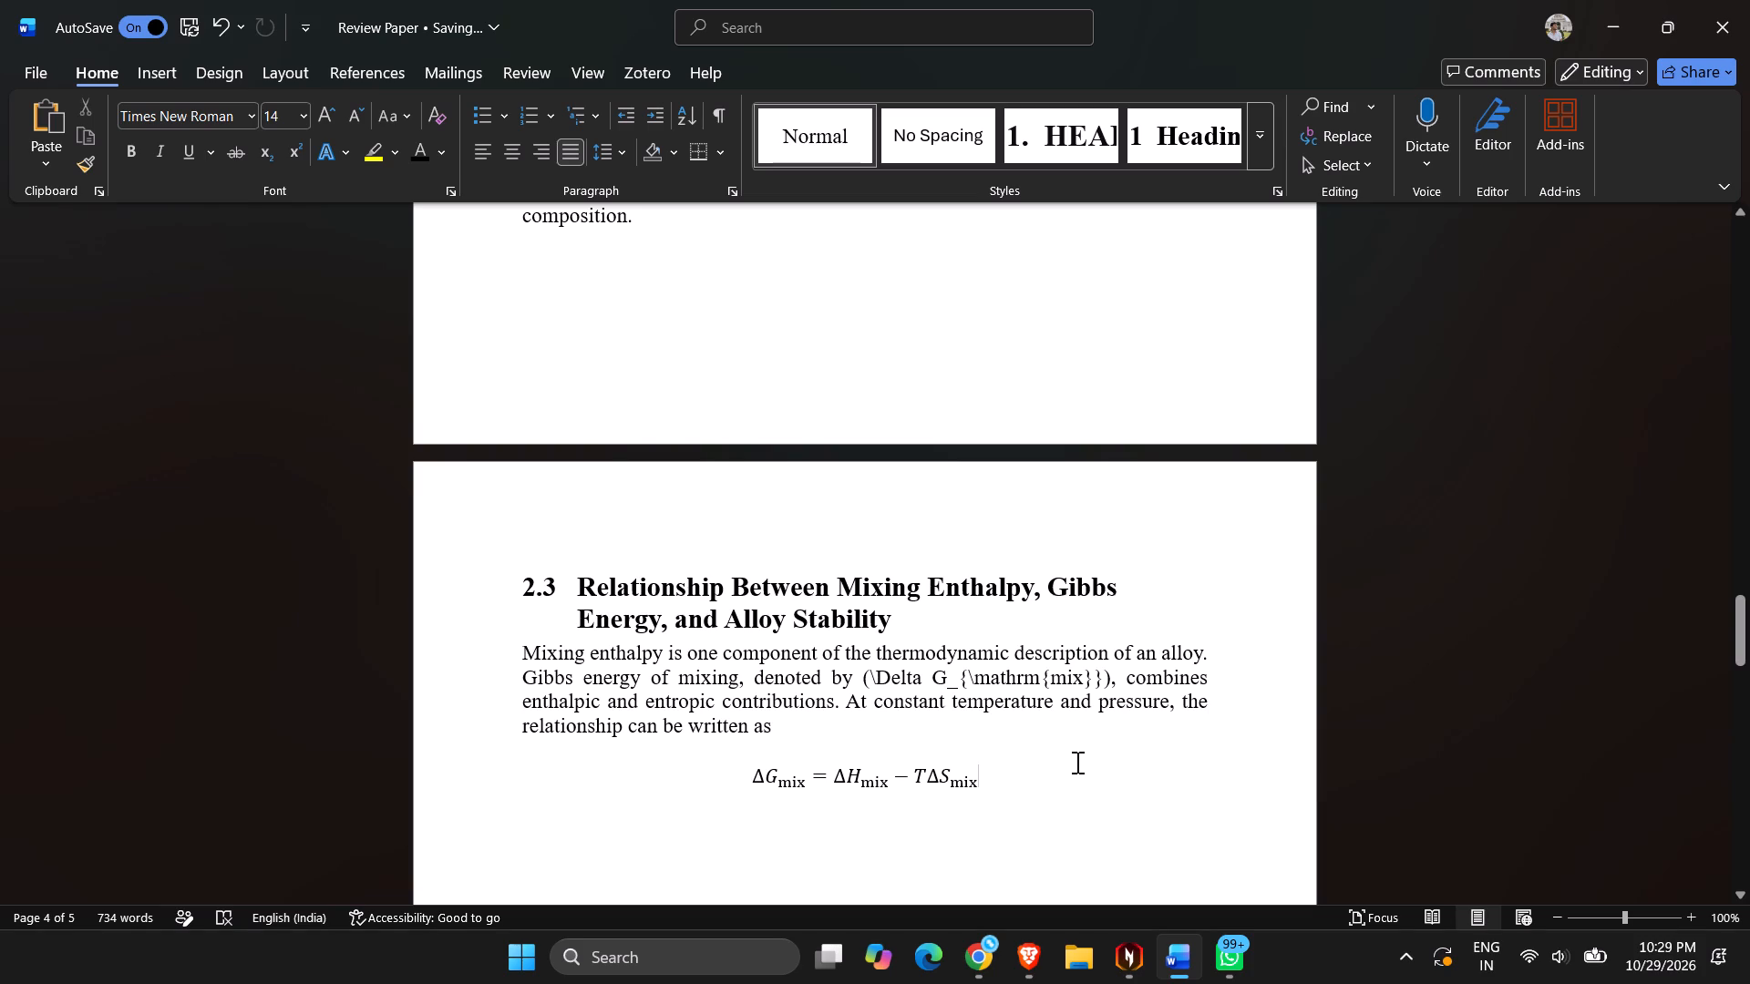
Copy the "where (T) is the absolute temperature" sentence from the Writing Review Paper draft into Word, below the ΔG_mix equation.
key("alt+Tab")
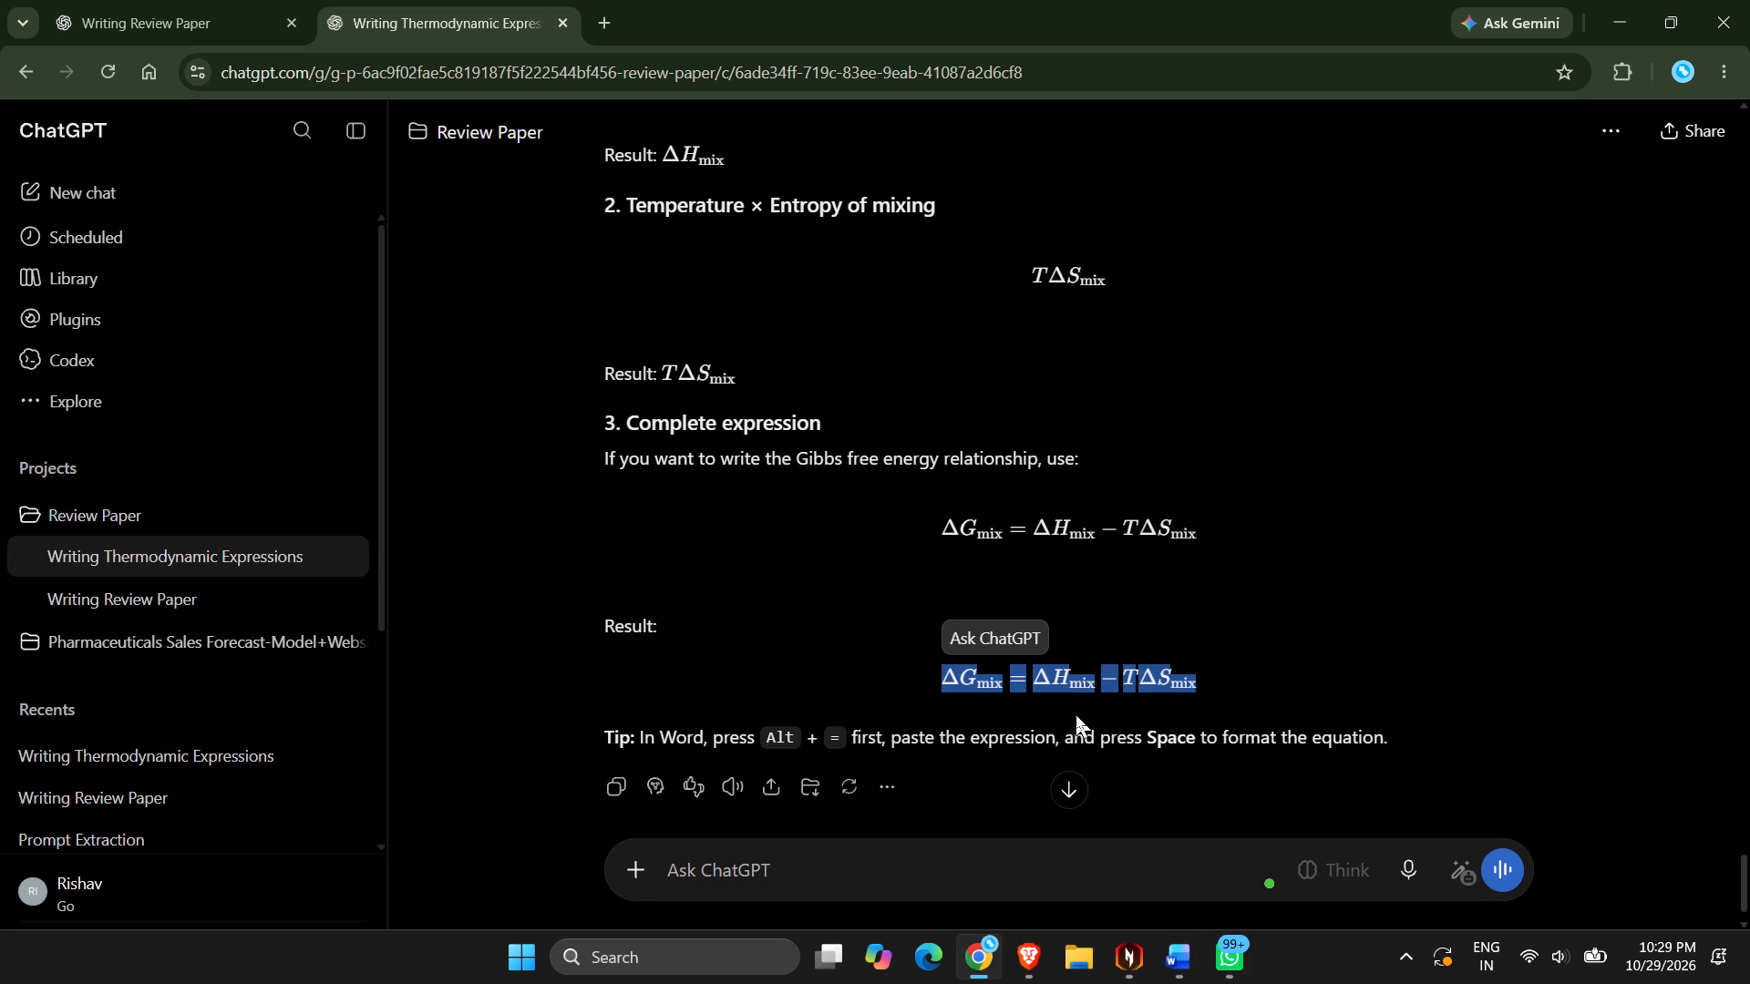
scroll(1076, 714, "down", 3)
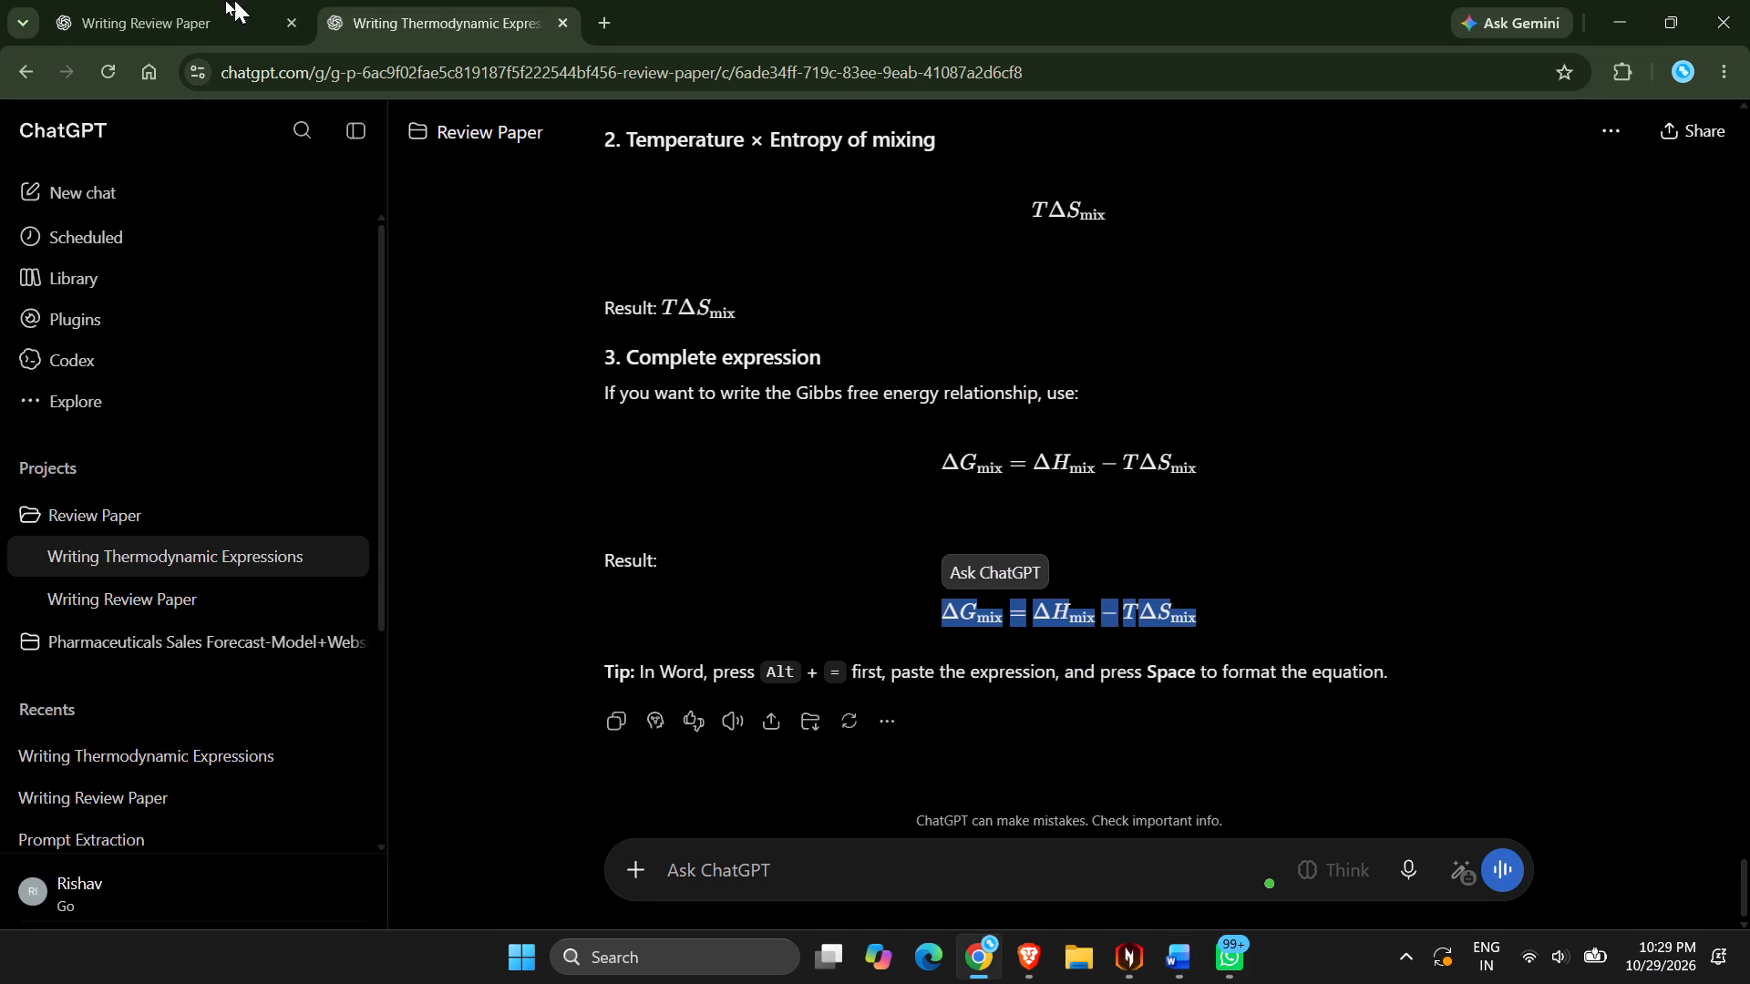
left_click(156, 0)
left_click_drag(625, 522, 685, 536)
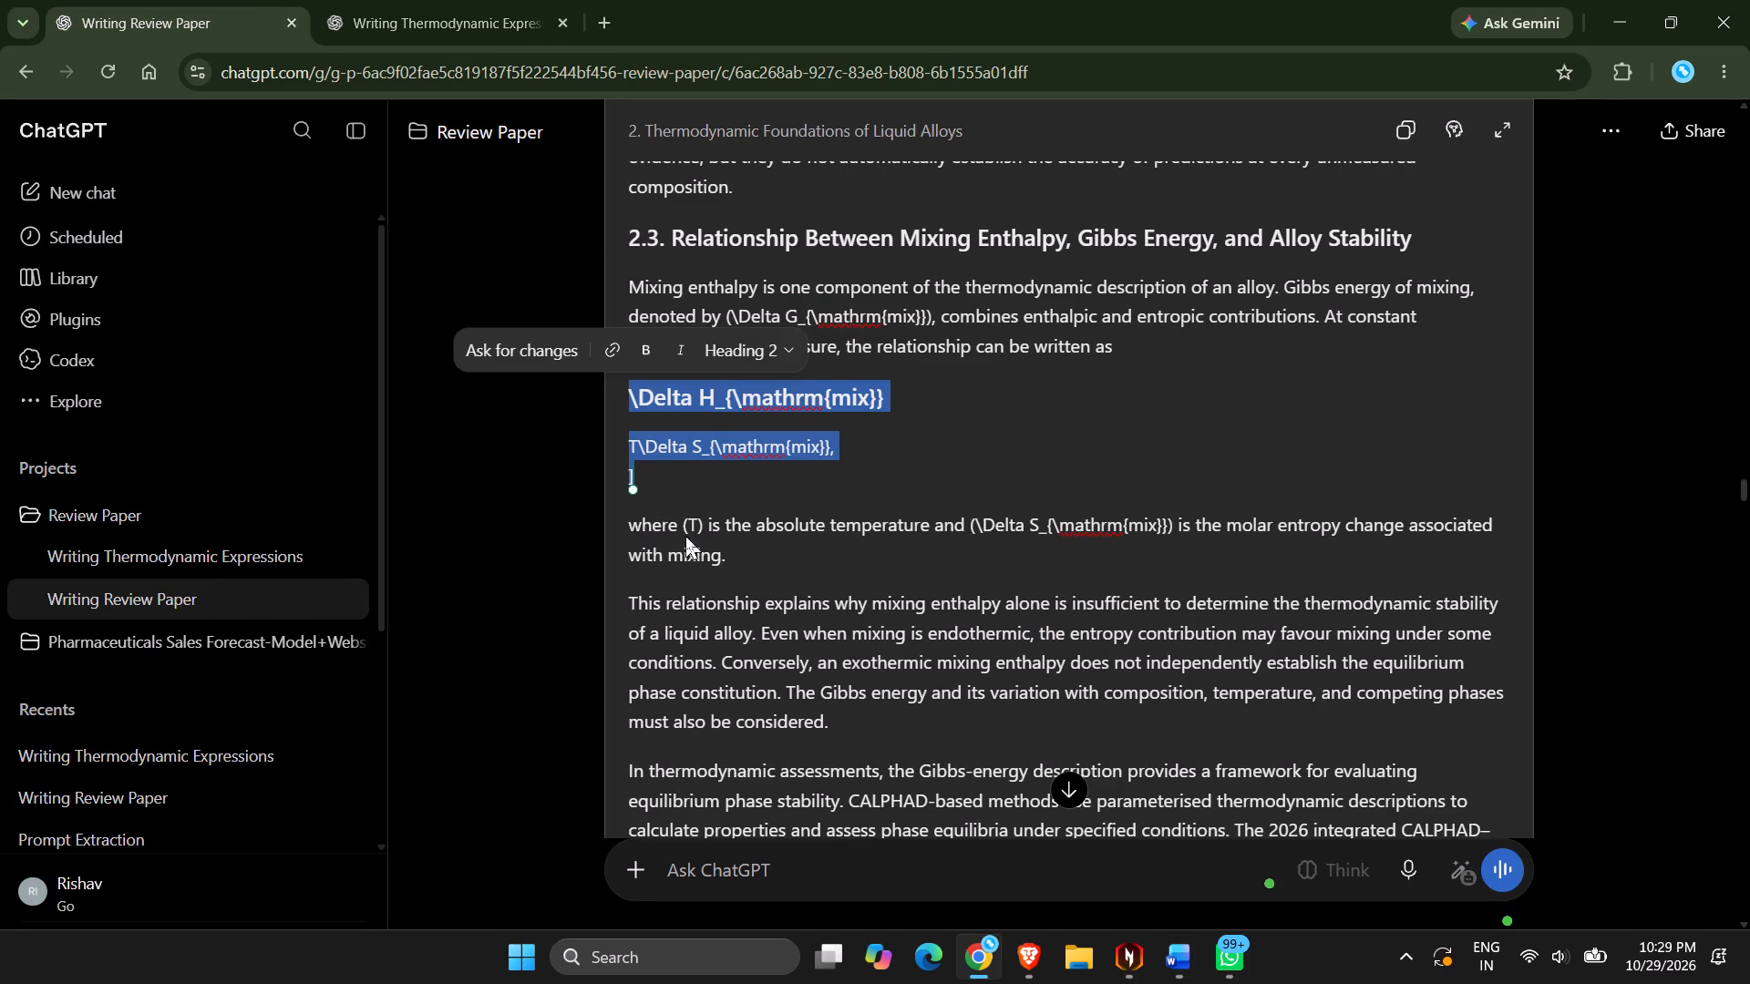
left_click_drag(685, 536, 743, 555)
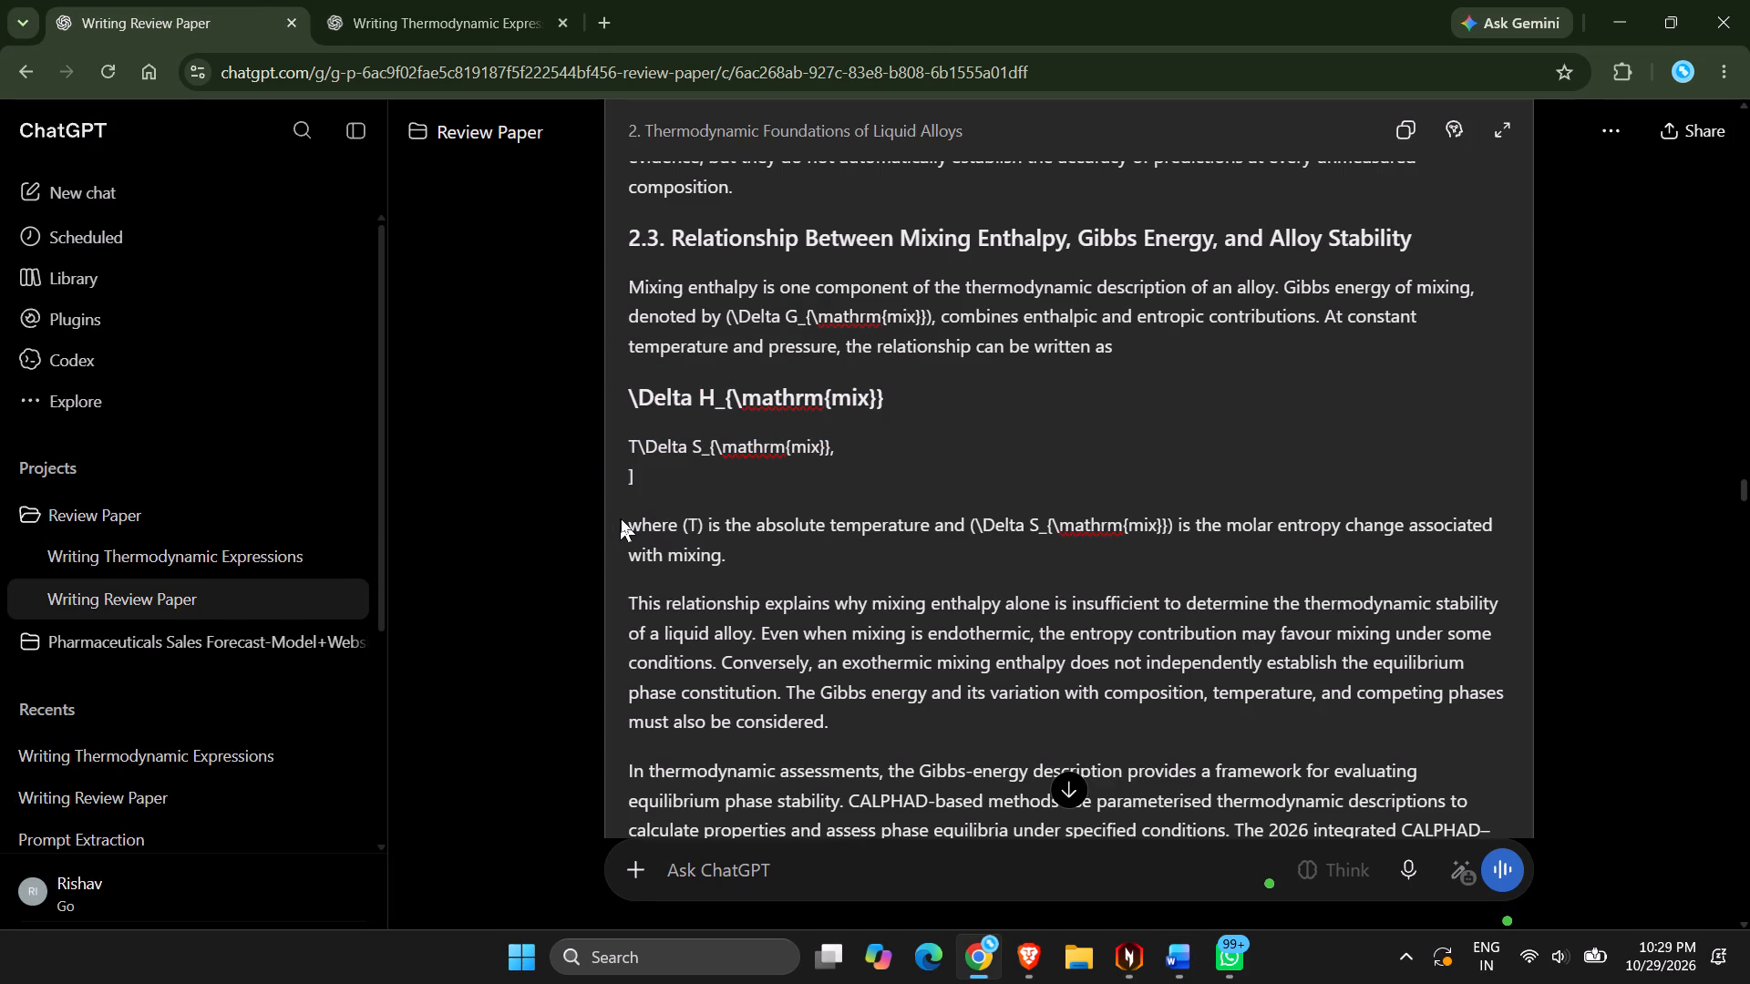
left_click_drag(623, 518, 703, 553)
left_click_drag(727, 559, 629, 528)
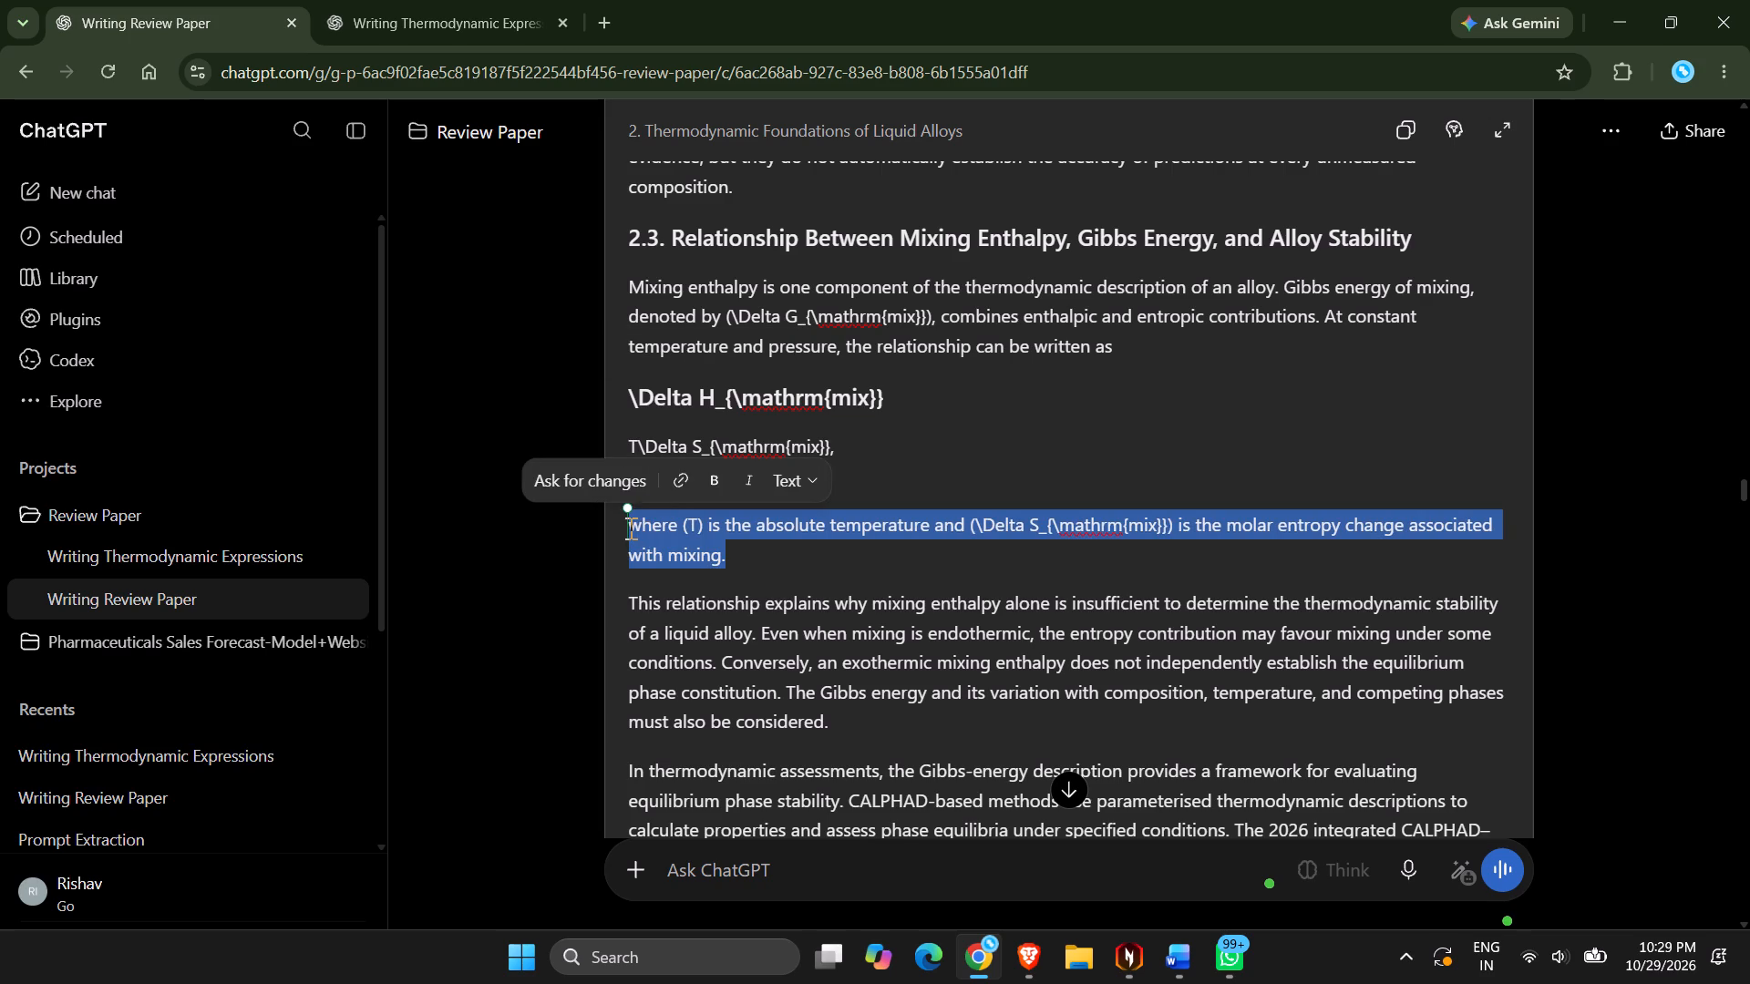
key("ctrl+c")
key("alt+Tab")
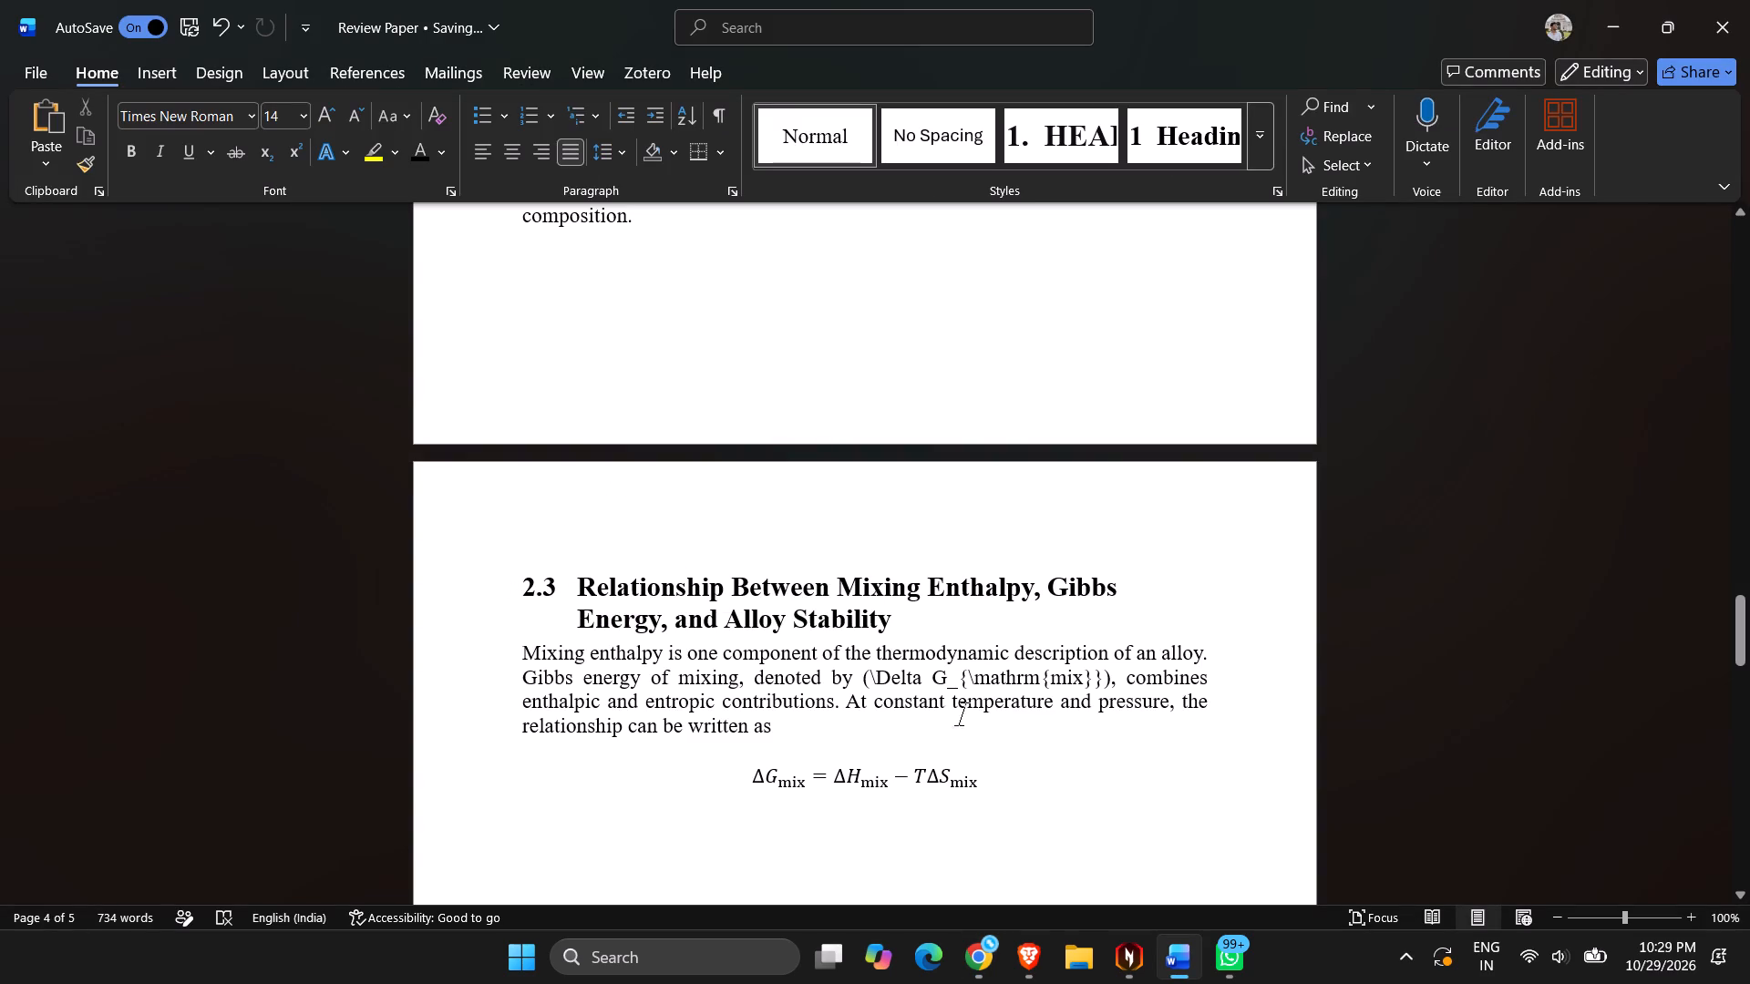
key("Return")
key("ctrl+v")
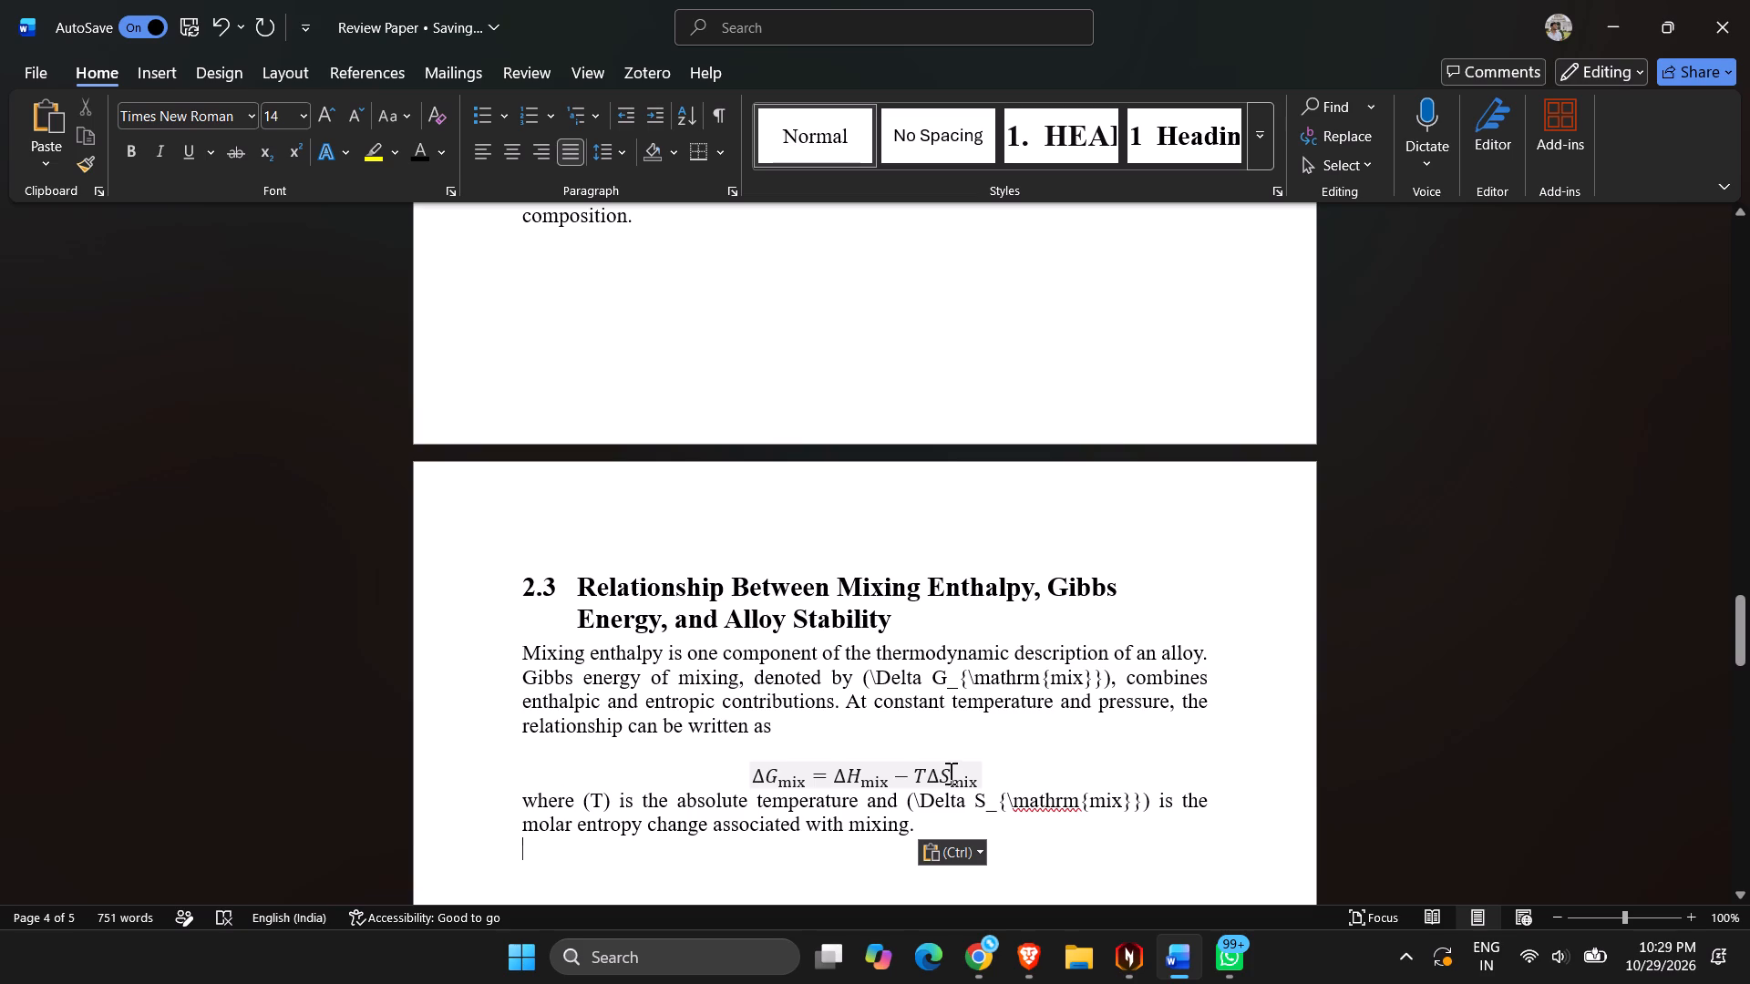
Insert a blank line between the displayed ΔG_mix equation and the "where (T)" sentence.
left_click(1006, 783)
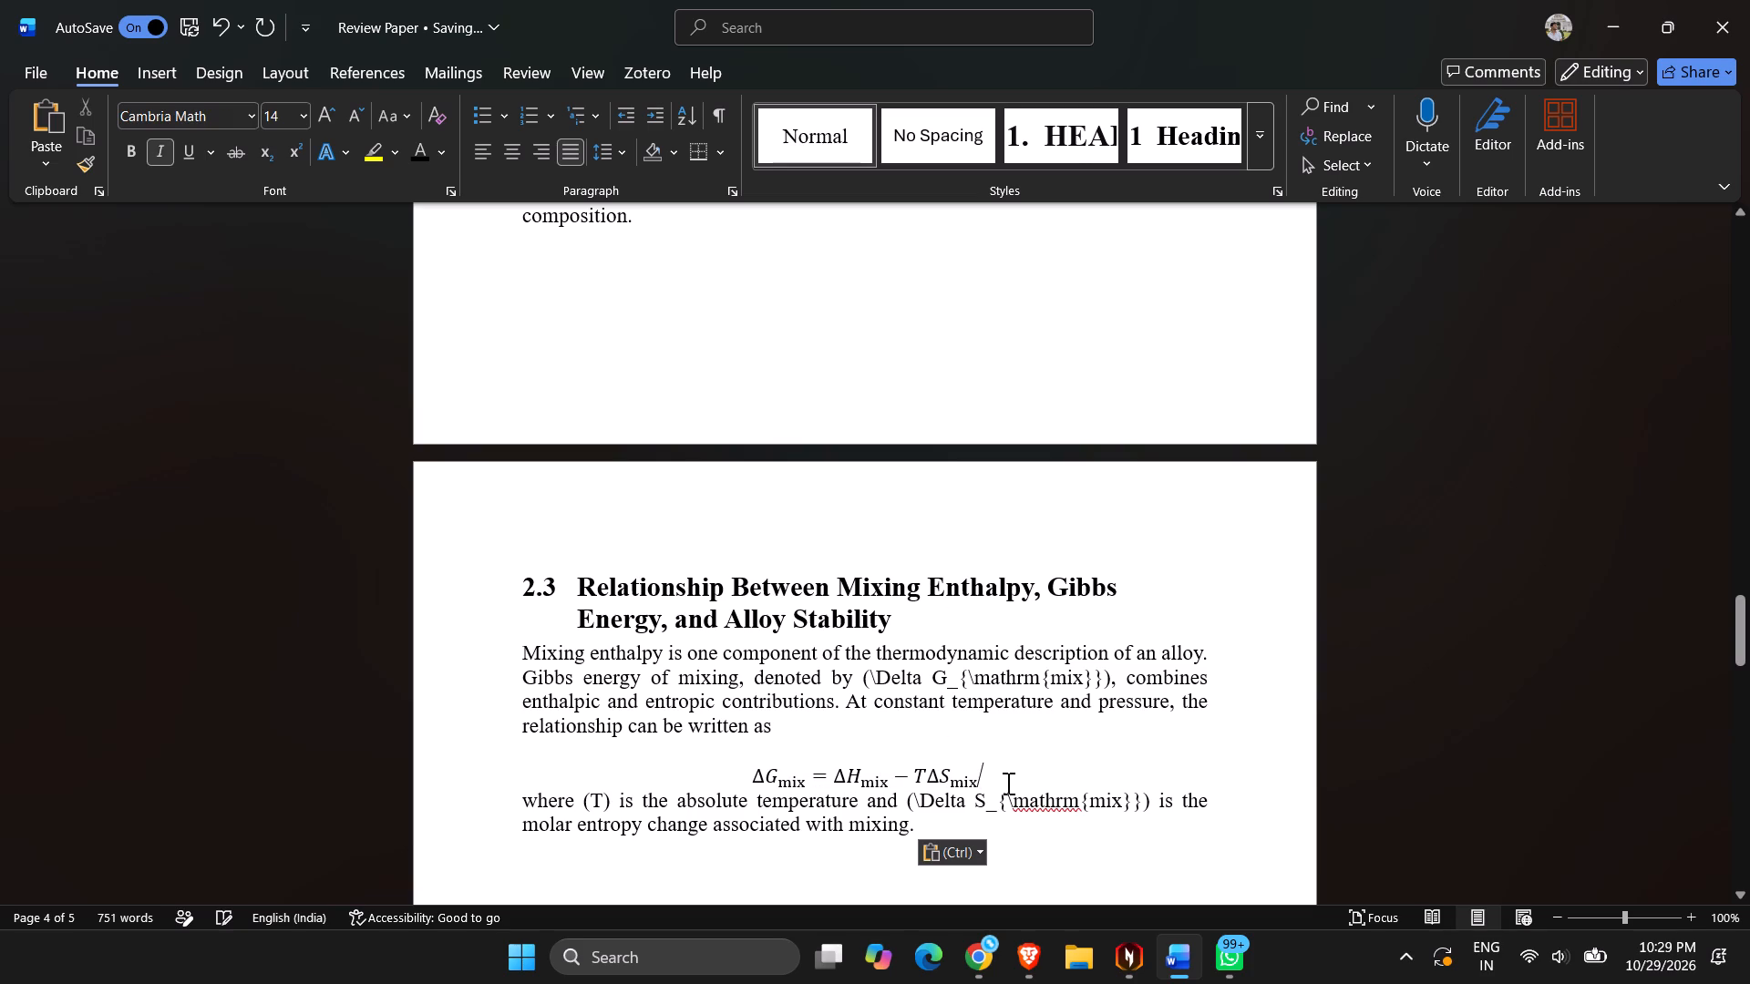
key("Return")
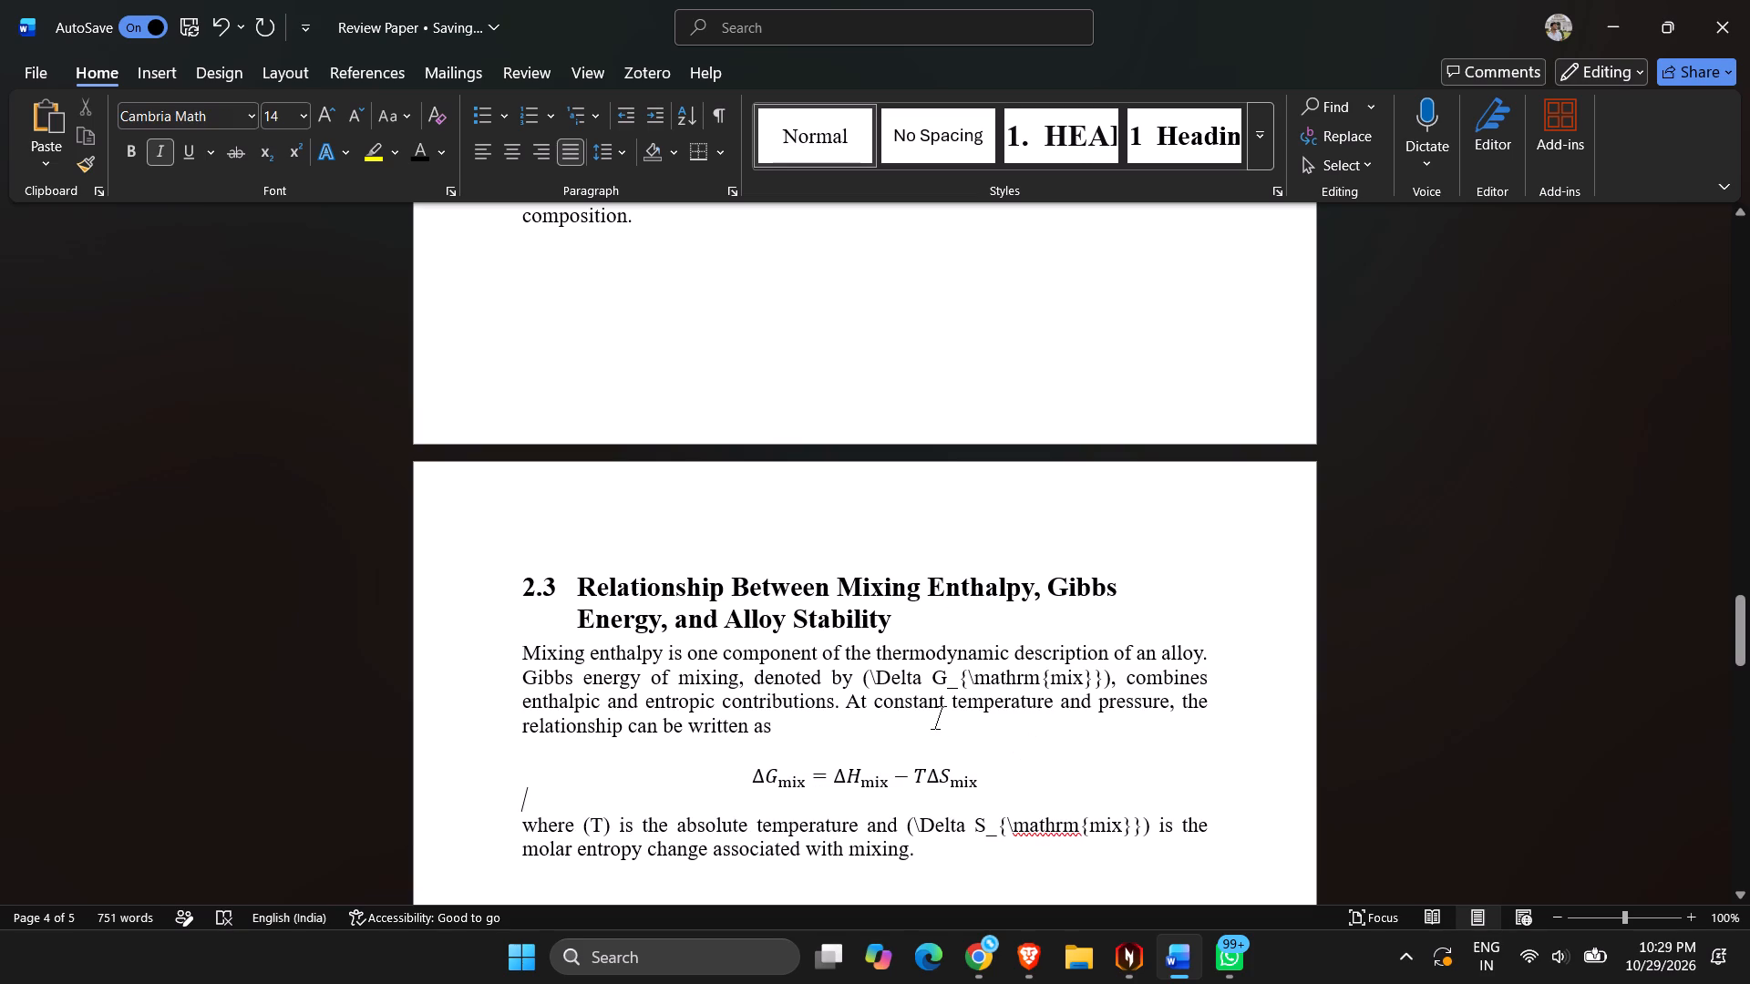
Replace the raw (\Delta G_{\mathrm{mix}}) code after "denoted by" in the section 2.3 opening paragraph with an empty inline equation.
left_click(1101, 679)
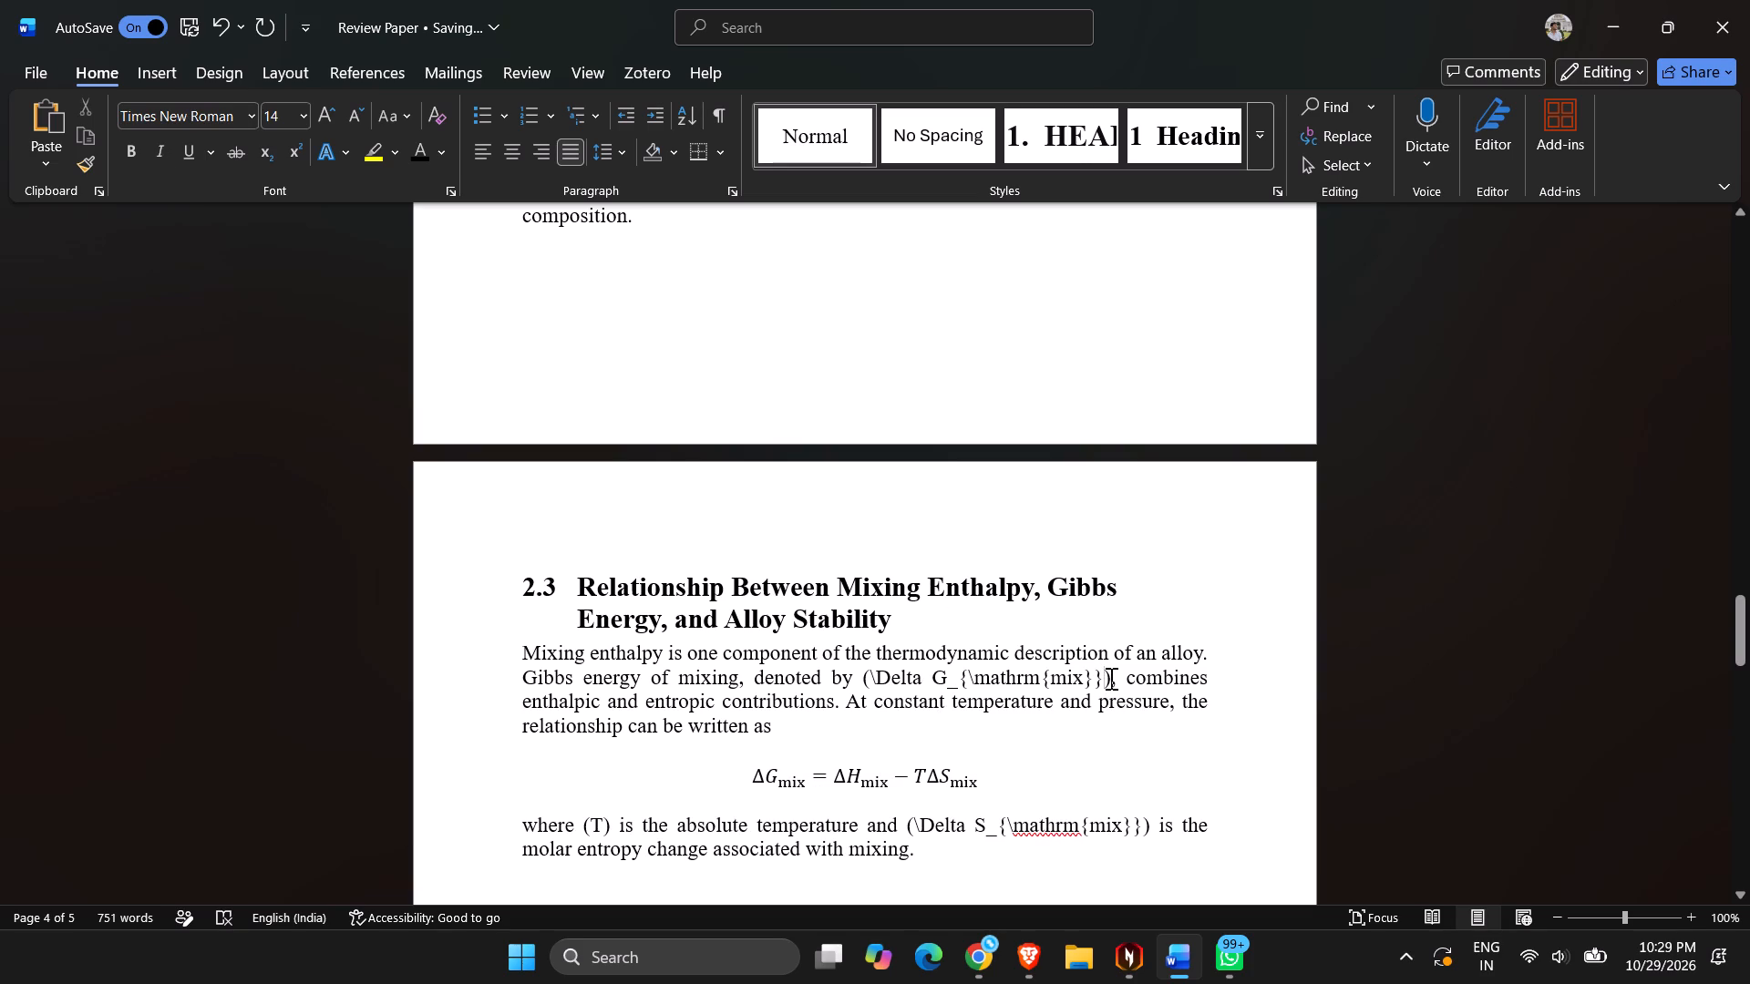
key("Right")
key("ctrl+BackSpace")
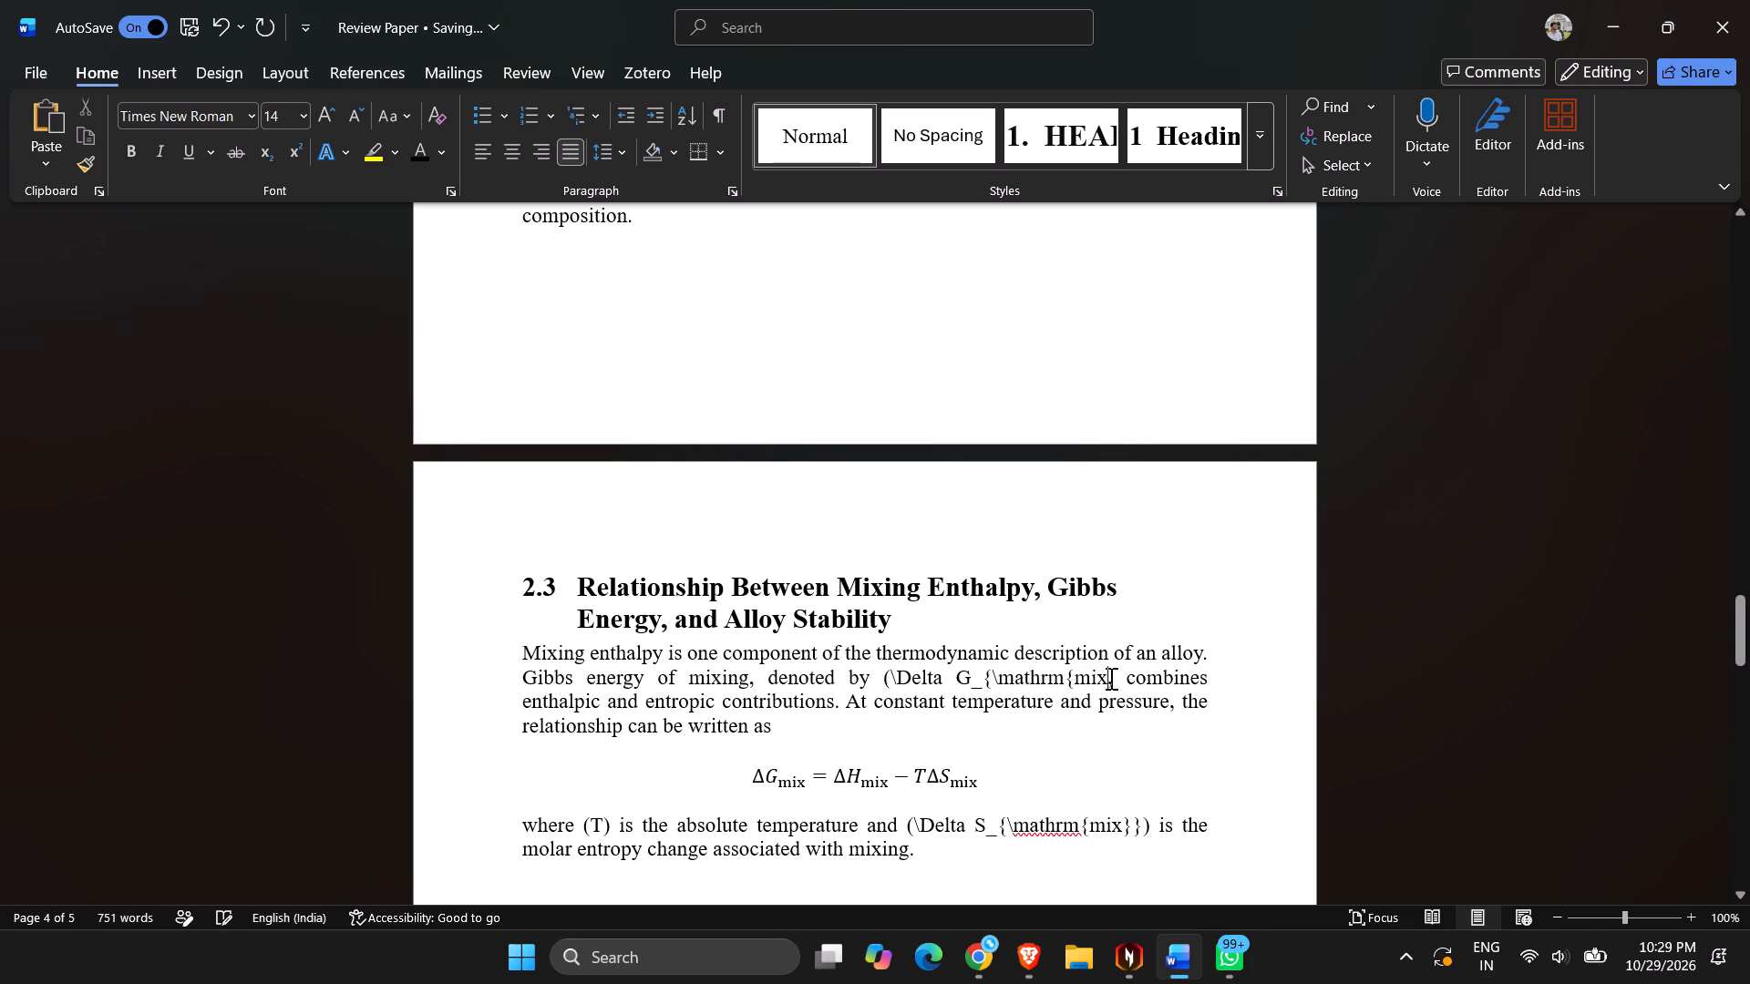
key("ctrl+BackSpace")
key("ctrl+BackSpace")
key("ctrl+BackSpace")
key("ctrl+BackSpace")
key("ctrl+BackSpace")
key("ctrl+BackSpace")
key("ctrl+BackSpace")
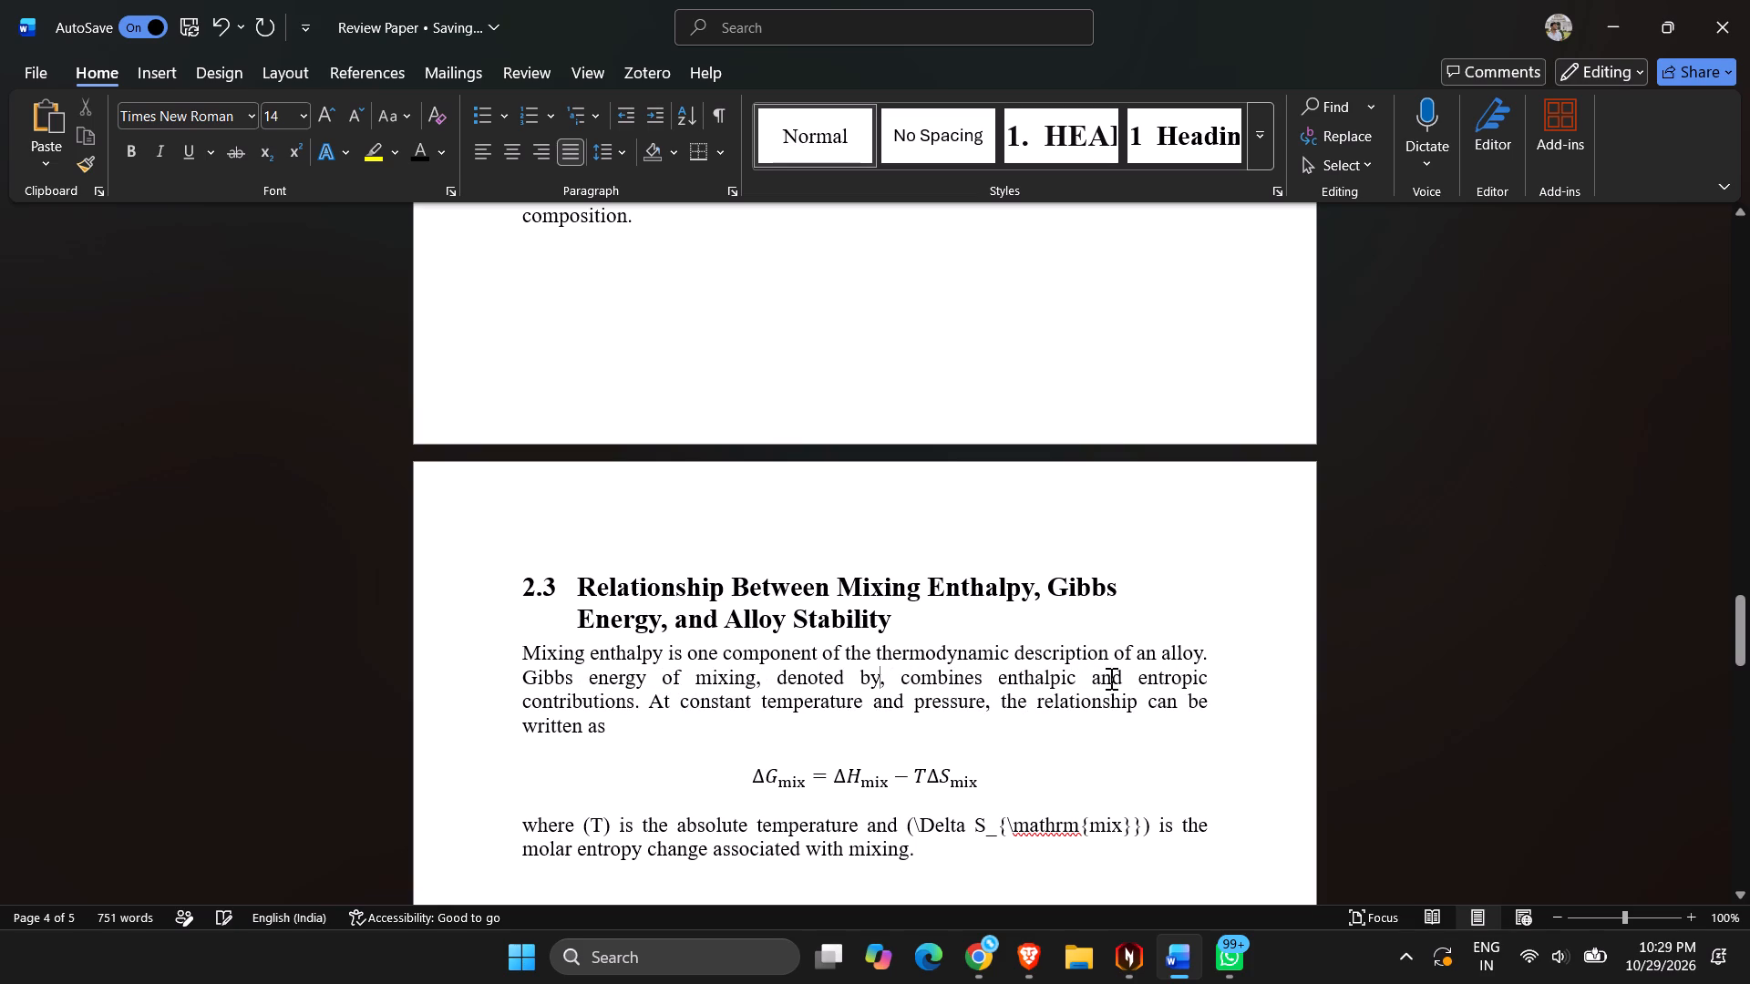
key("alt+plus")
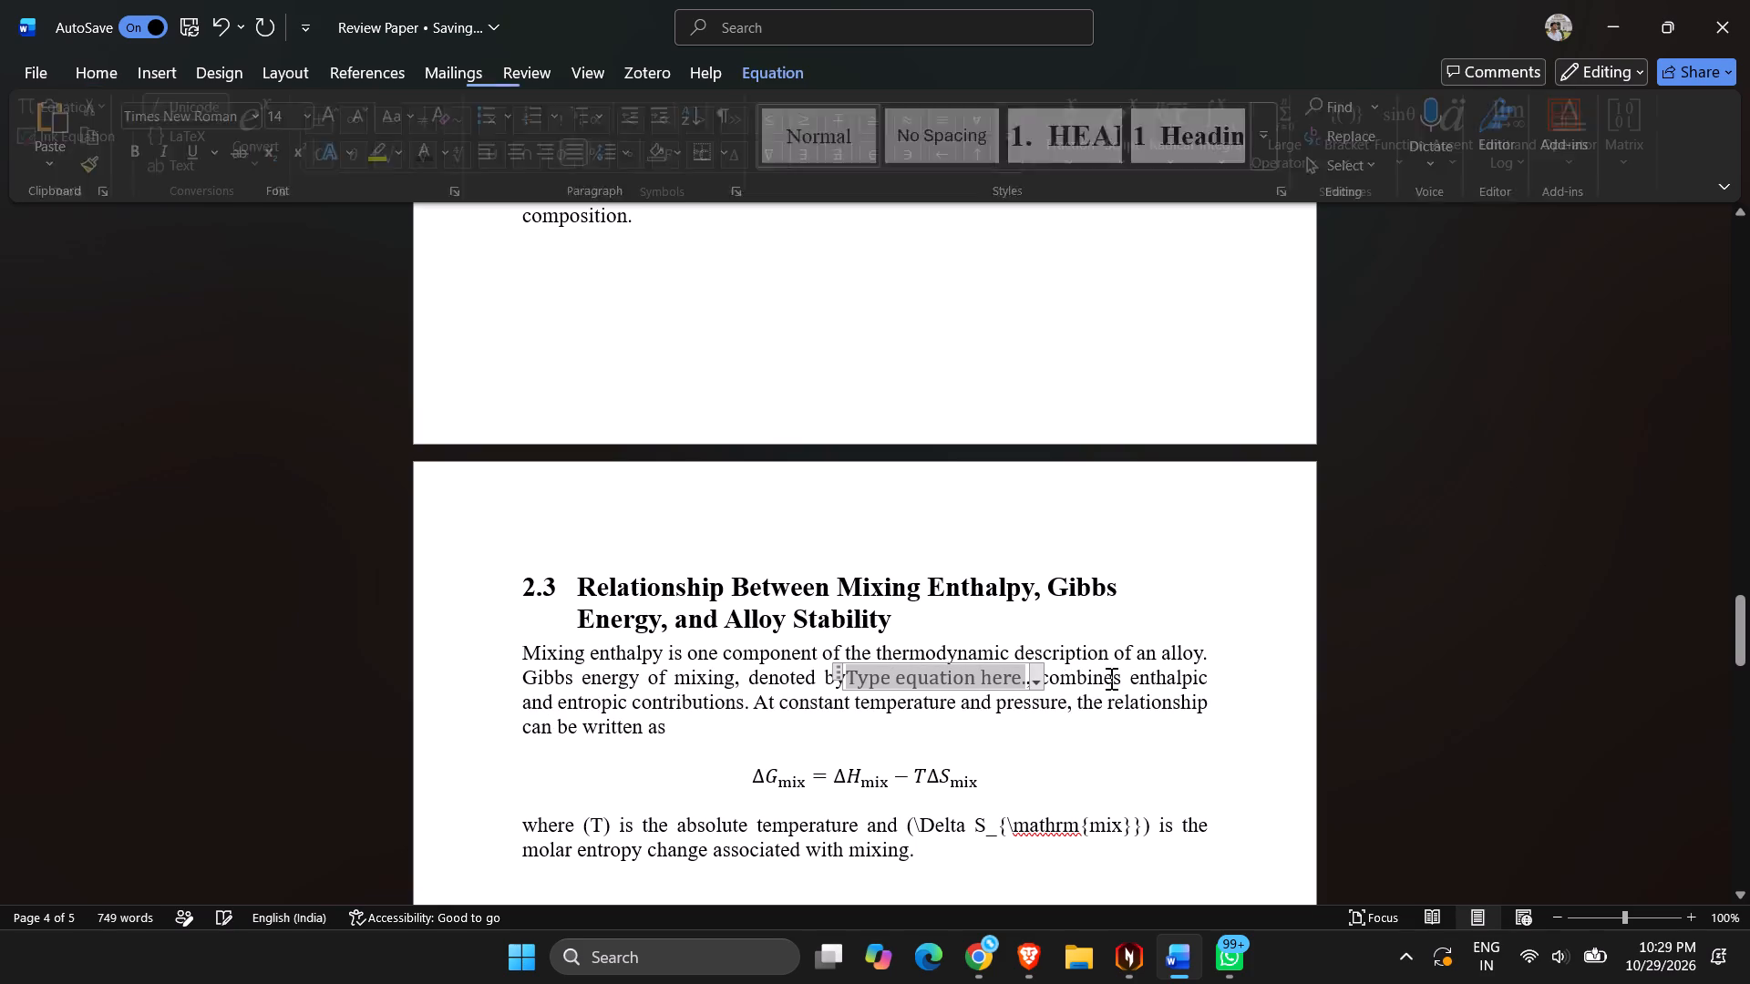
Insert a blank line above the displayed ΔG_mix equation in section 2.3.
left_click(780, 790)
double_click(776, 780)
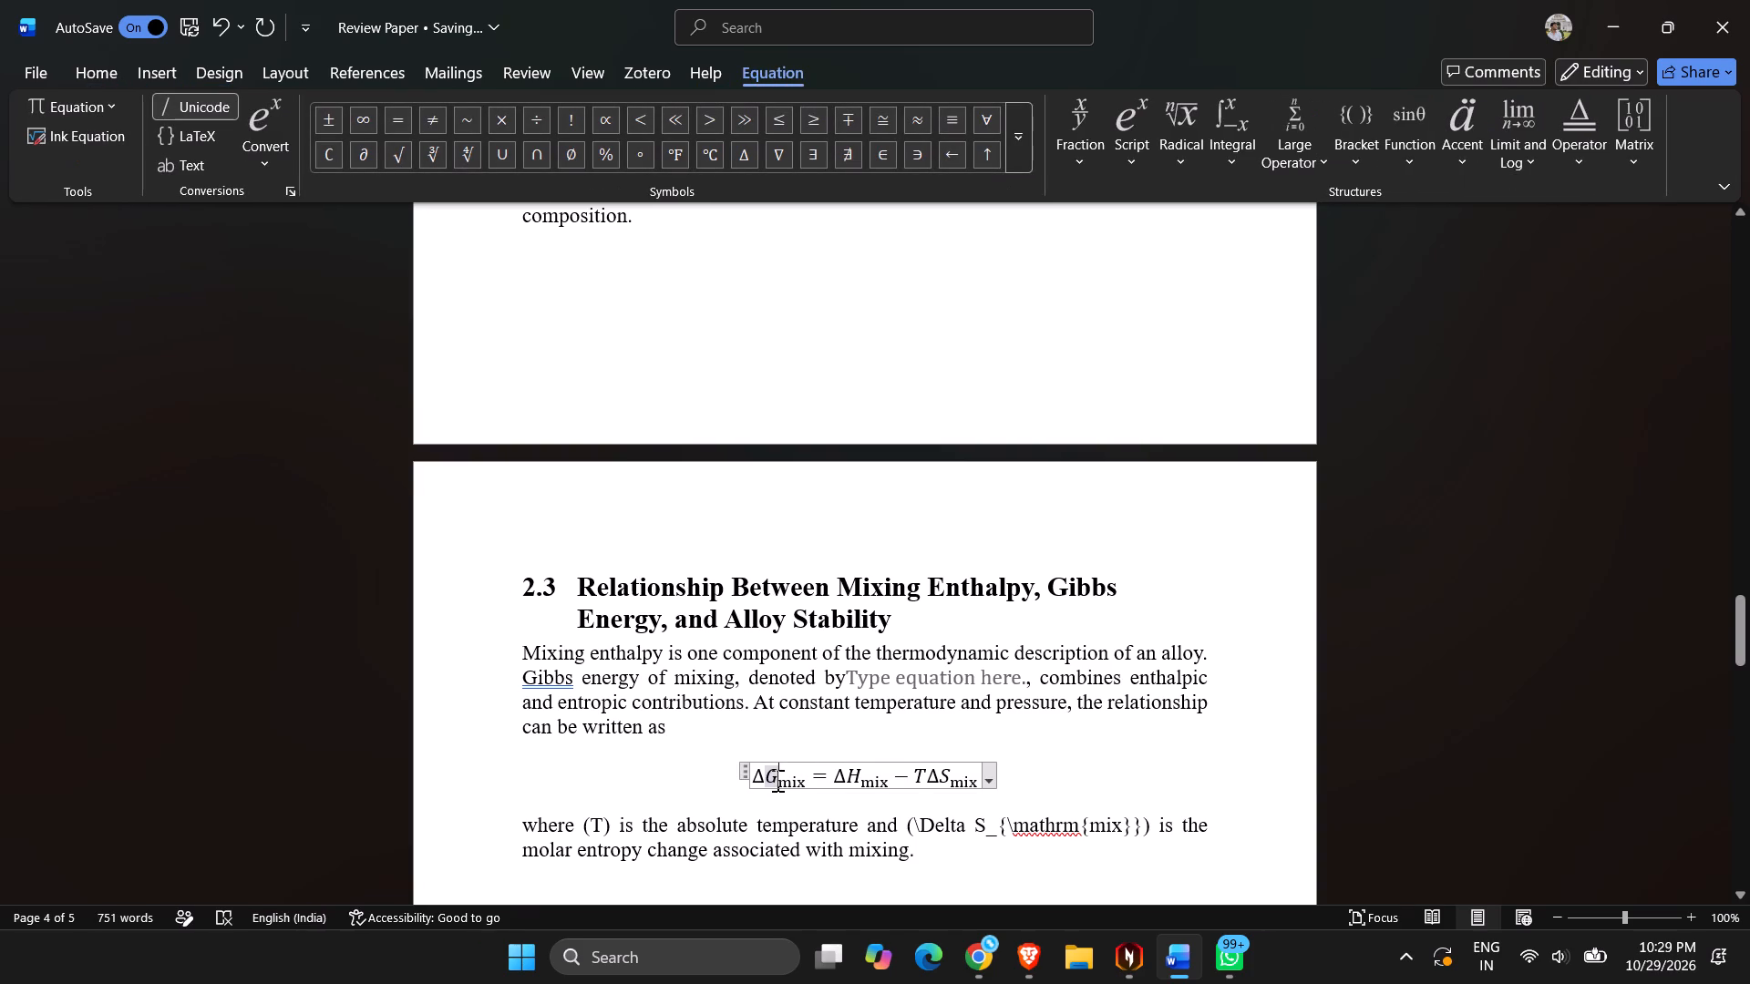
key("Left")
key("Left")
key("Left")
key("Return")
Copy the ΔG_mix term from the displayed equation into the empty inline equation after "denoted by".
key("Right")
key("Right")
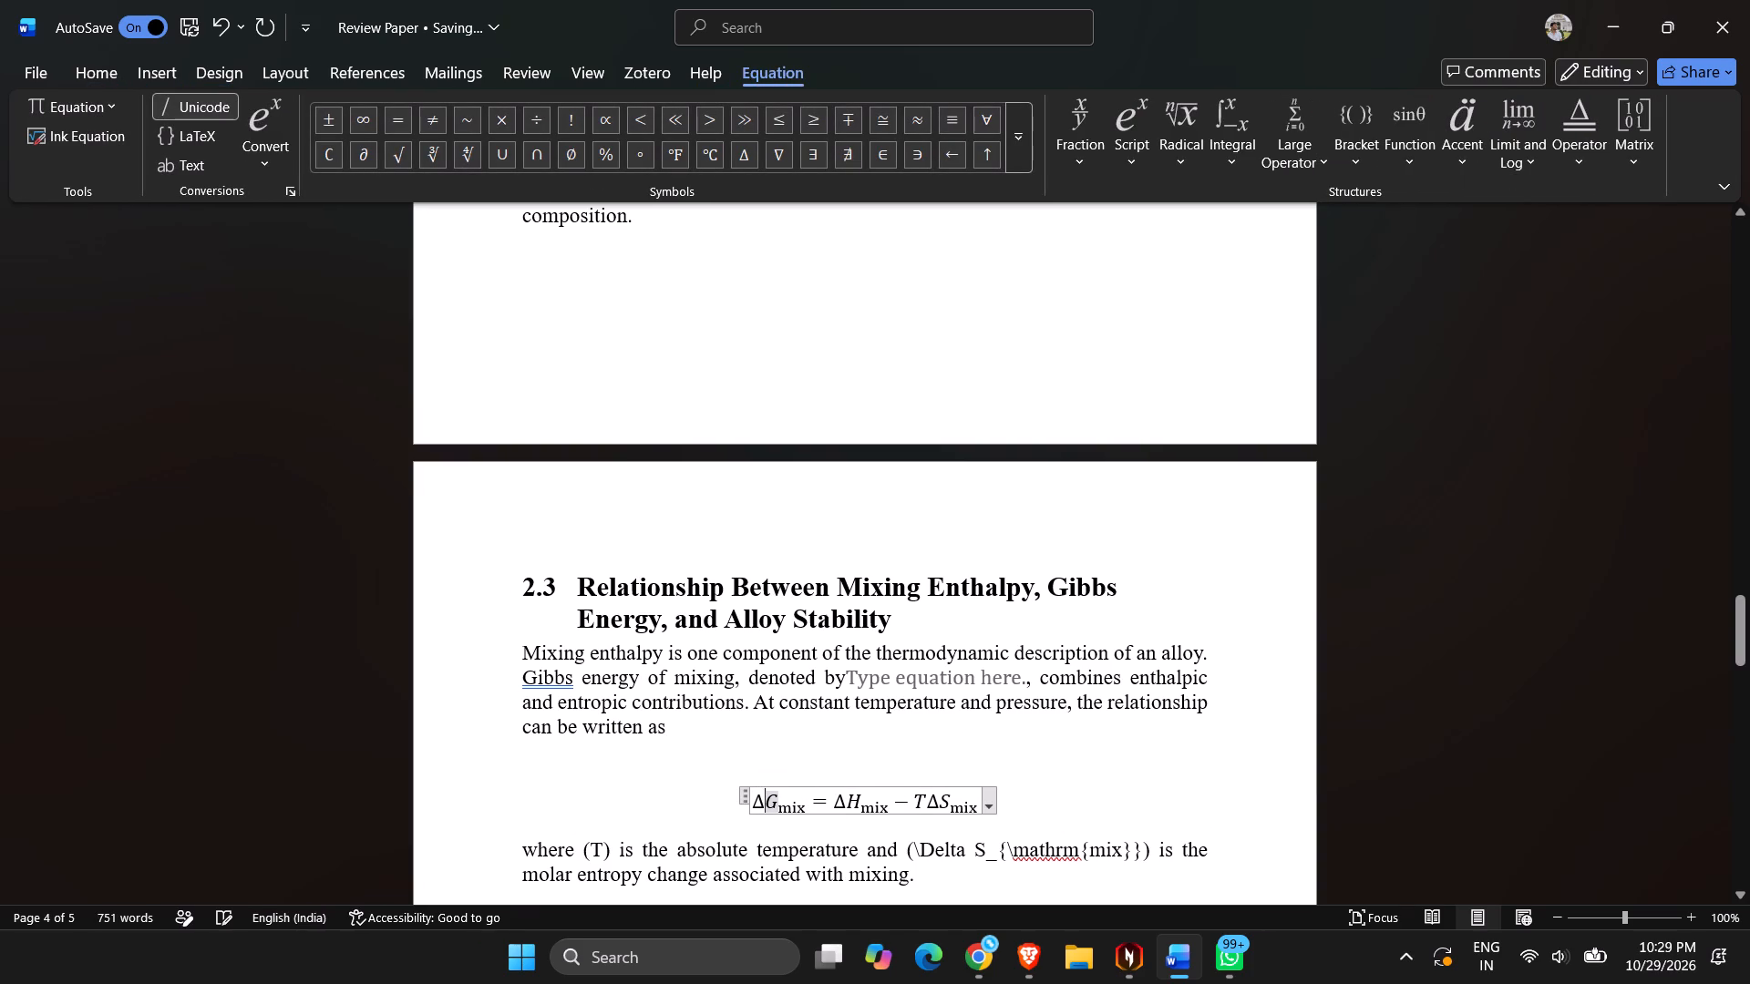
key("Right")
key("Right")
key("Right")
key("Left")
key("Left")
key("Left")
key("Left")
key("Left")
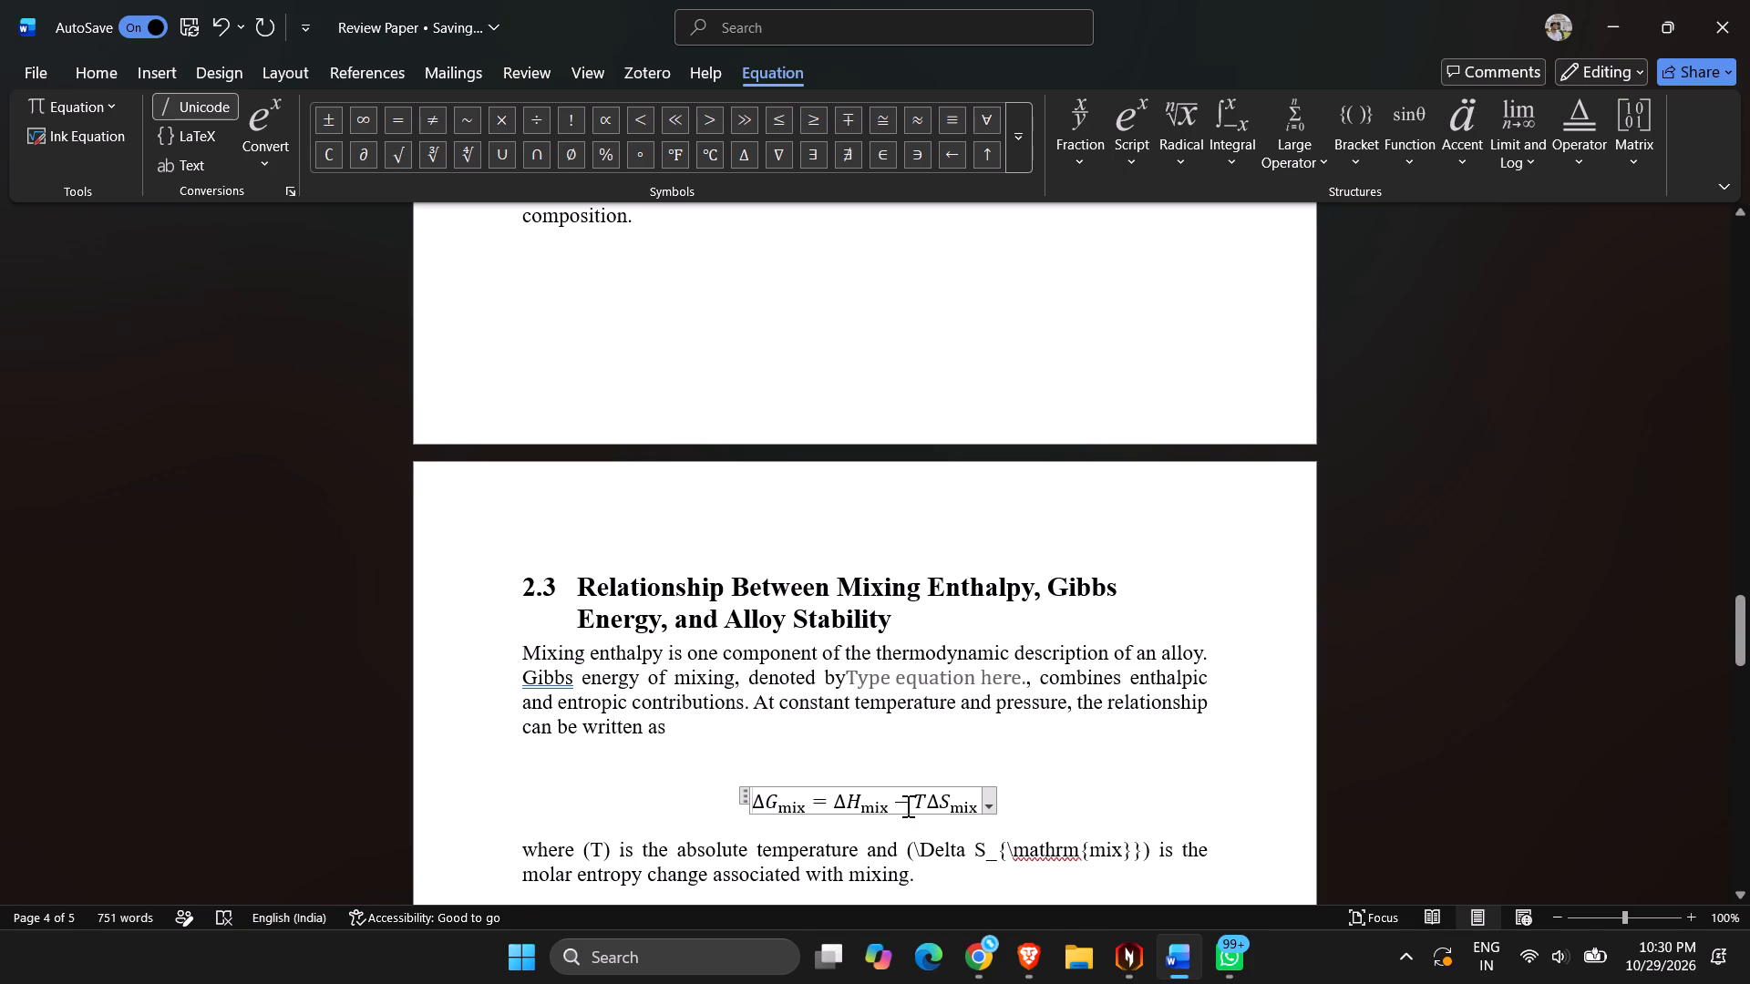
key("shift+Right")
key("shift+Right")
key("shift+Right")
key("shift+Left")
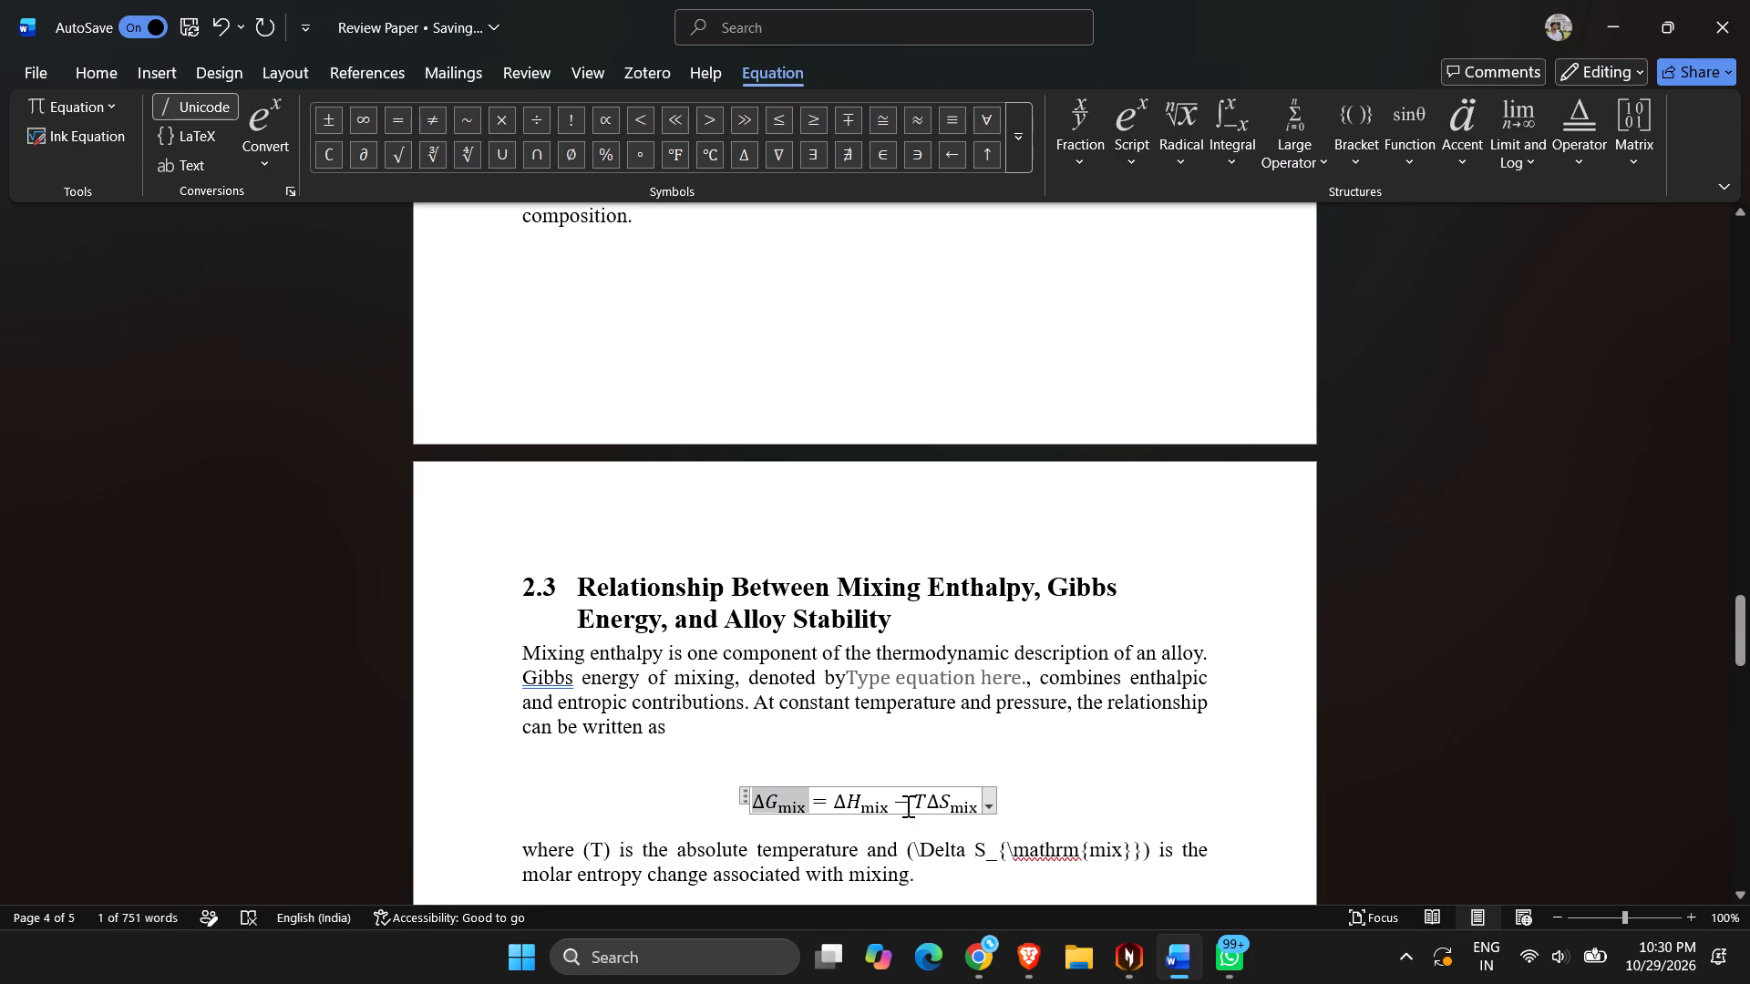
key("ctrl+c")
left_click(908, 687)
left_click(903, 667)
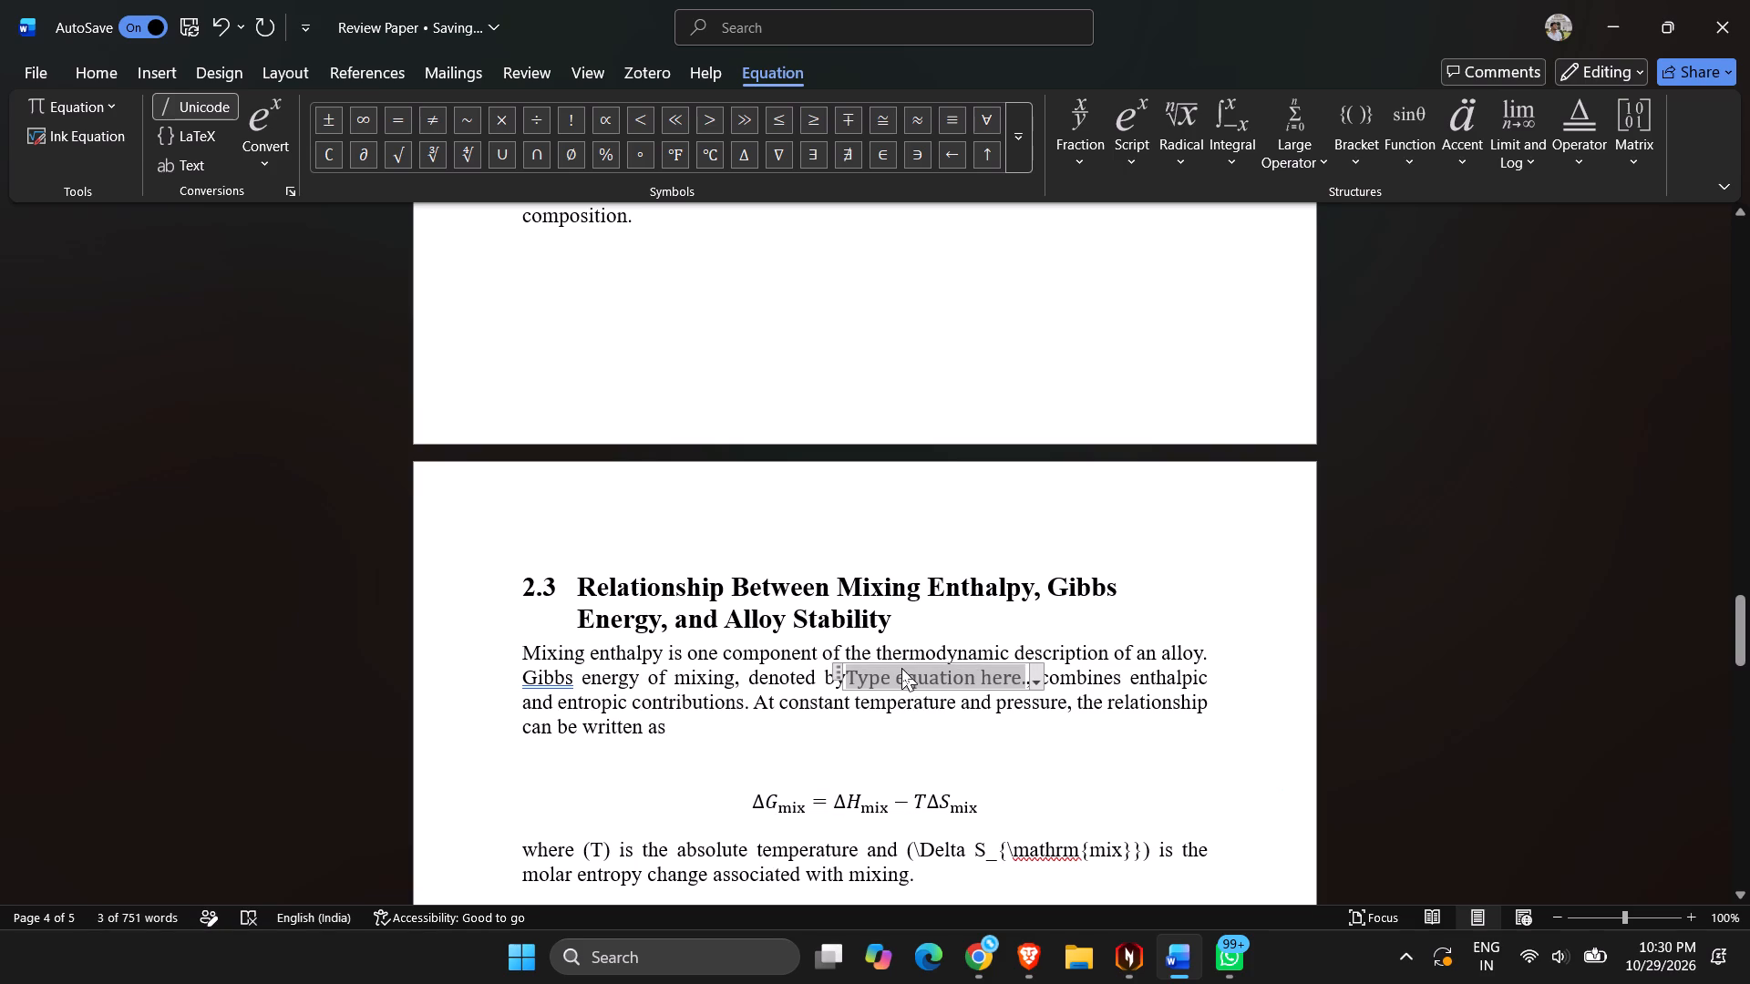
left_click(901, 672)
key("ctrl+v")
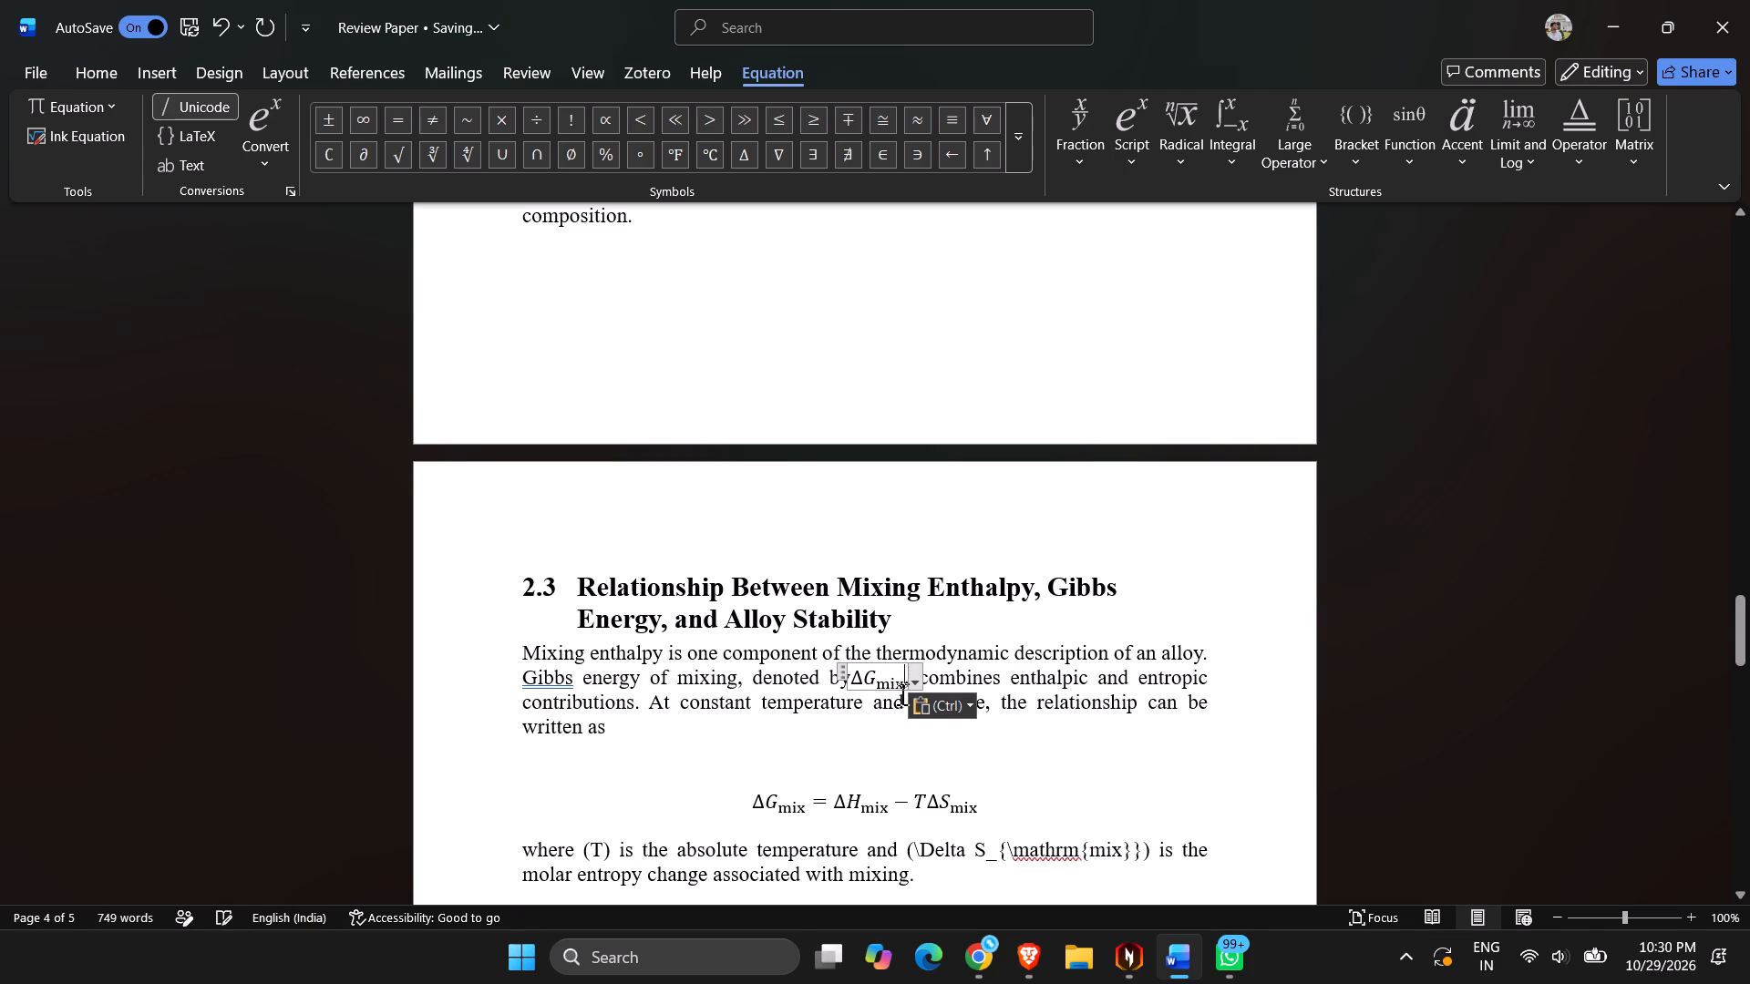
Add a space between "denoted by" and the inline ΔG_mix equation.
left_click(1024, 757)
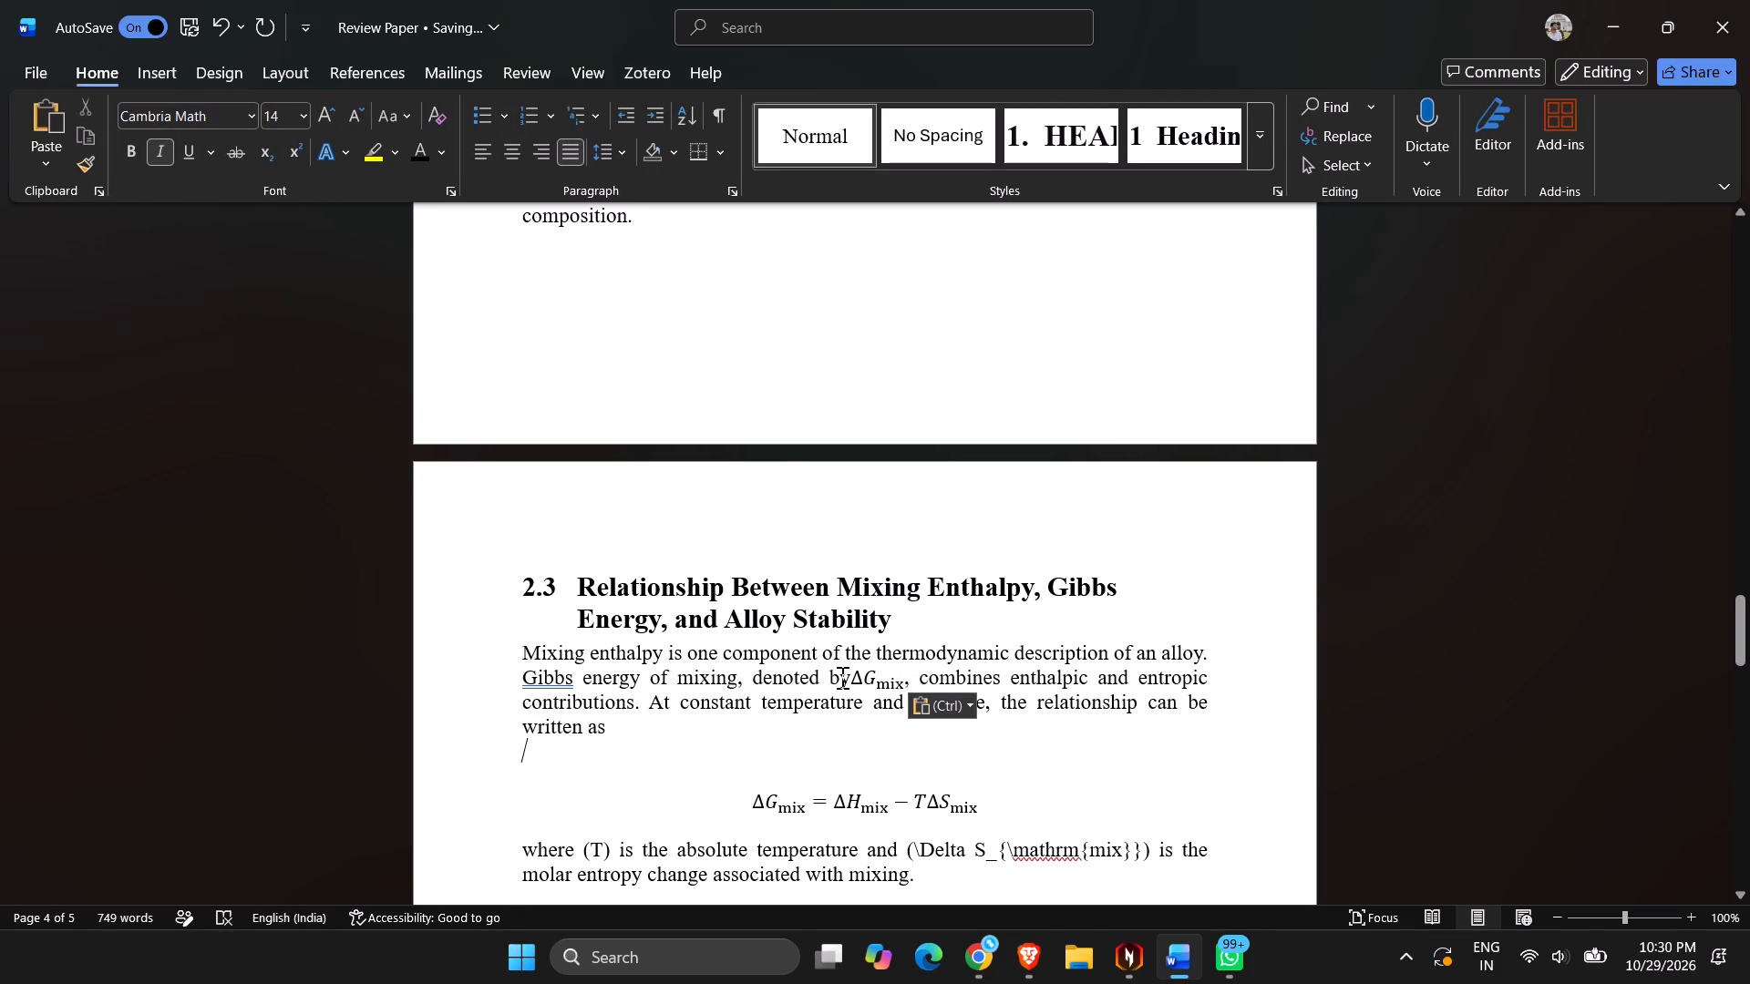
left_click(847, 678)
left_click(829, 692)
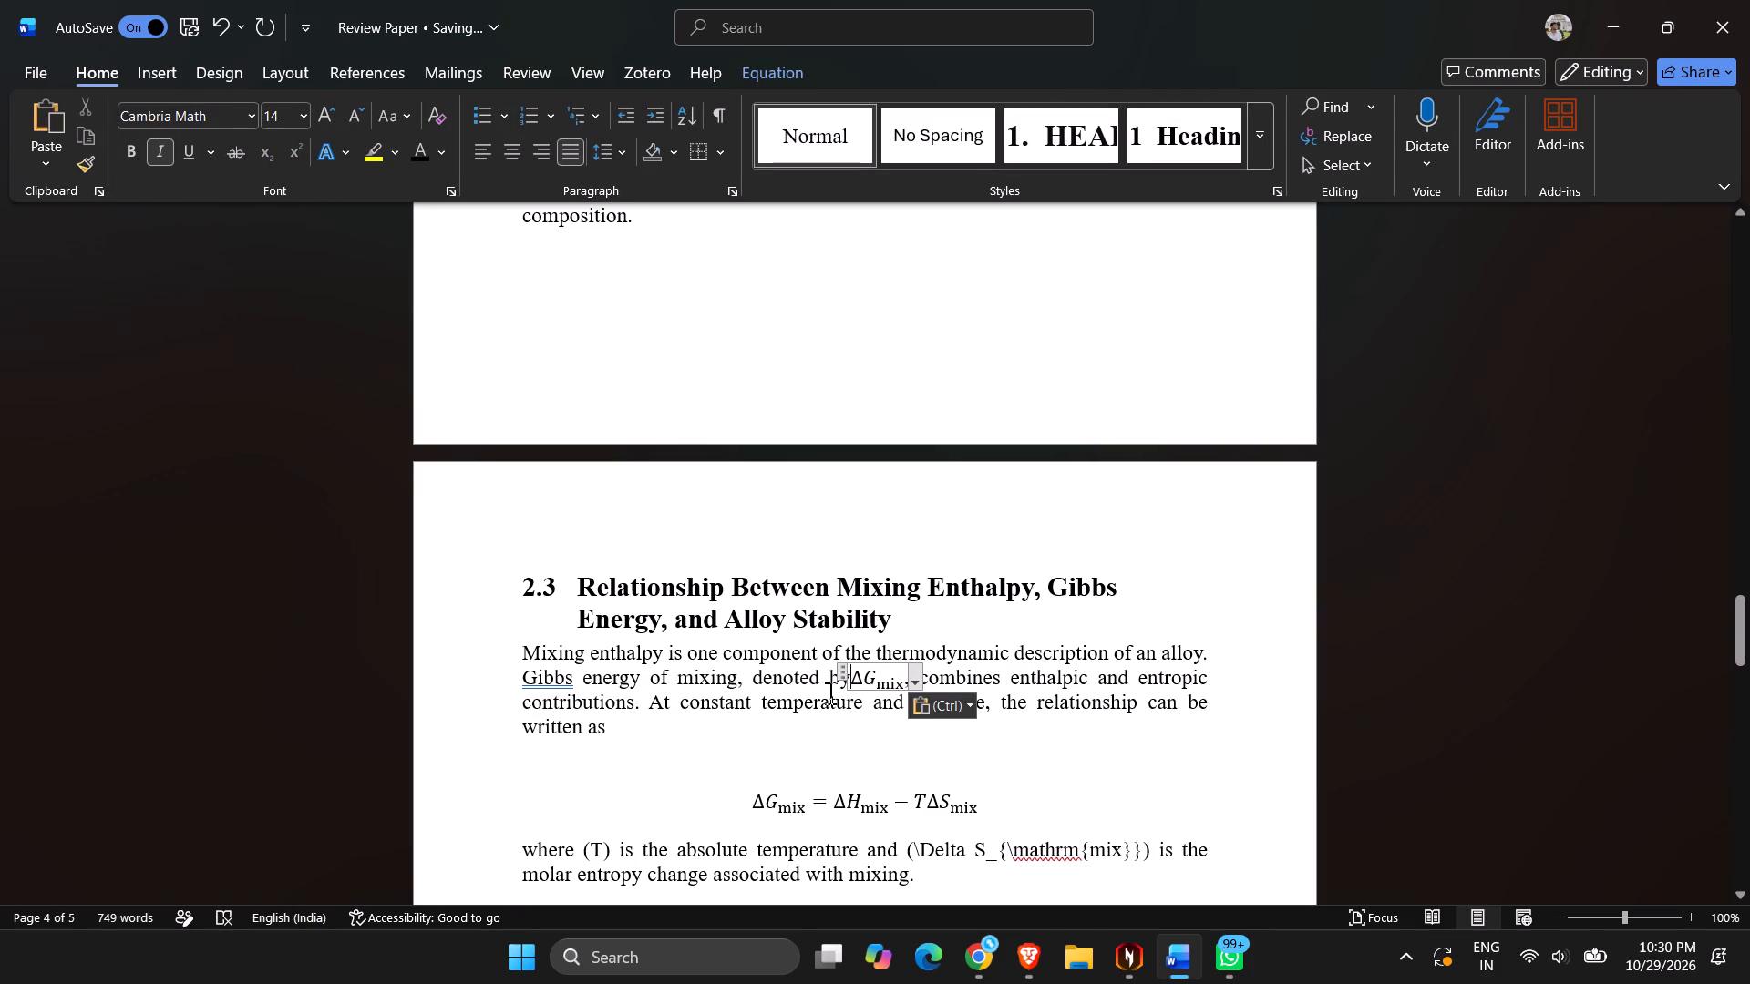
left_click(840, 682)
key("Right")
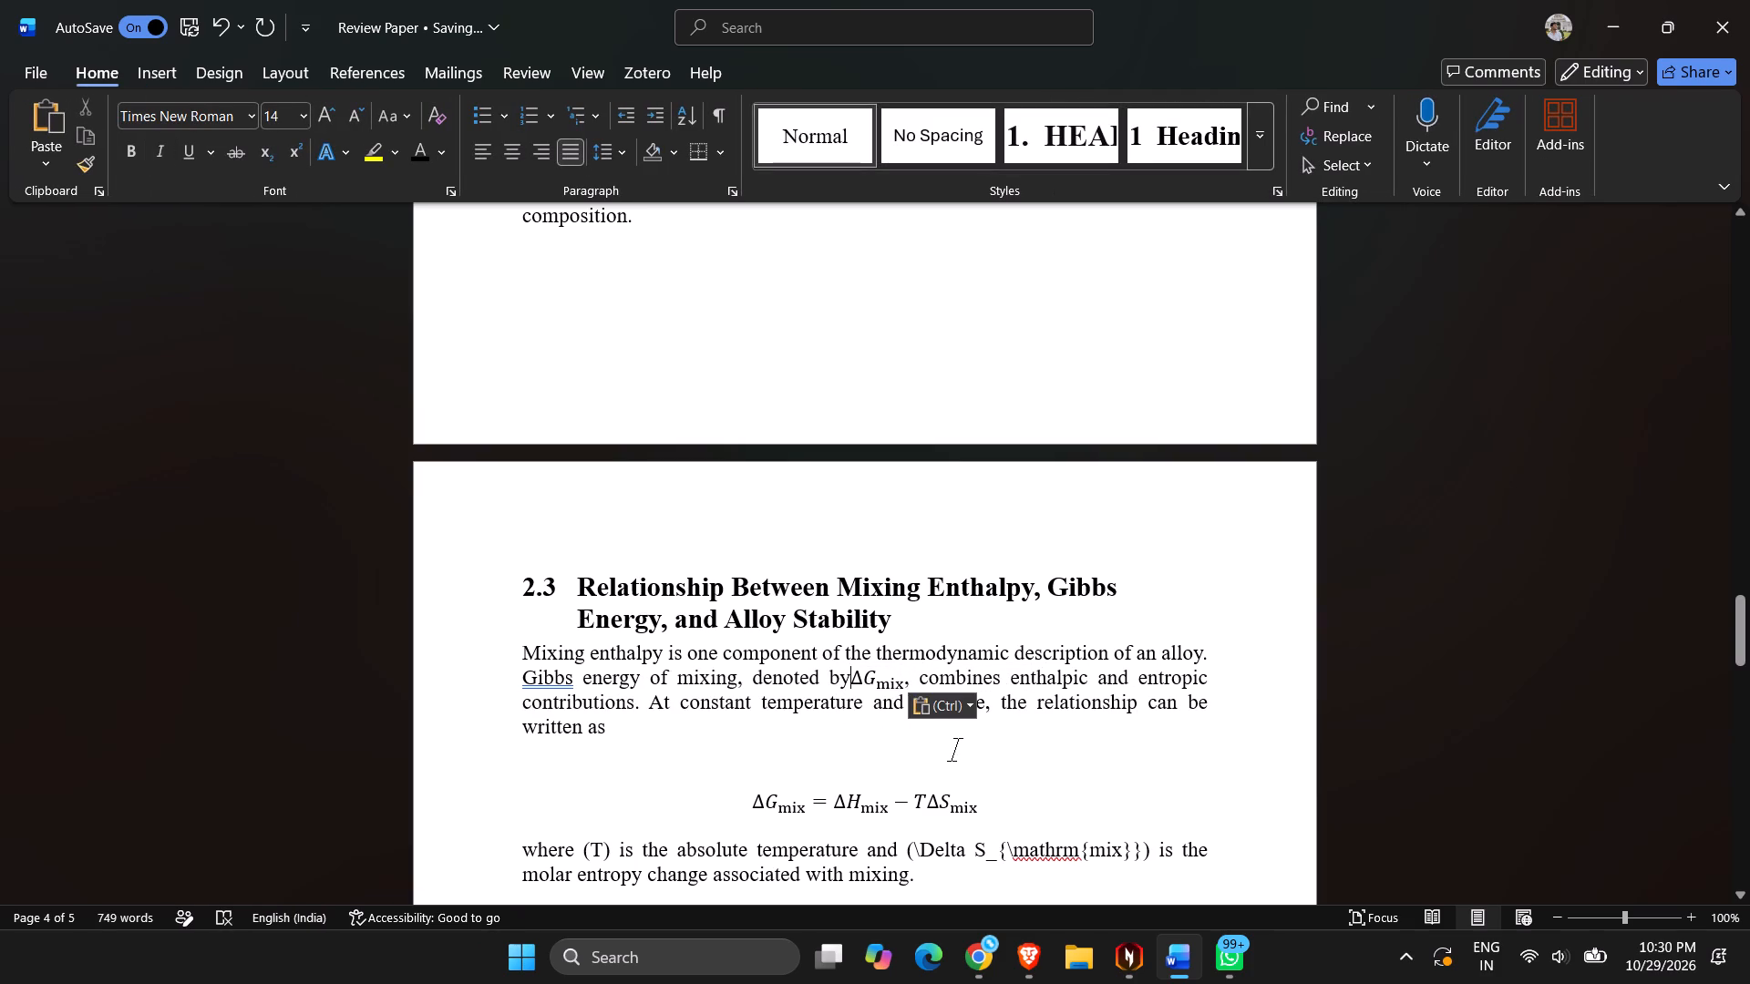
key("space")
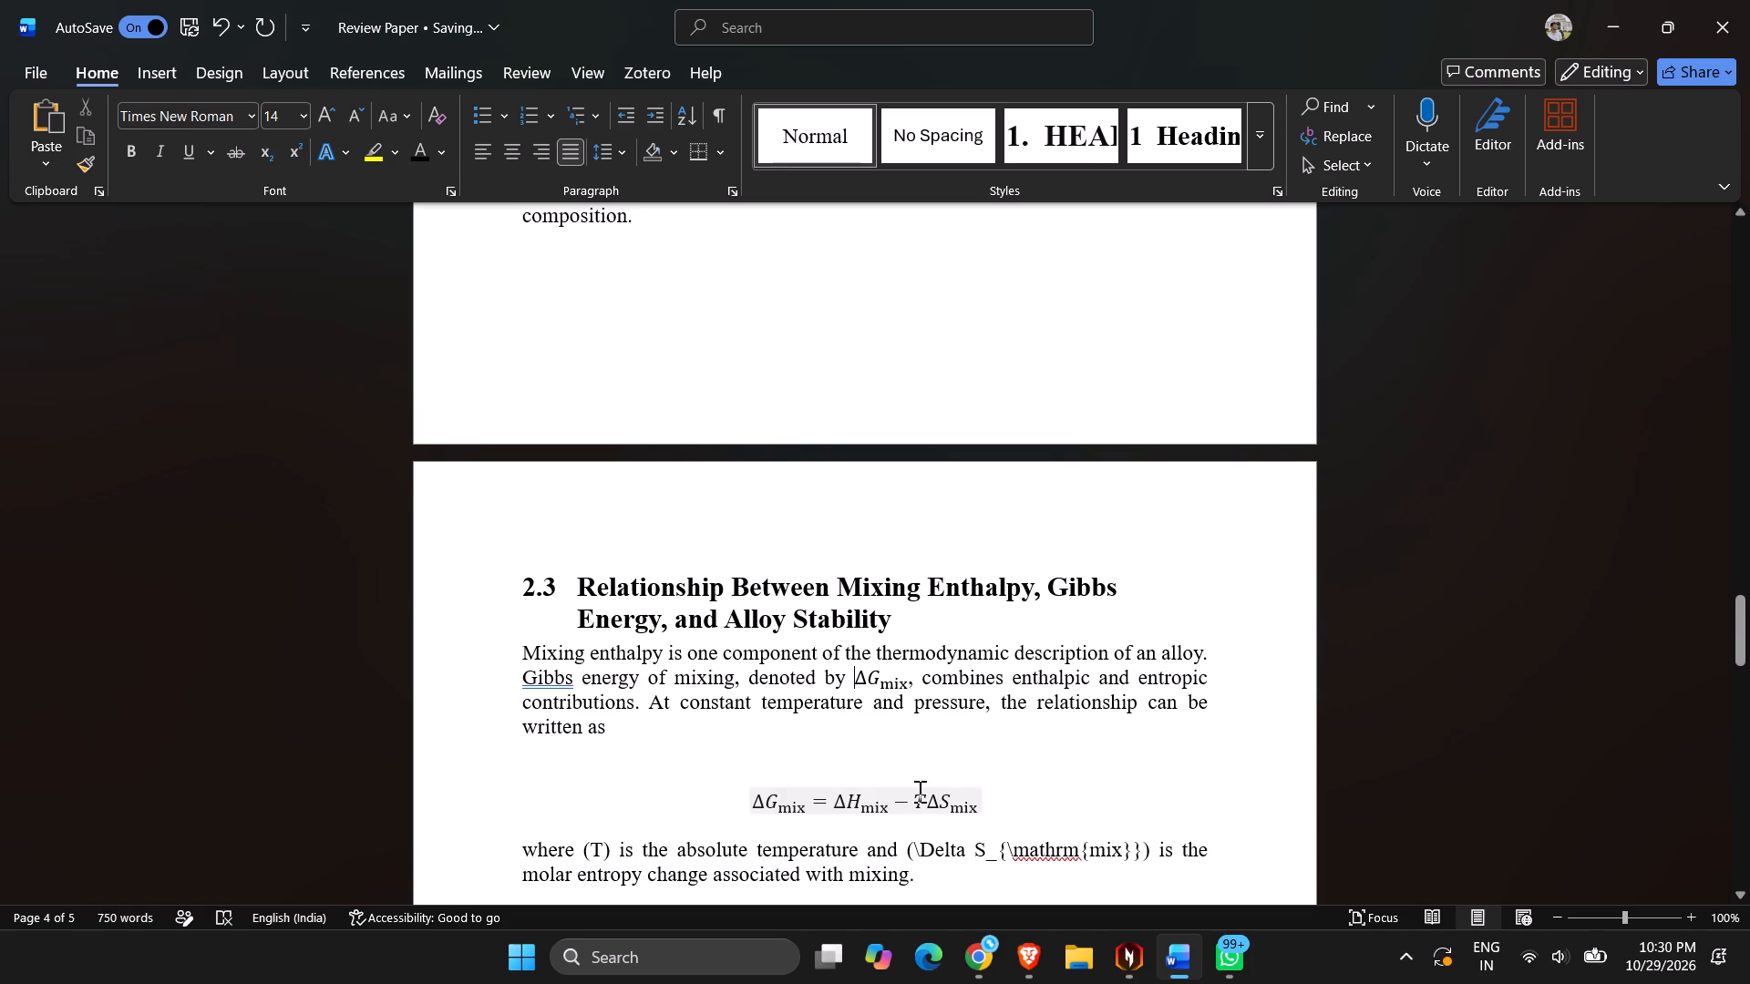
Replace the raw (\Delta S_{\mathrm{mix}}) code after "absolute temperature and" with an empty inline equation.
left_click(1147, 852)
key("ctrl+BackSpace")
key("ctrl+BackSpace")
key("ctrl+BackSpace")
key("ctrl+BackSpace")
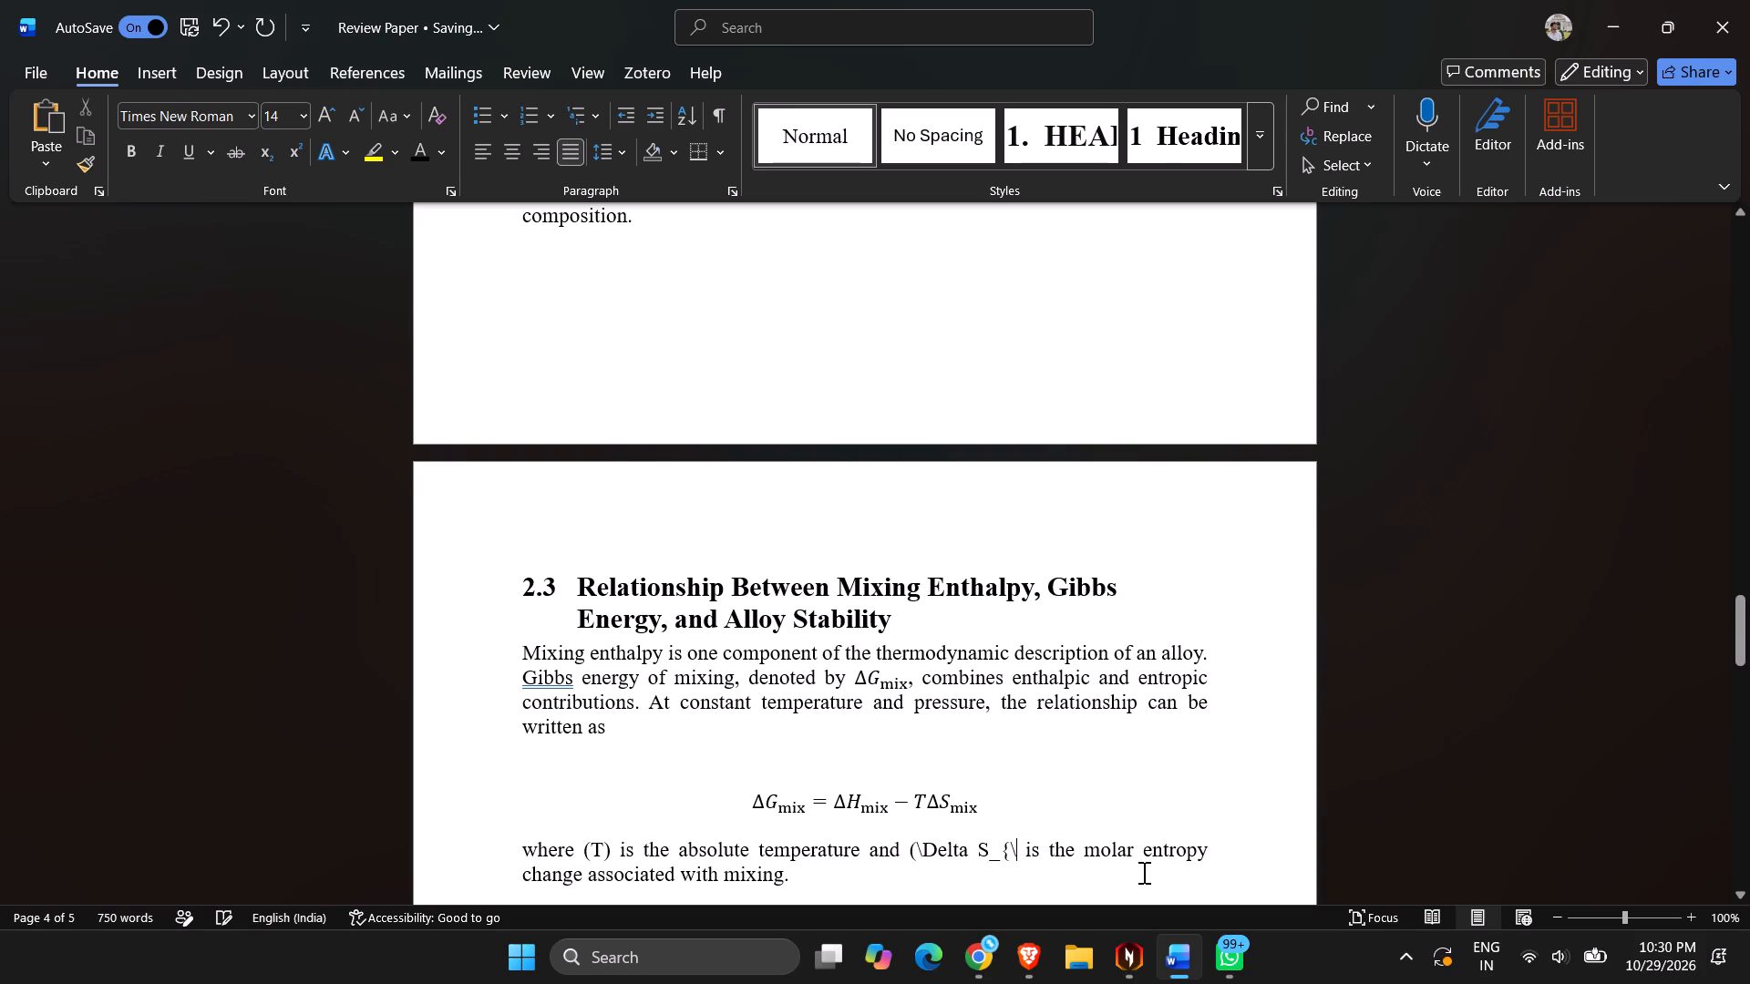
key("ctrl+BackSpace")
key("ctrl+BackSpace")
key("ctrl+BackSpace")
key("ctrl+BackSpace")
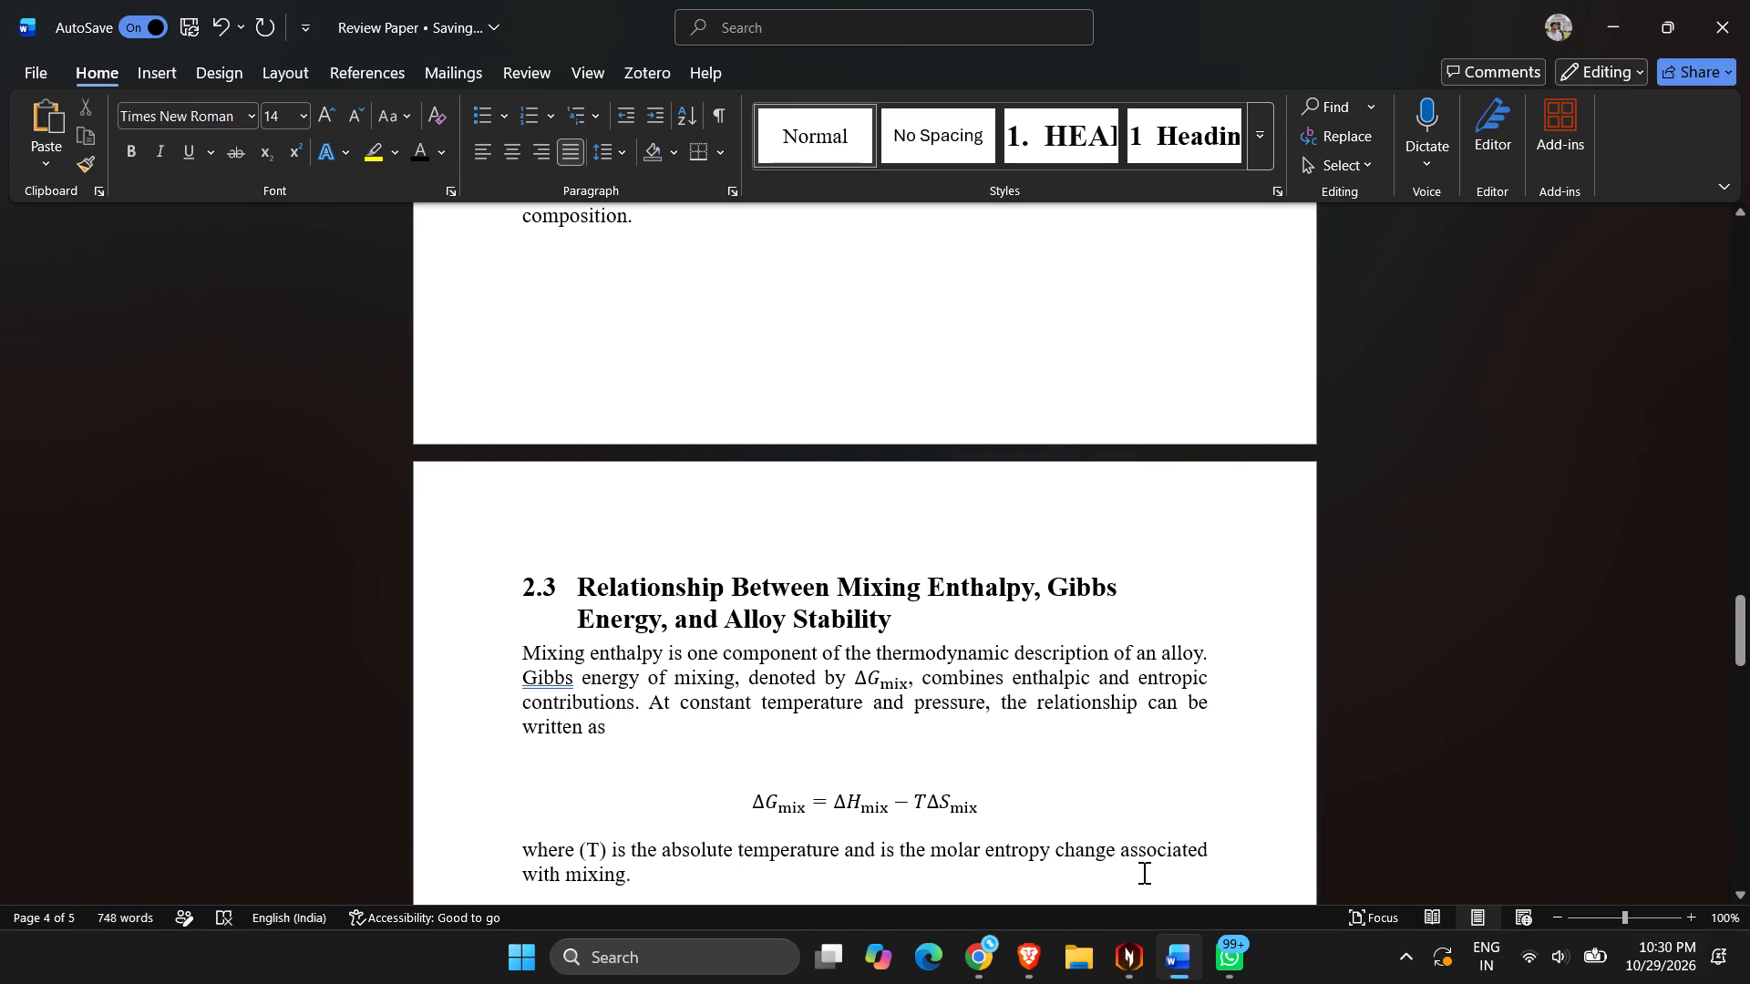
key("ctrl+z")
key("BackSpace")
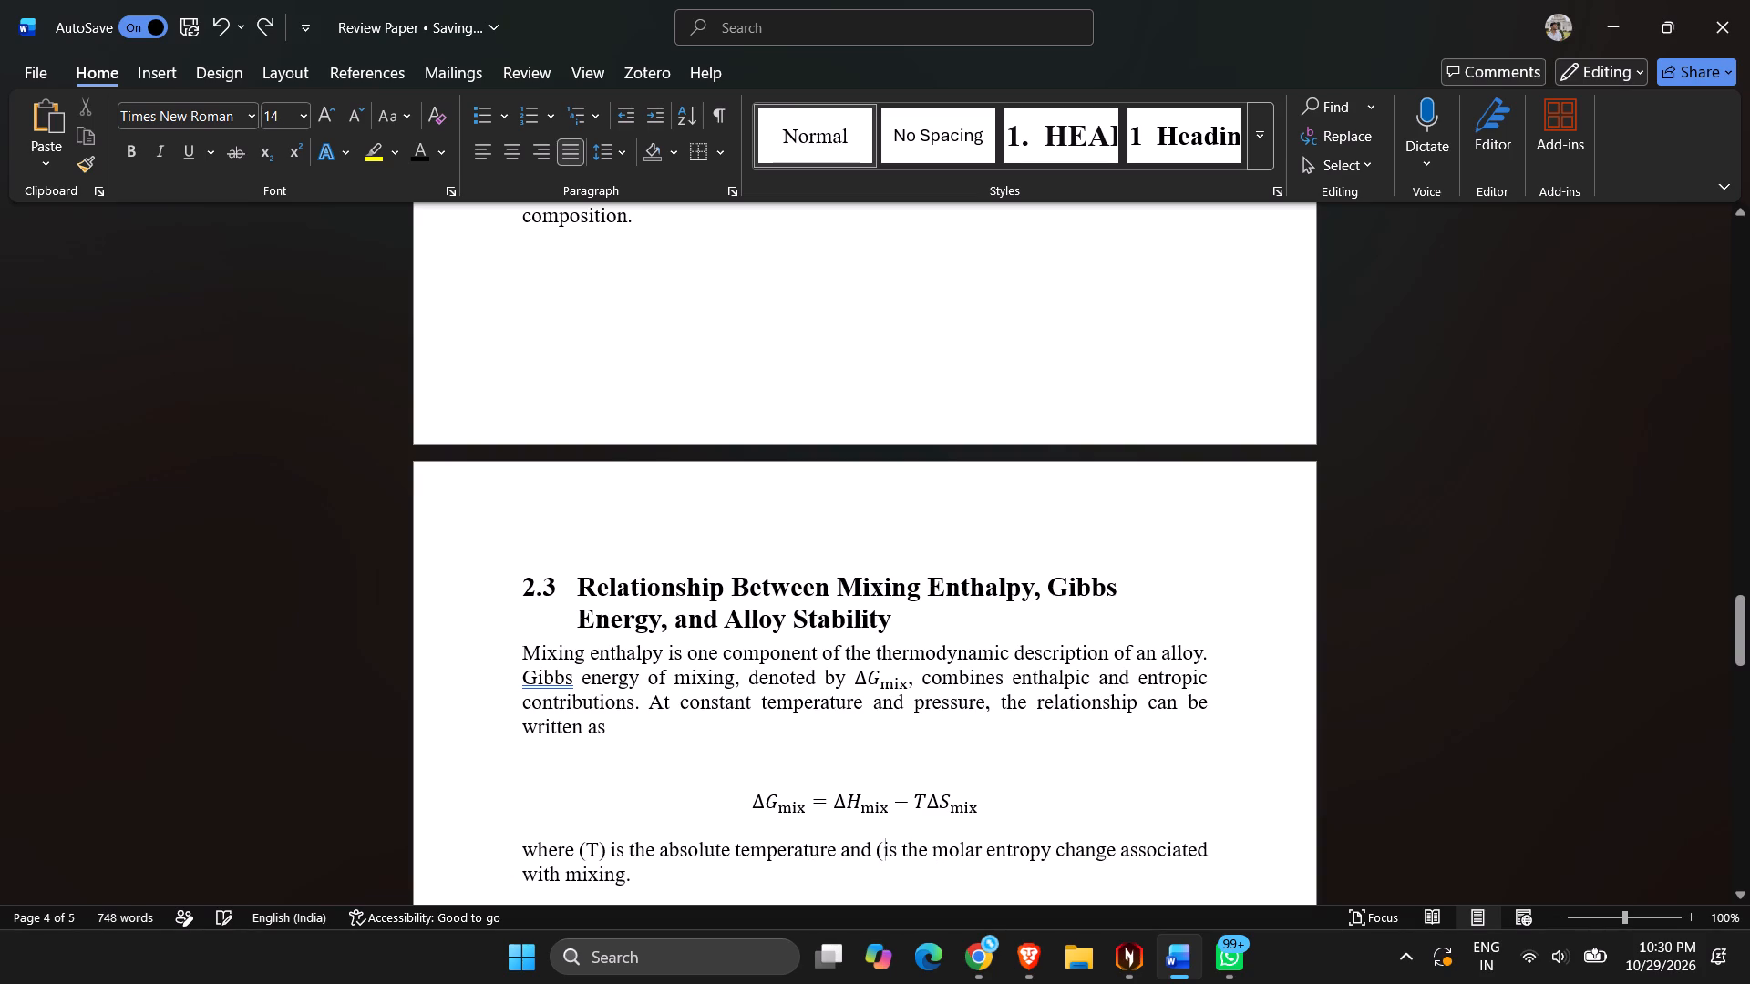
key("BackSpace")
key("alt+plus")
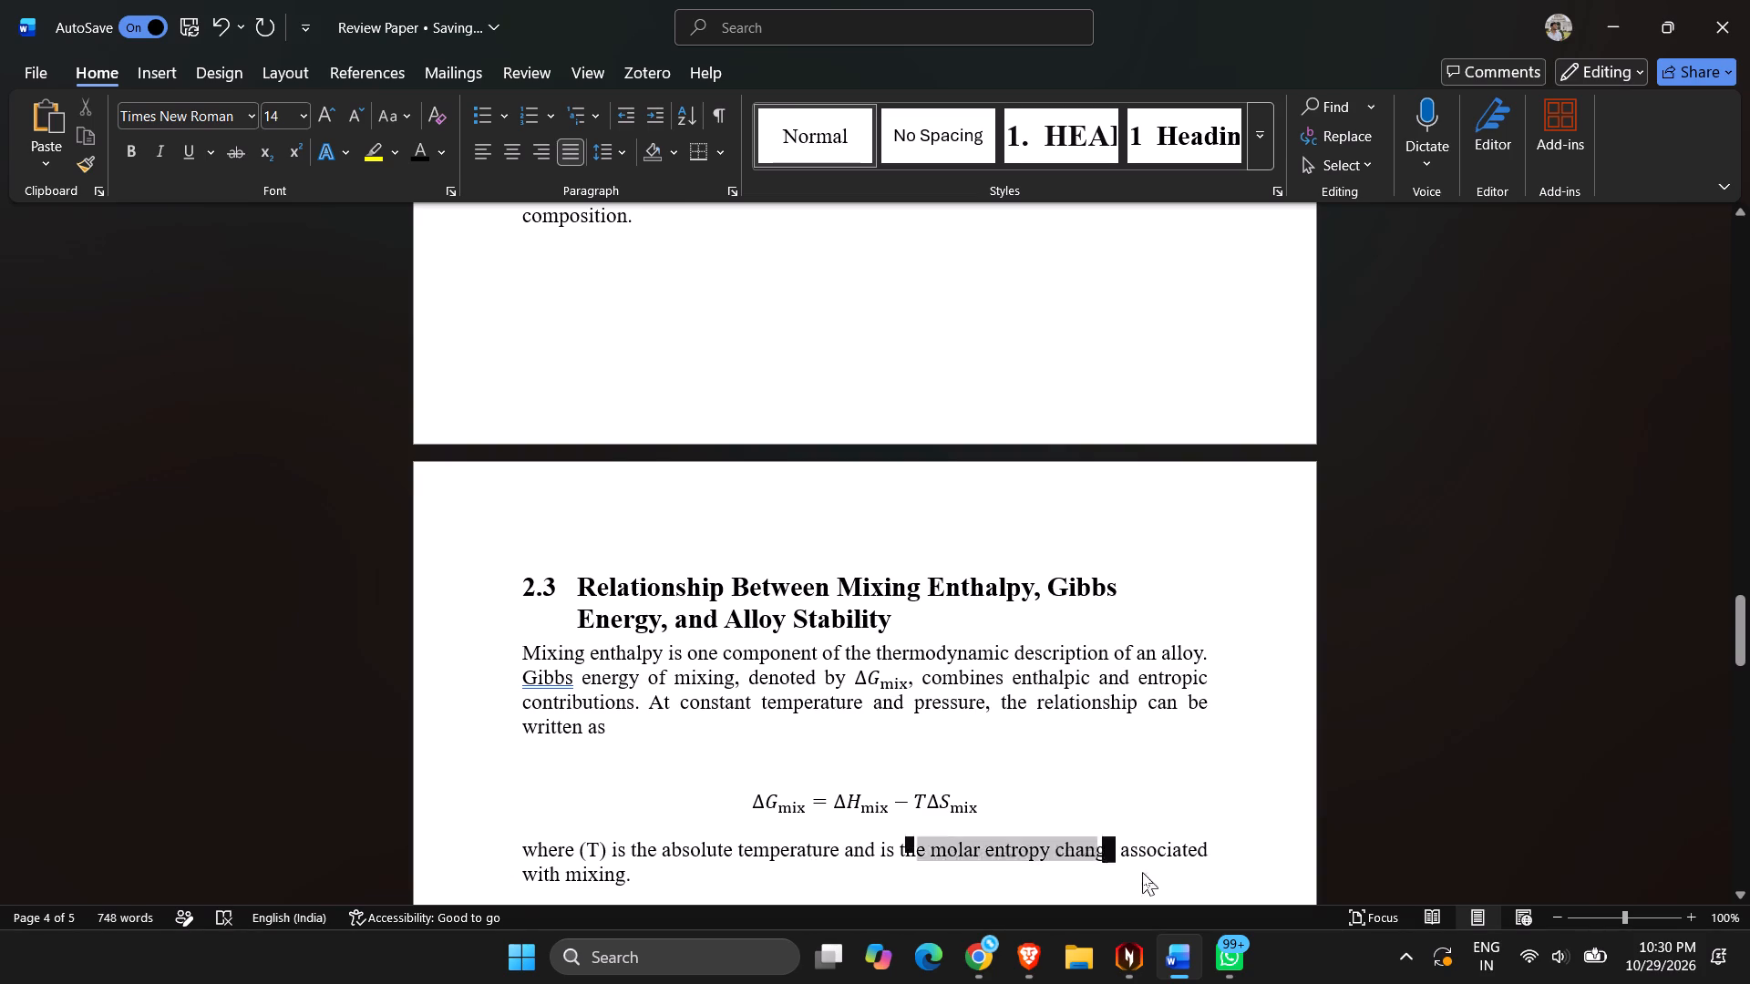
Copy the ΔS_mix term from the displayed equation into the empty inline equation after "absolute temperature and".
left_click(933, 792)
left_click(927, 798)
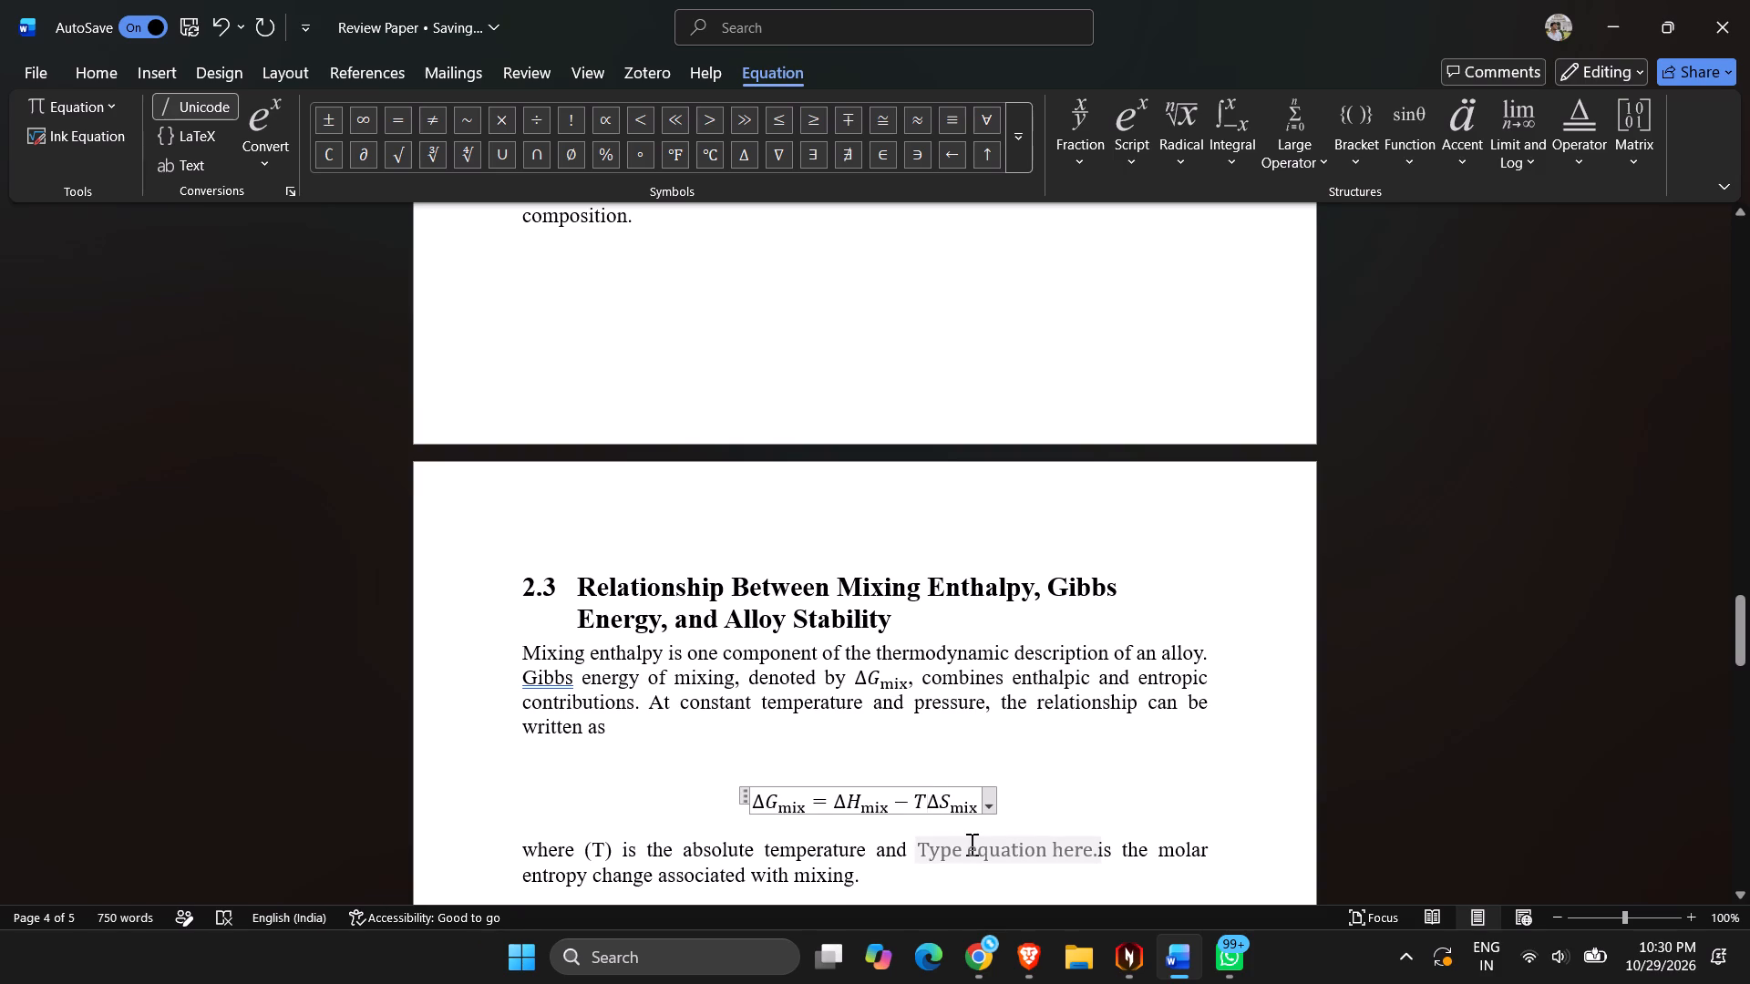
key("shift+Right")
key("shift+Right")
key("ctrl+c")
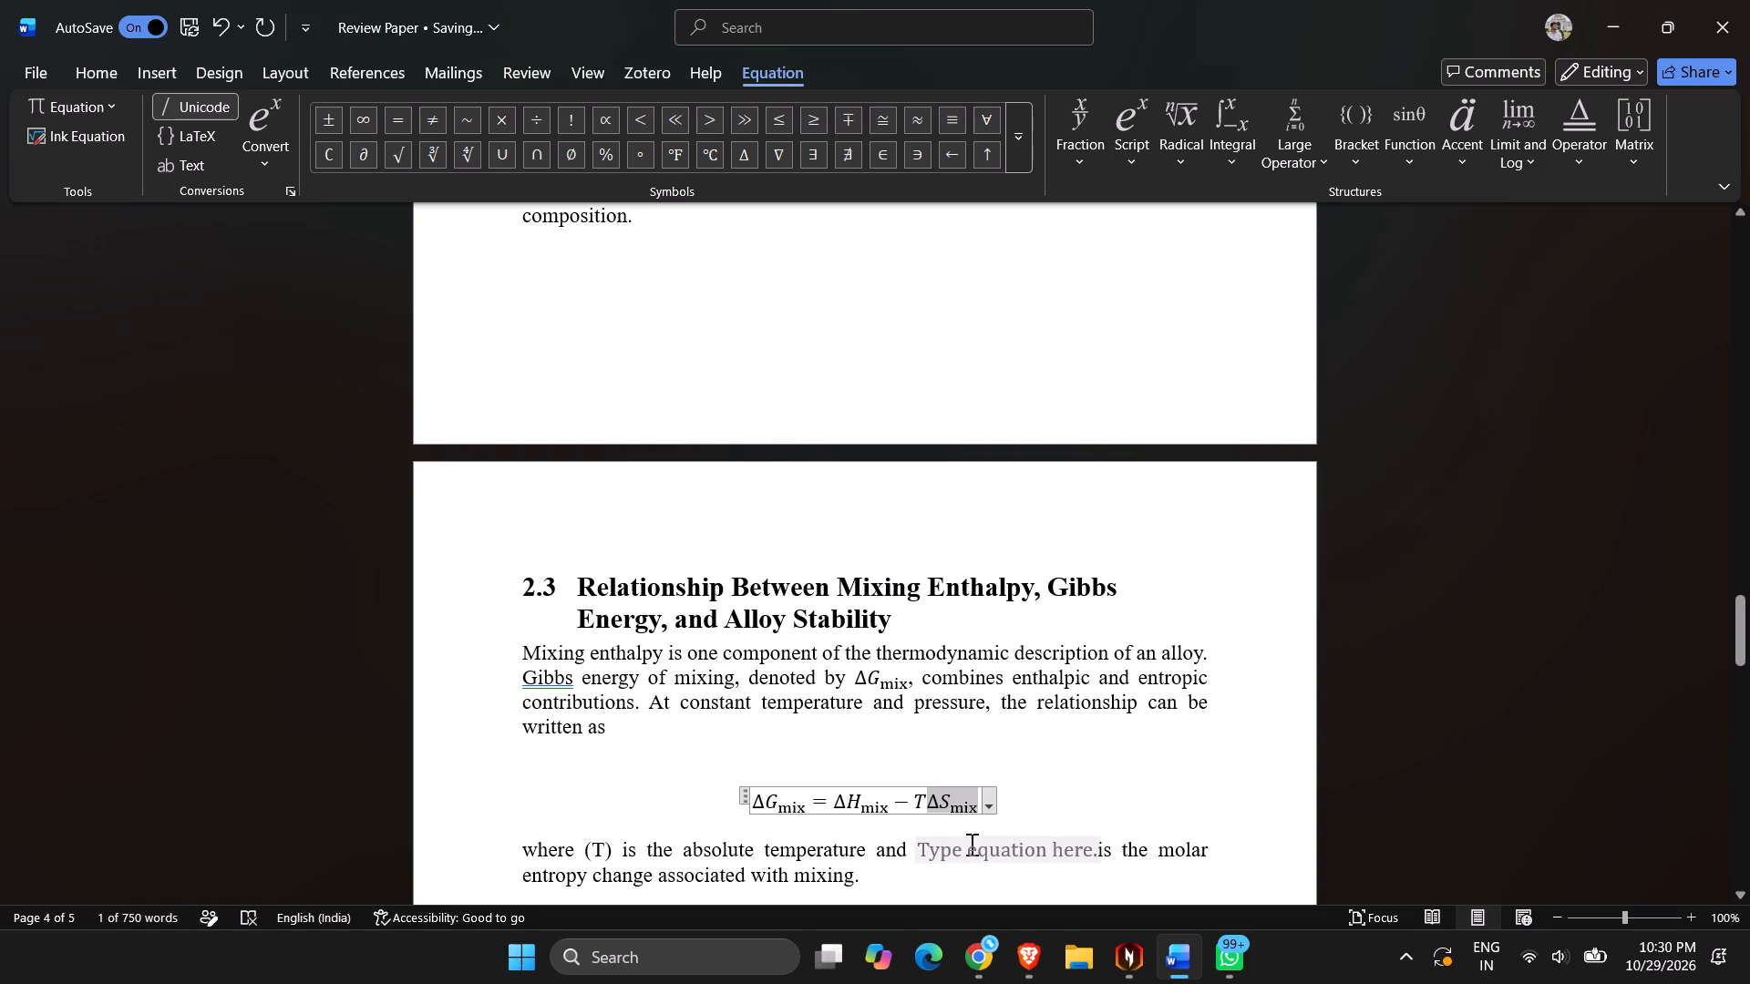
left_click(971, 846)
key("ctrl+v")
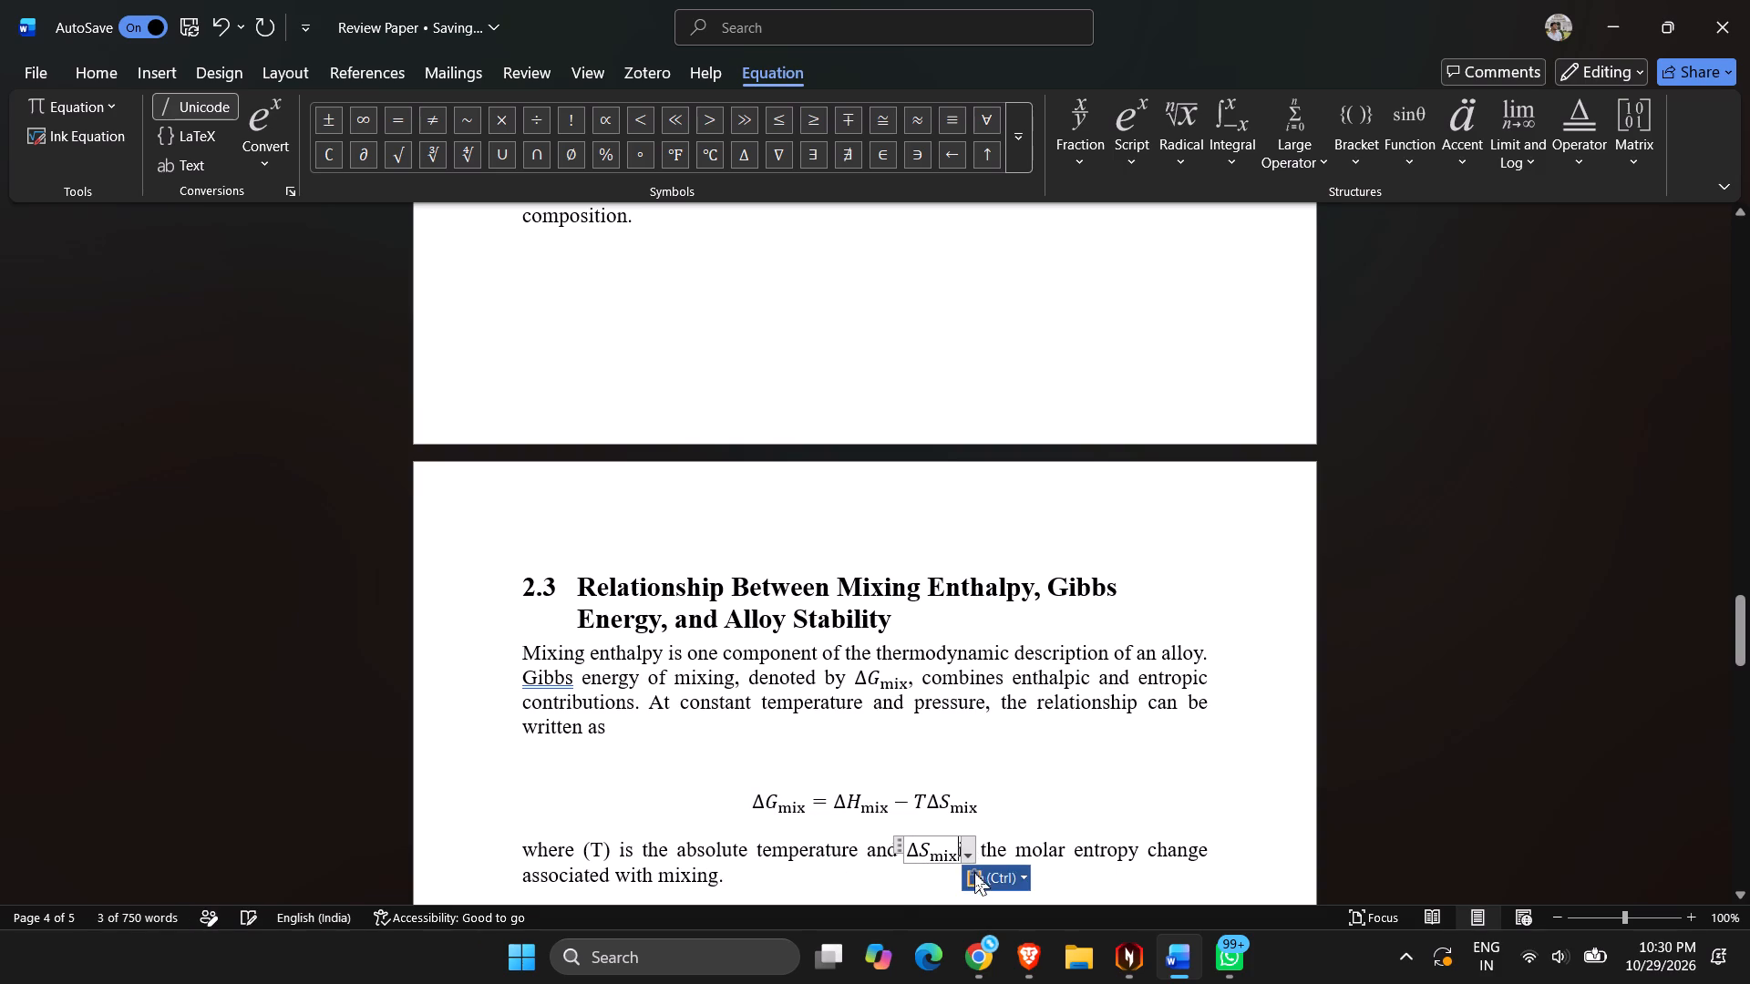
Add a space between the inline ΔS_mix equation and "is the molar entropy change".
left_click(897, 887)
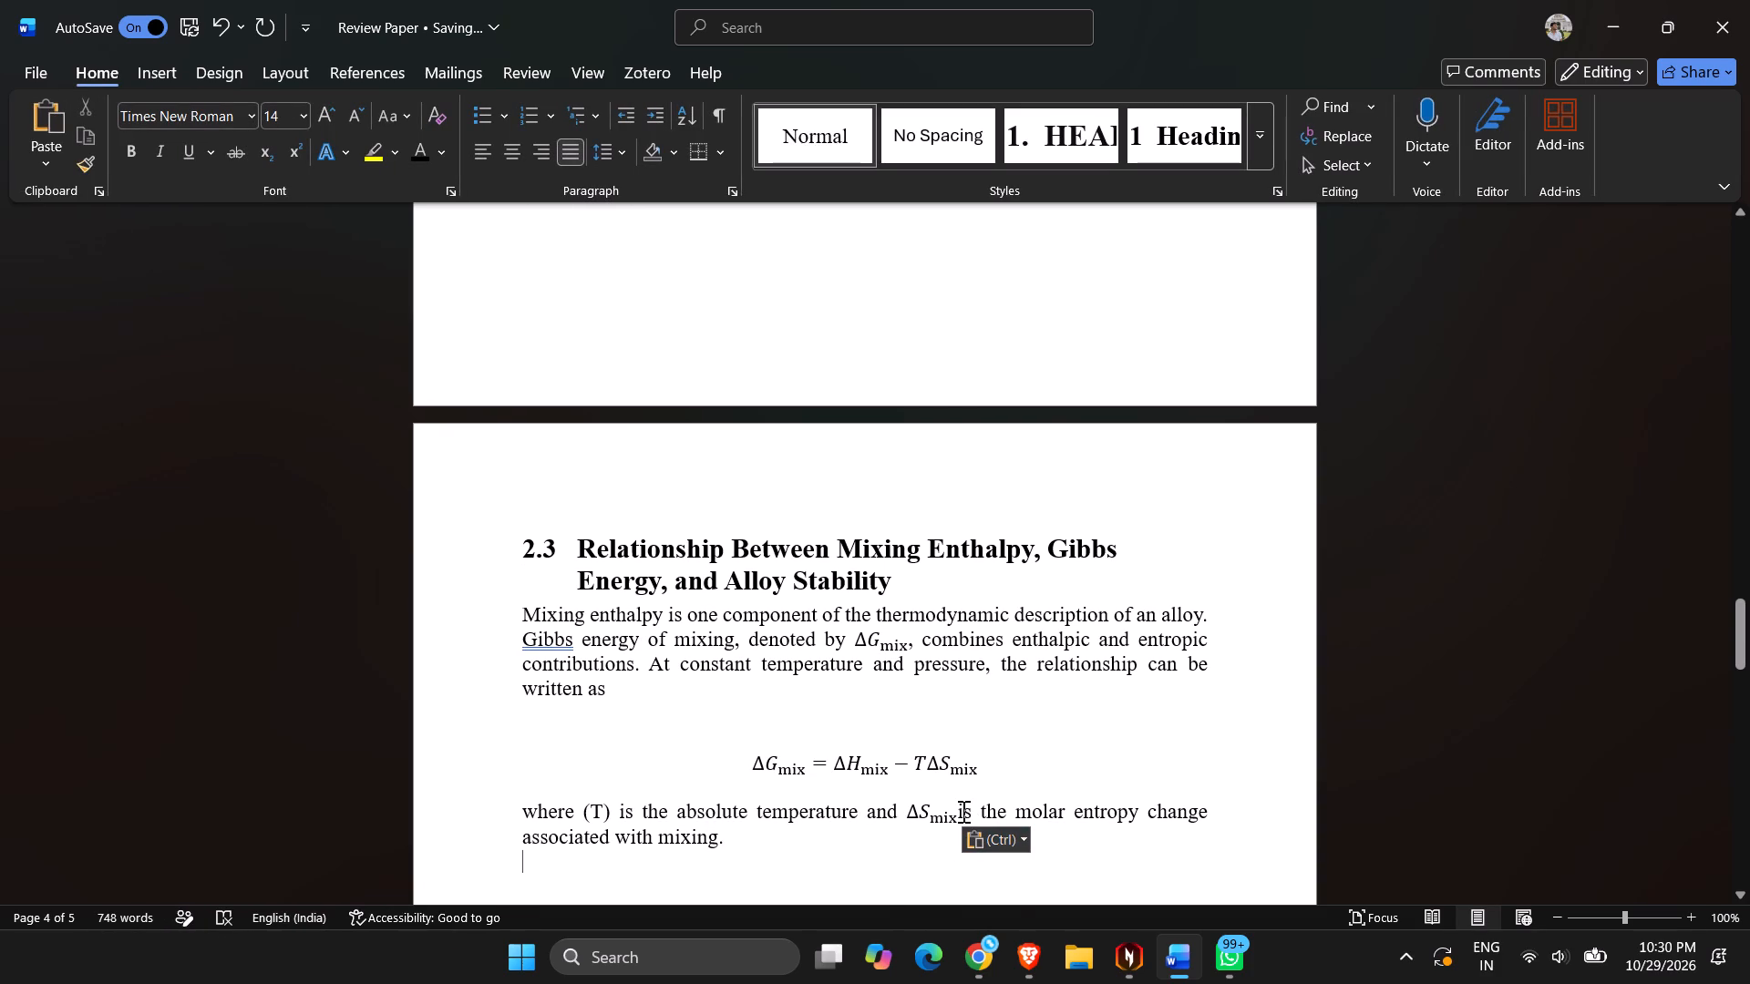
left_click(962, 810)
key("Left")
key("space")
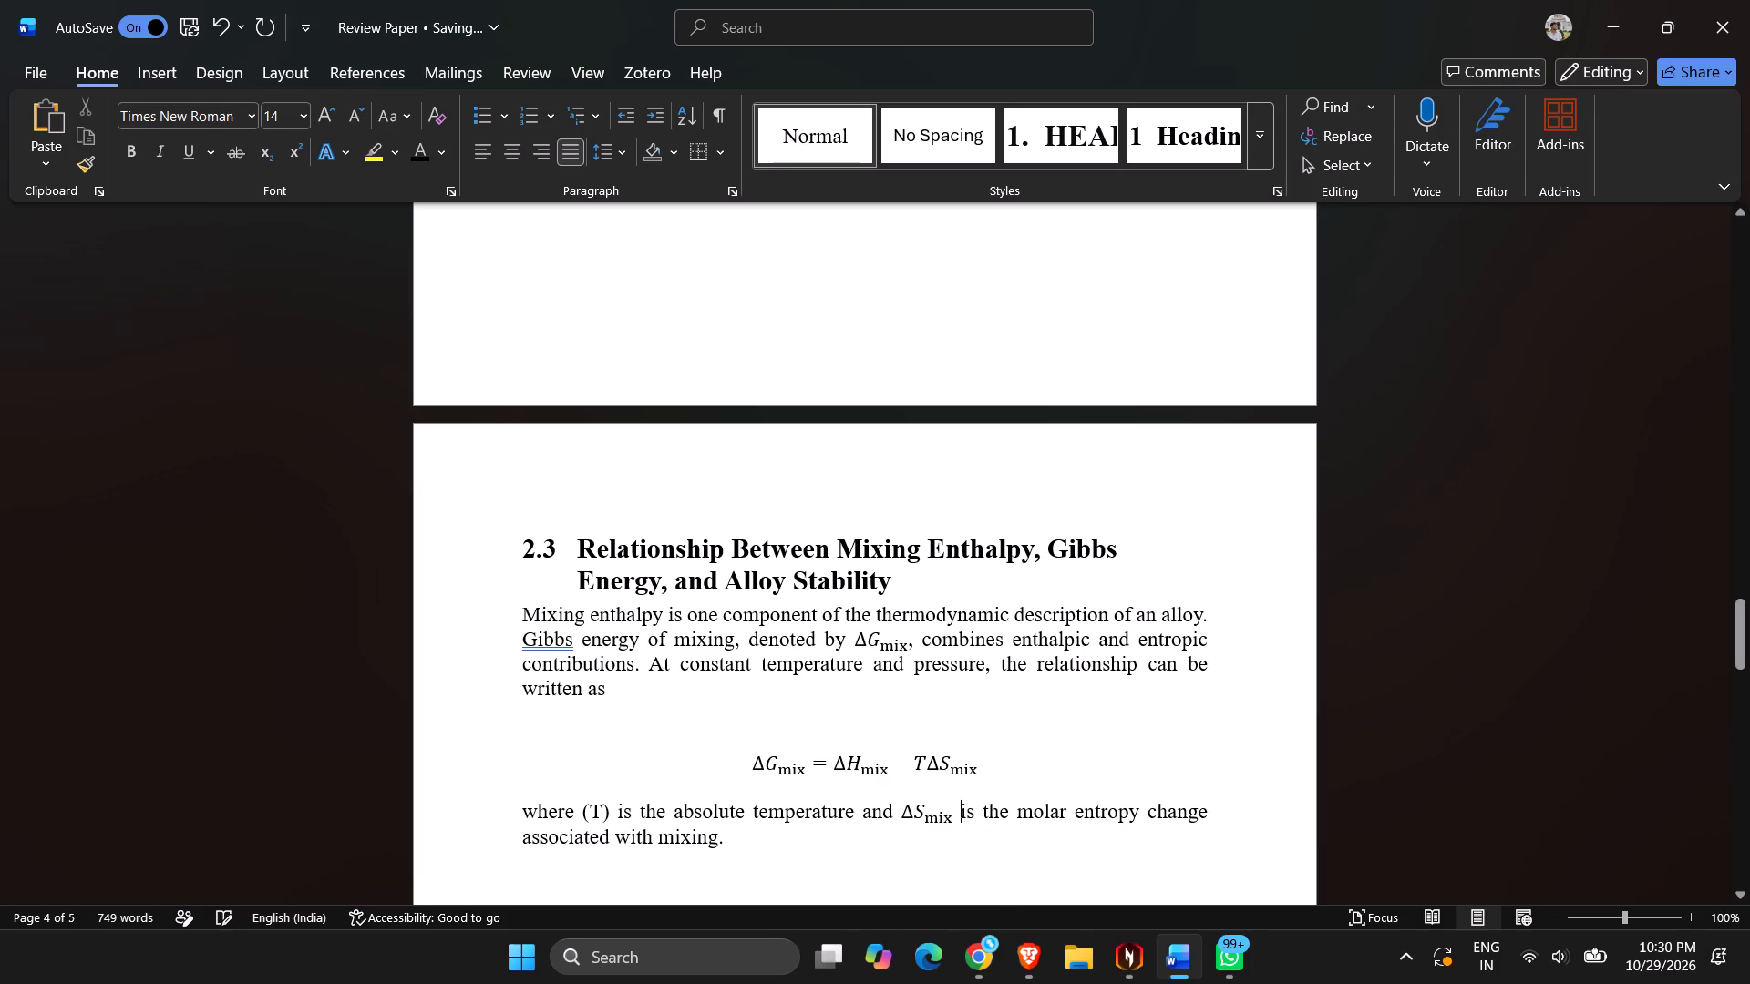
scroll(987, 848, "down", 1)
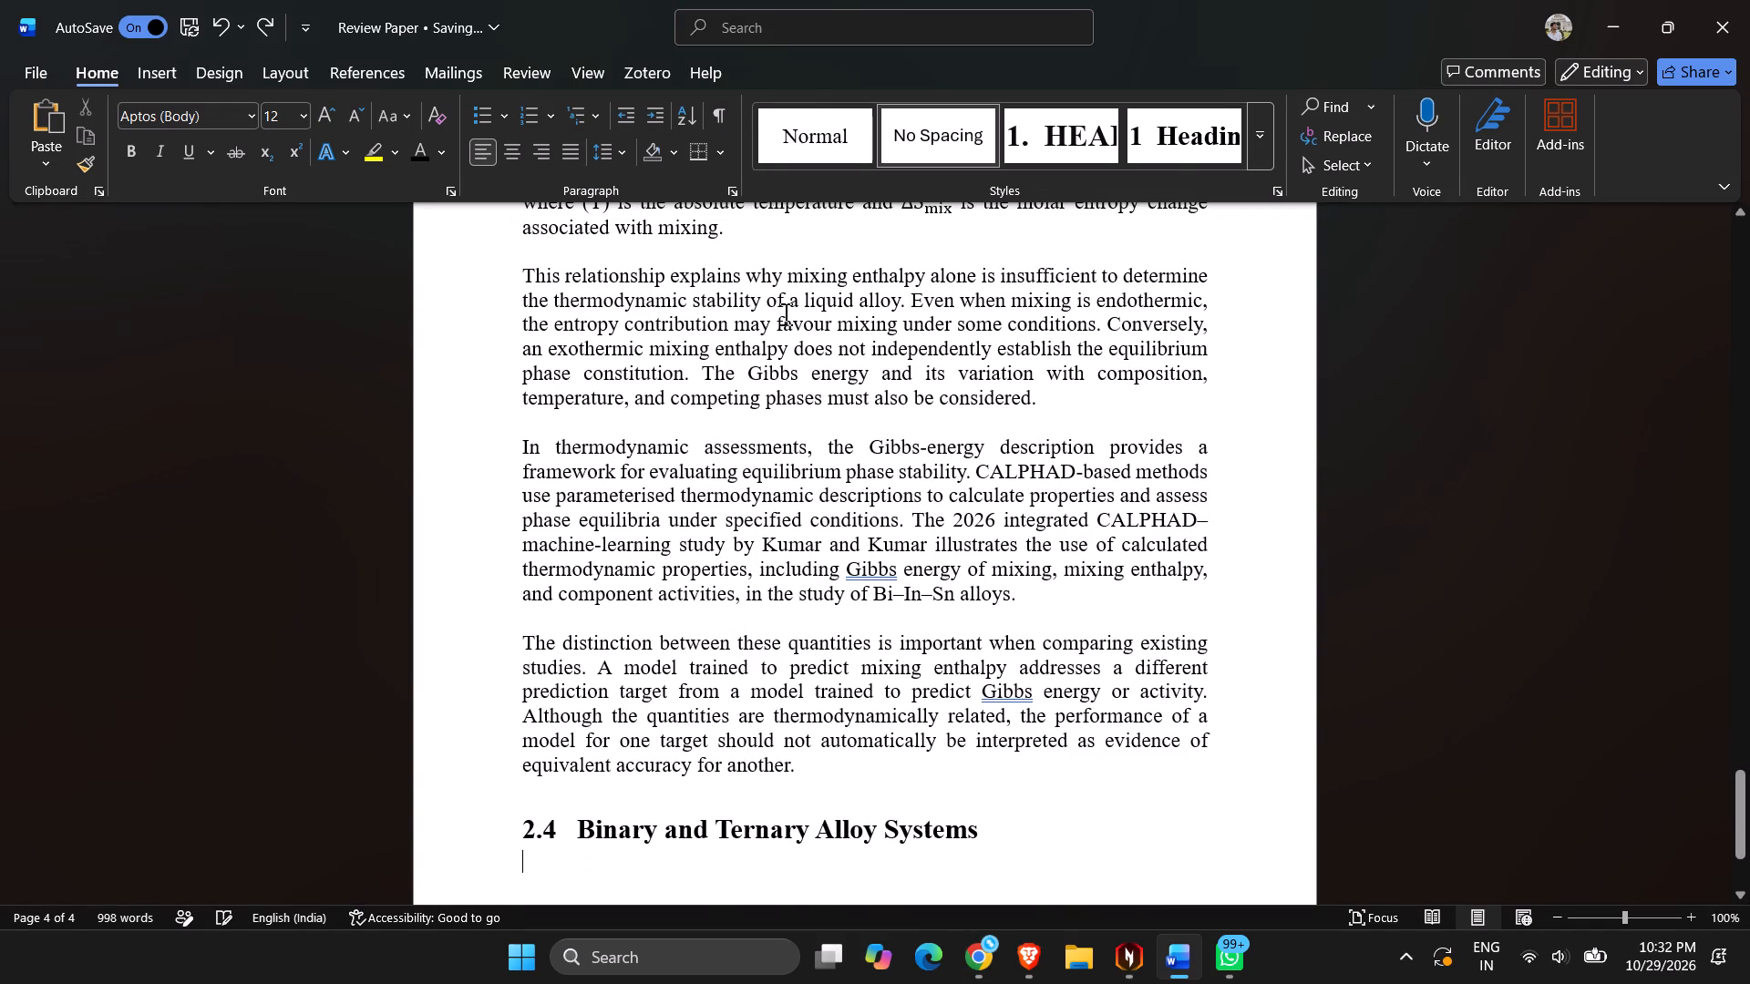
left_click(829, 150)
key("ctrl+v")
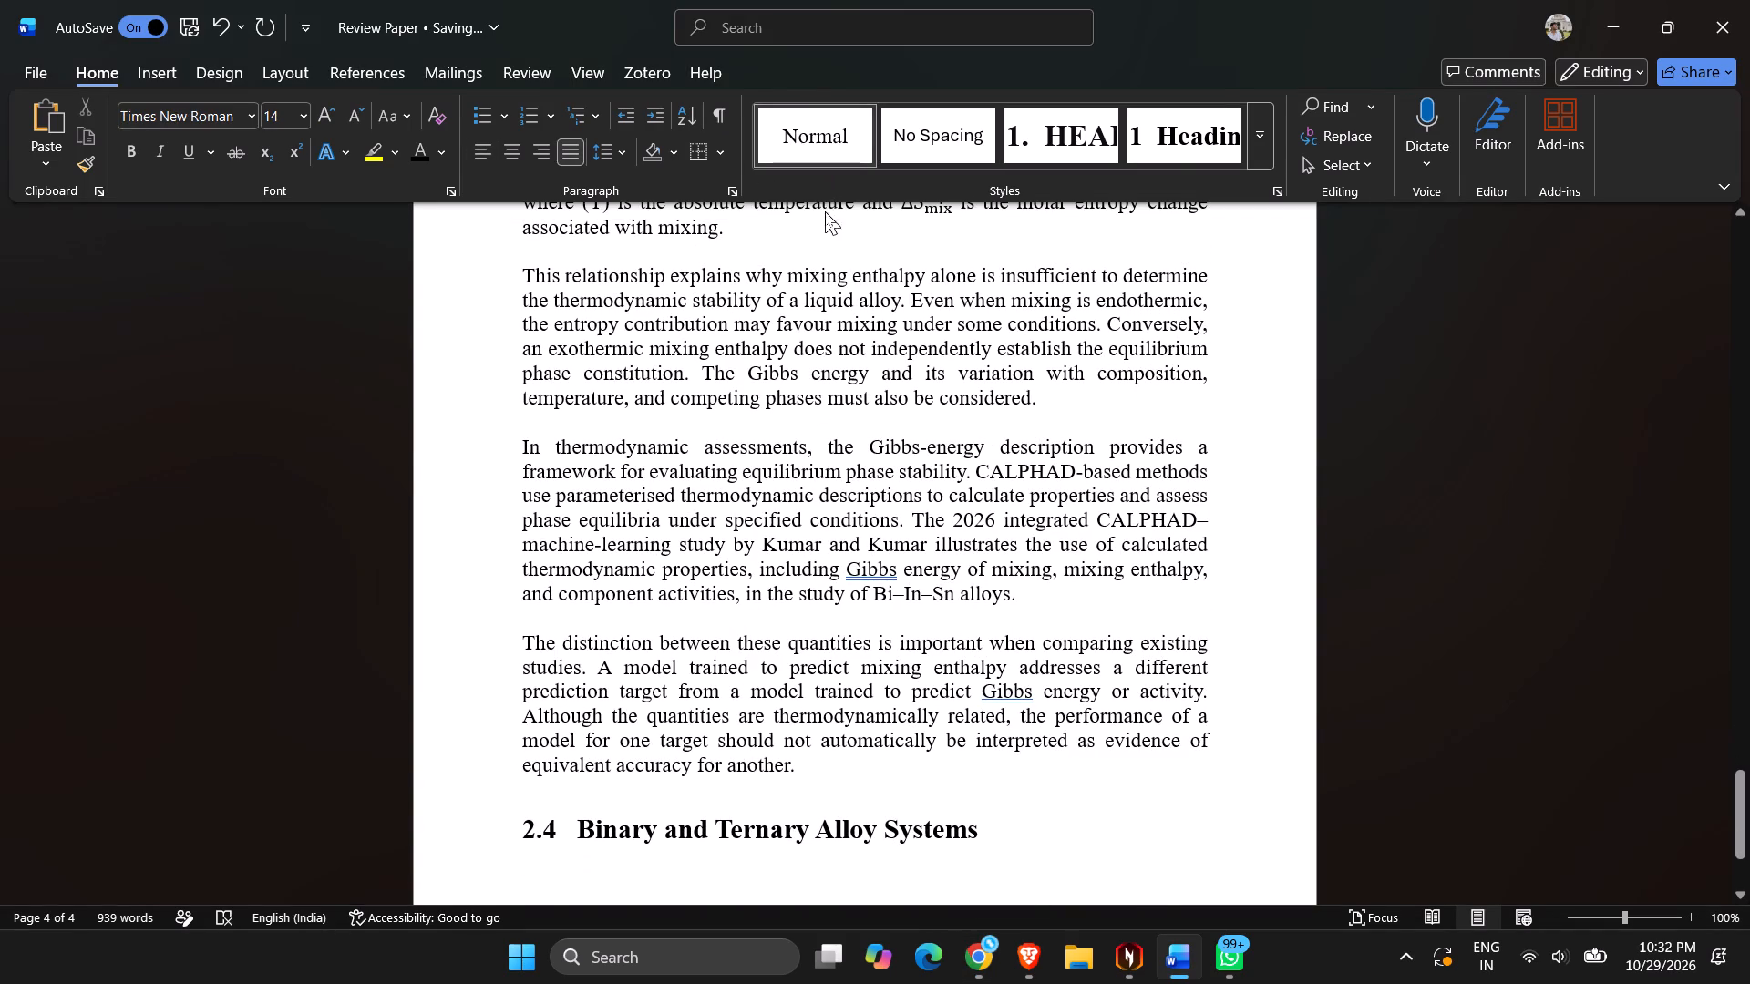
left_click(835, 148)
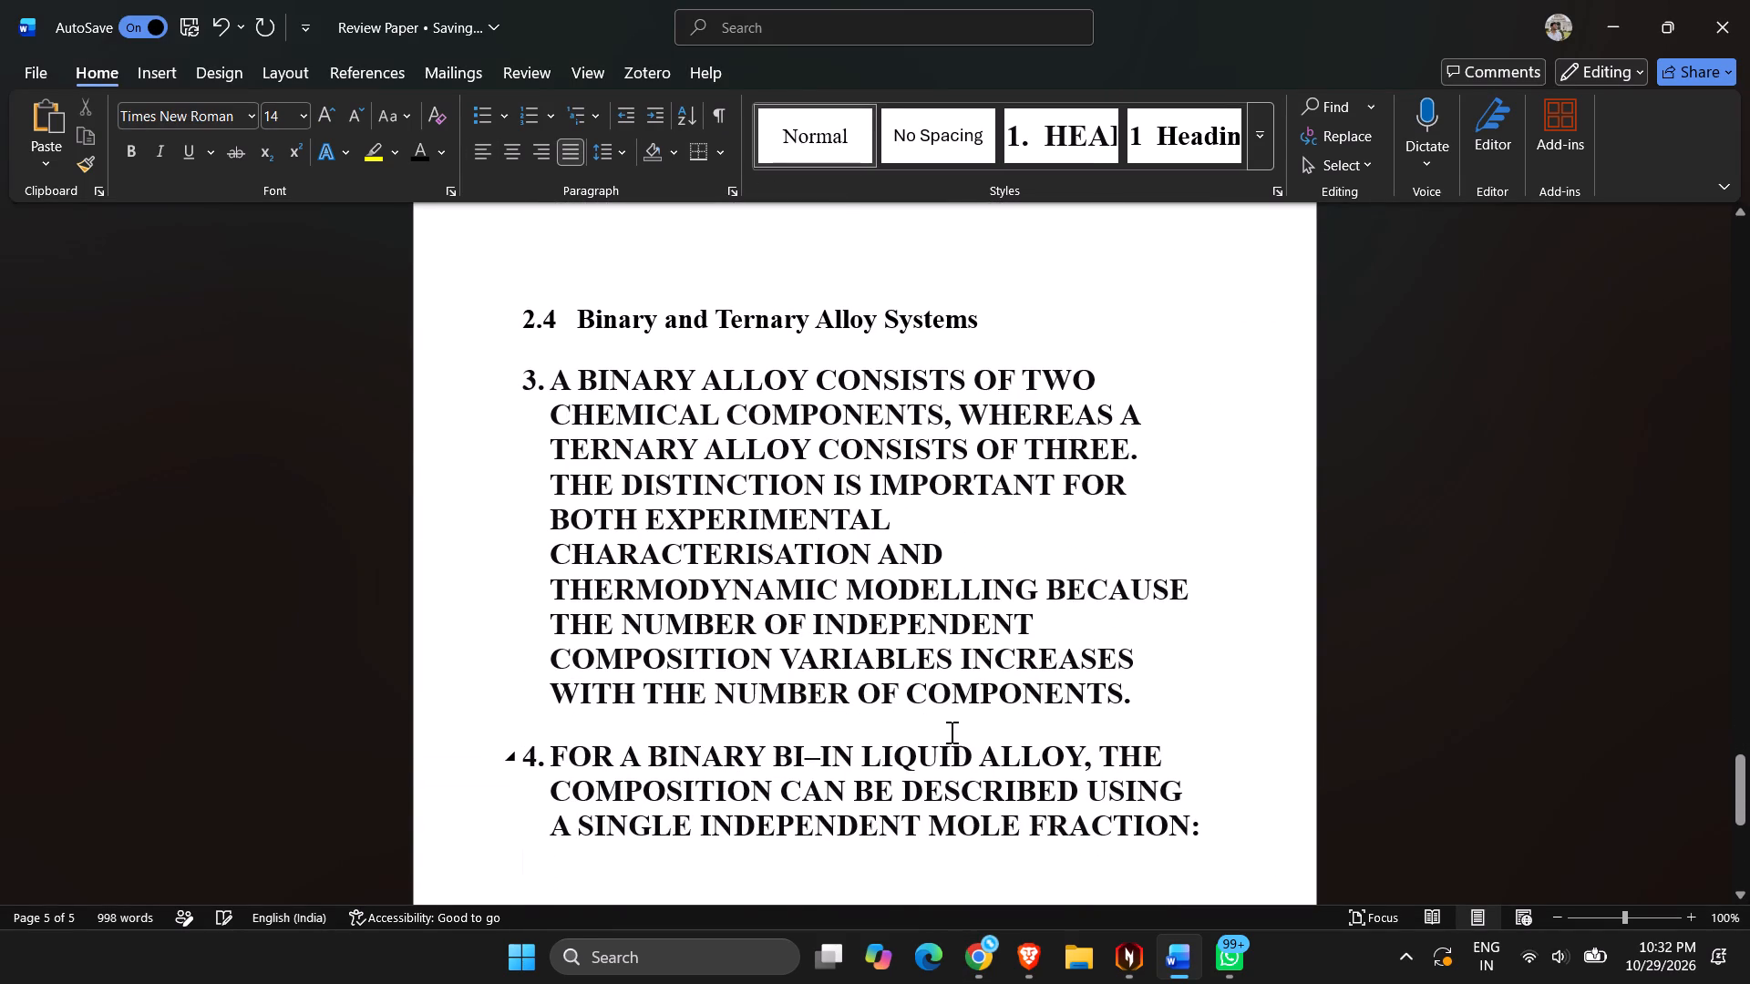
Apply the Normal style to the two pasted paragraphs of section 2.4.
left_click_drag(1211, 825, 774, 606)
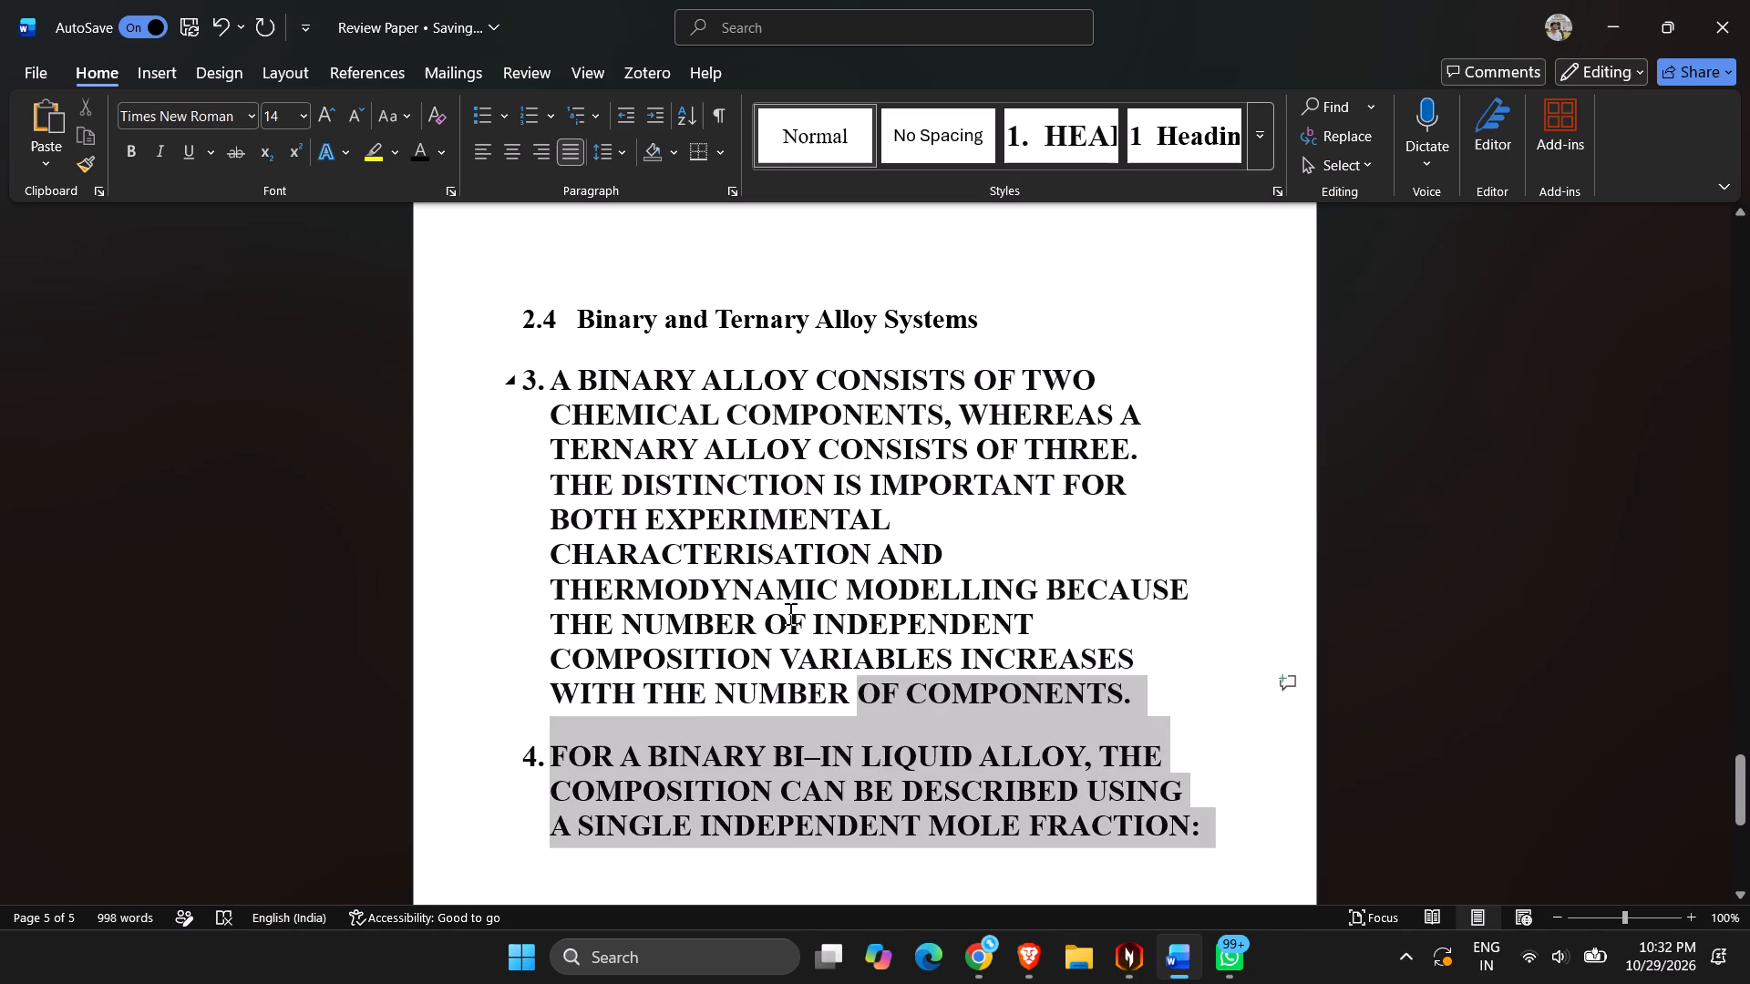
left_click_drag(774, 606, 542, 384)
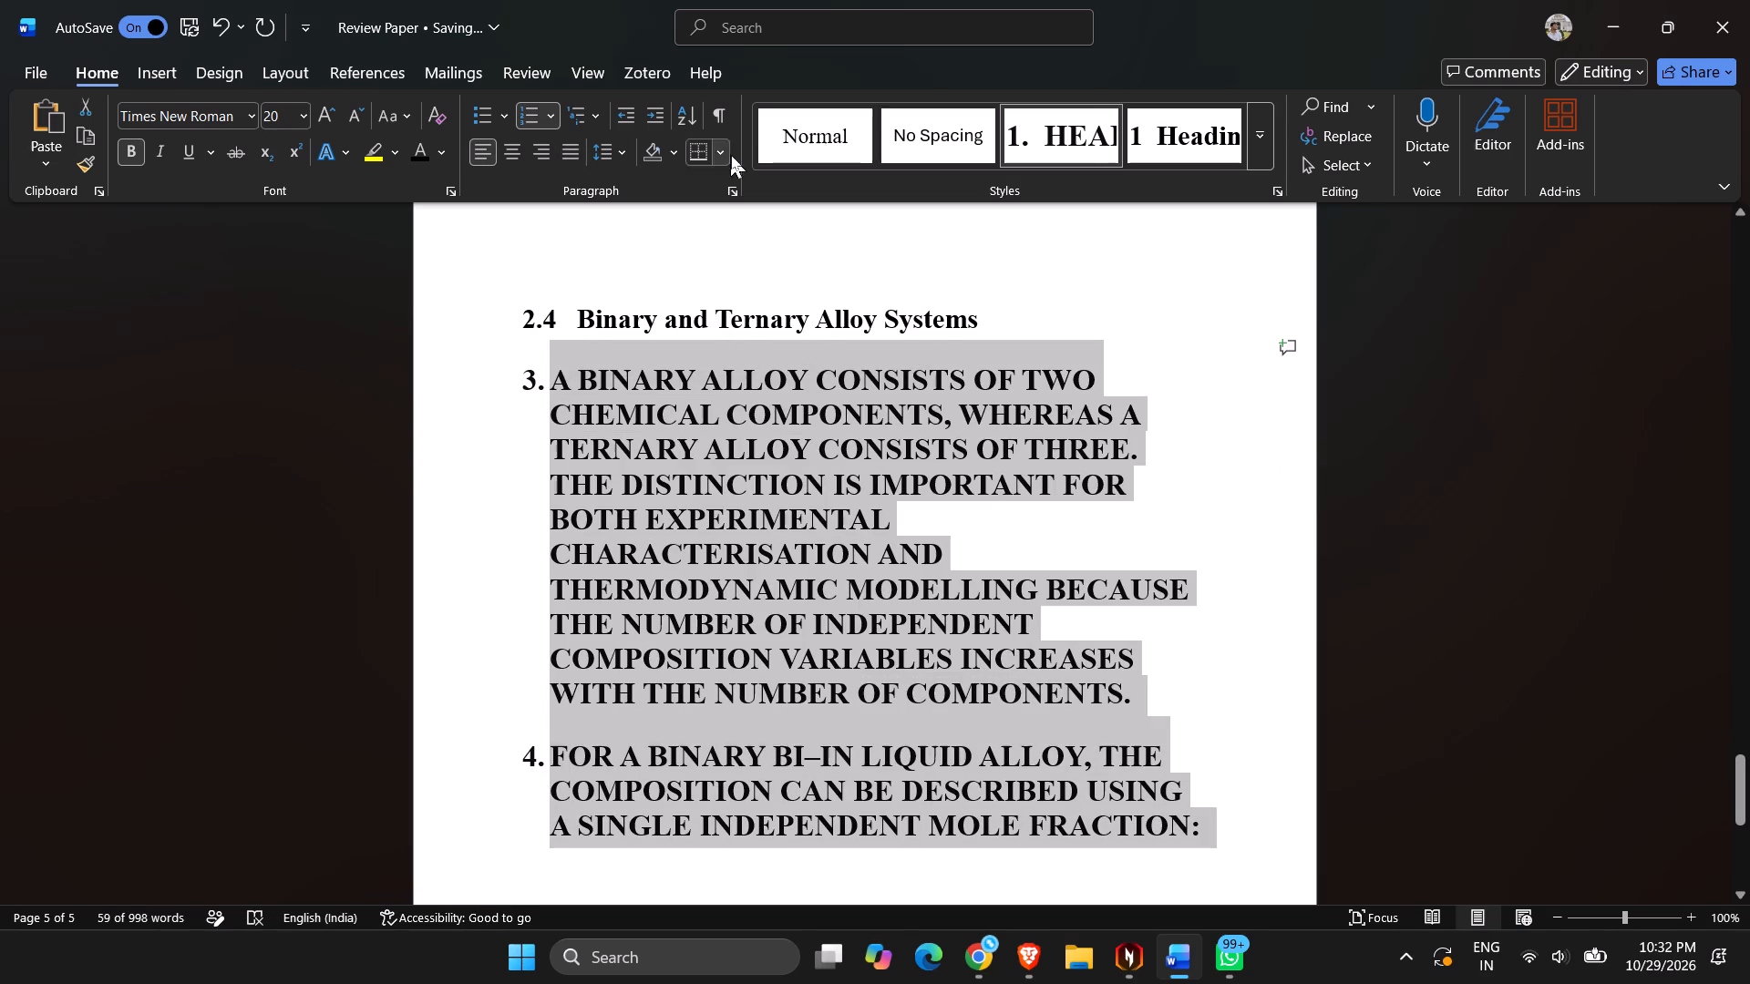
left_click(787, 127)
scroll(798, 500, "up", 10)
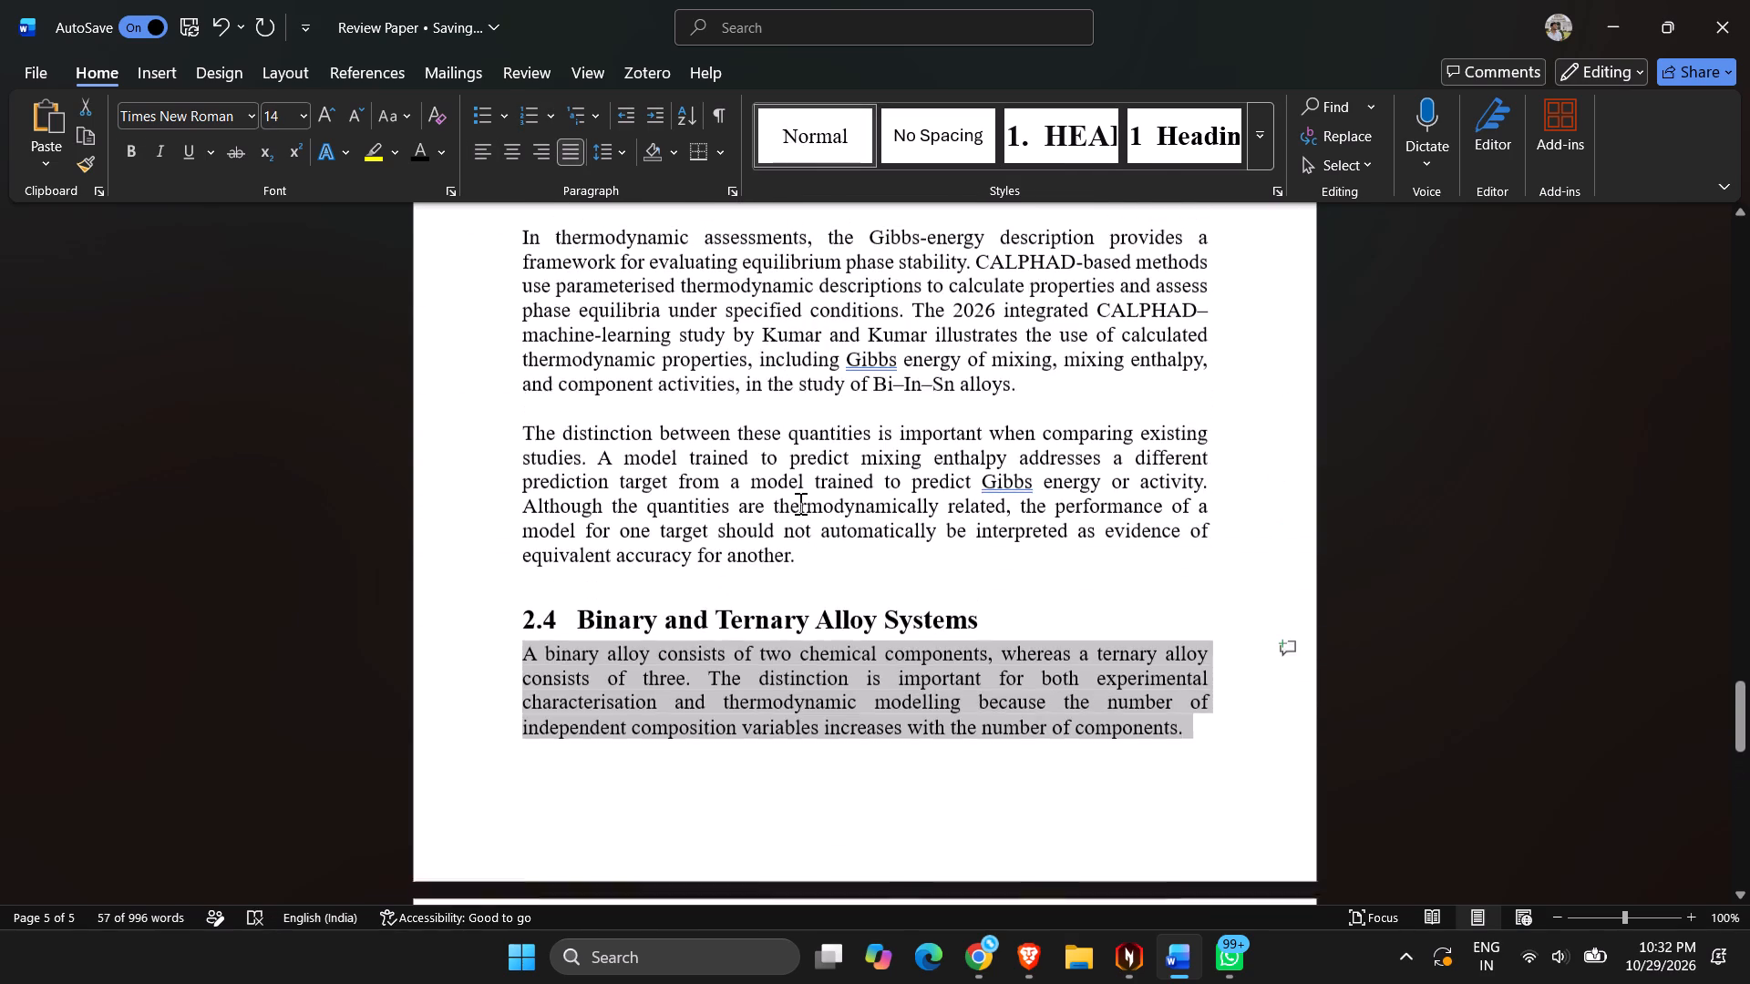
scroll(798, 503, "up", 6)
scroll(798, 503, "down", 7)
scroll(800, 503, "up", 20)
scroll(800, 503, "up", 1)
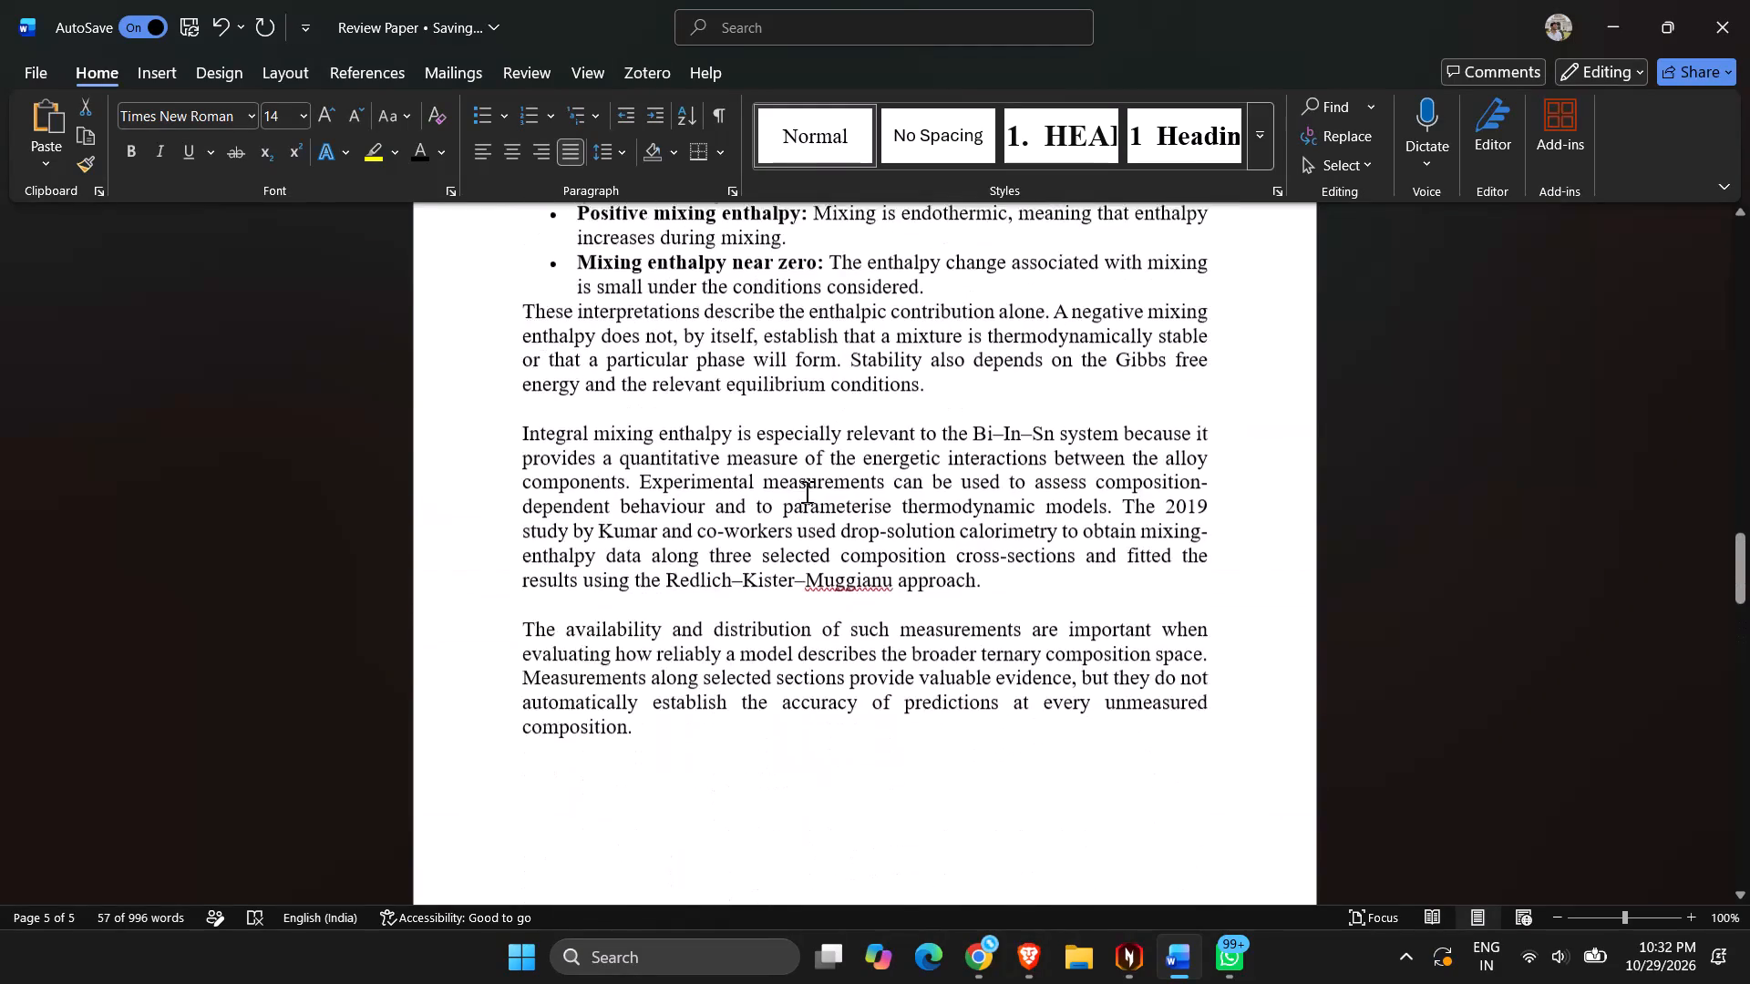
scroll(805, 491, "up", 20)
scroll(805, 491, "up", 20)
scroll(805, 491, "up", 8)
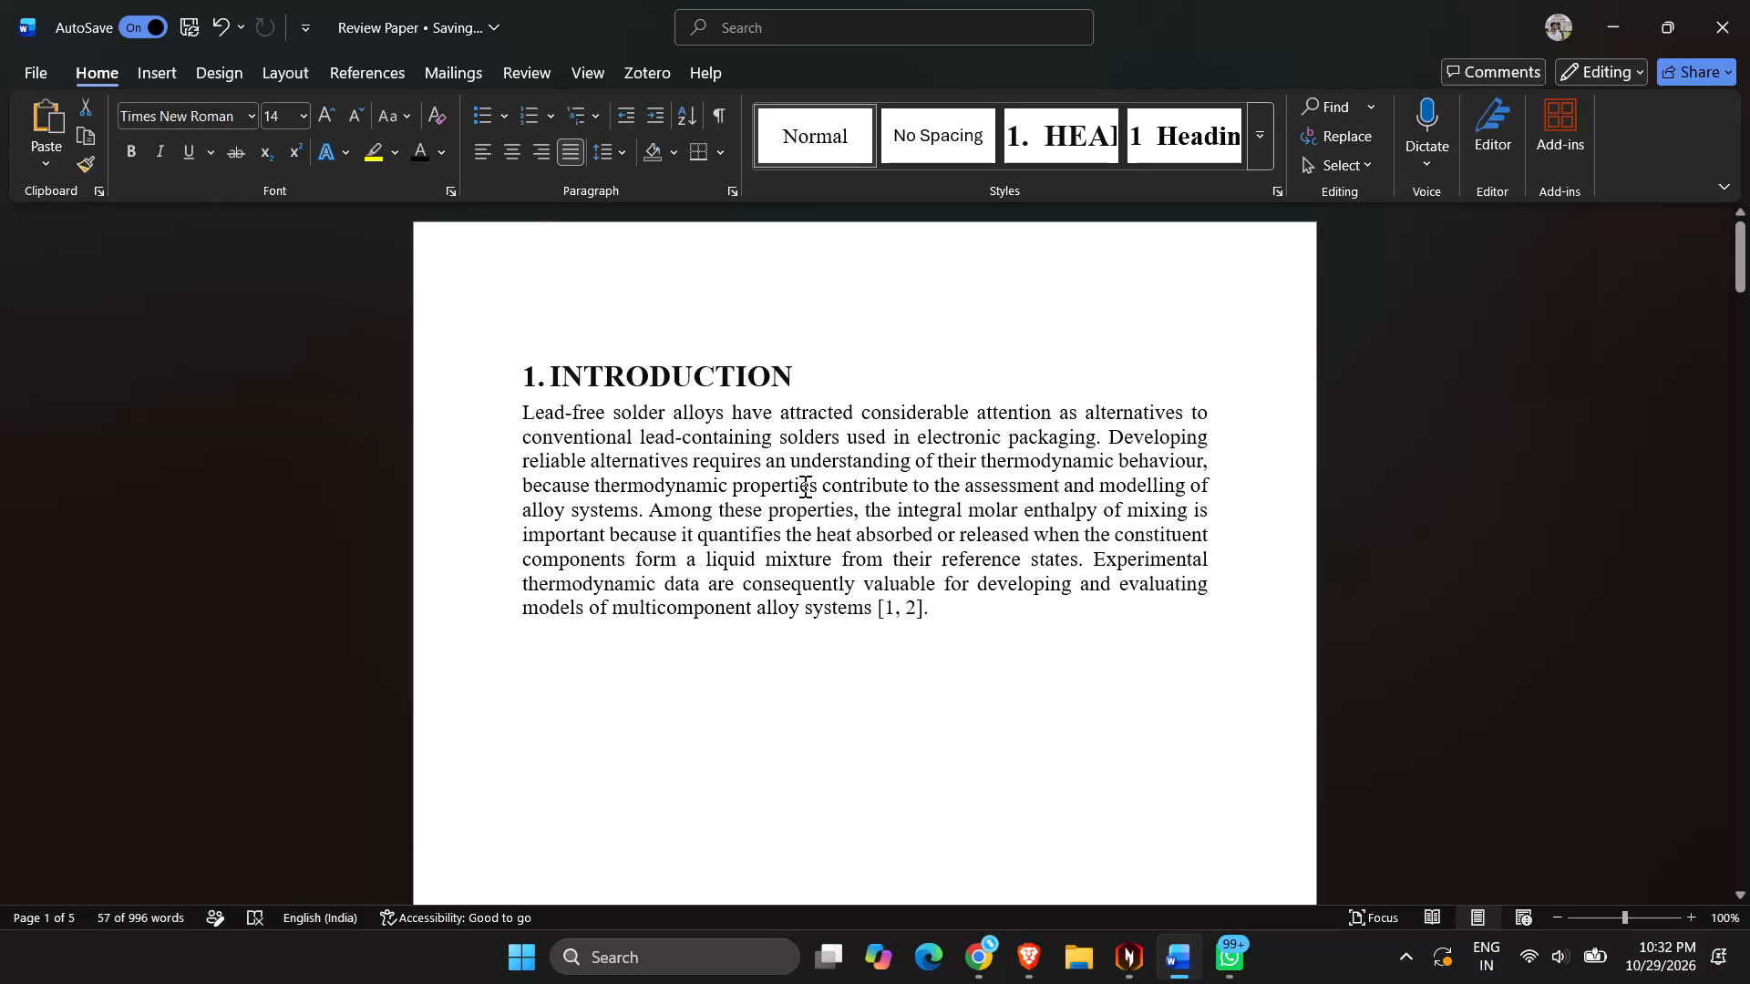
scroll(819, 594, "down", 20)
scroll(819, 594, "down", 6)
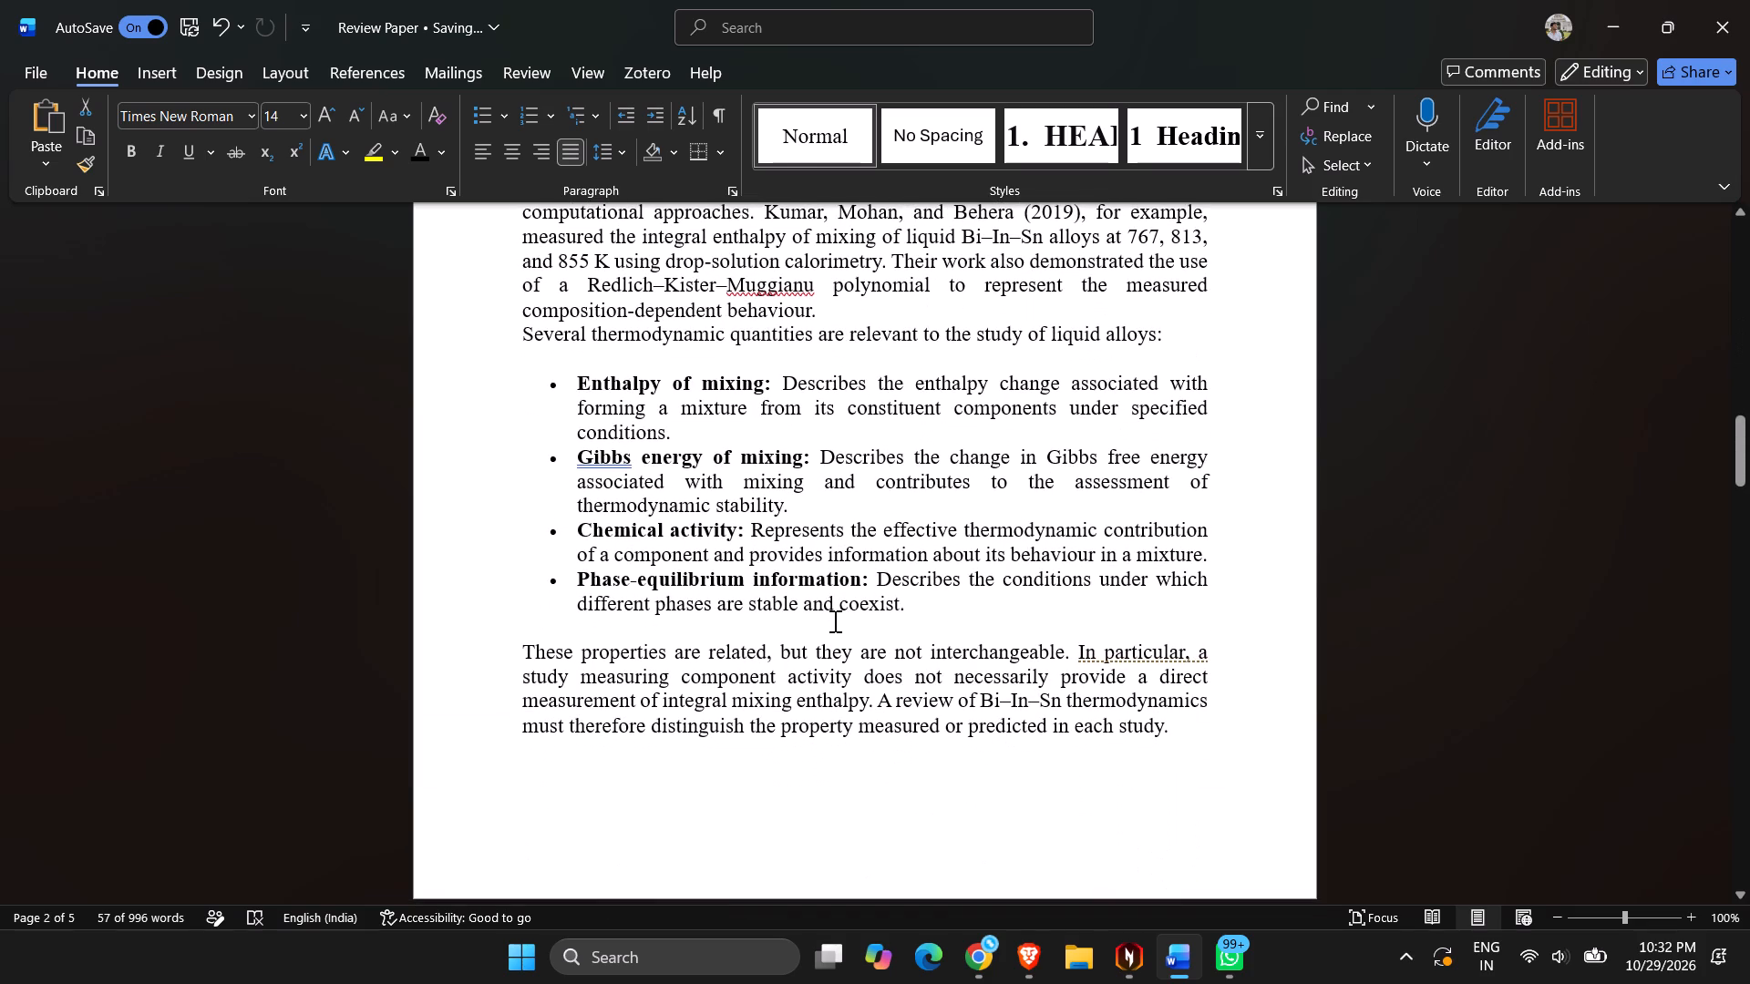
scroll(834, 620, "down", 19)
scroll(834, 620, "up", 1)
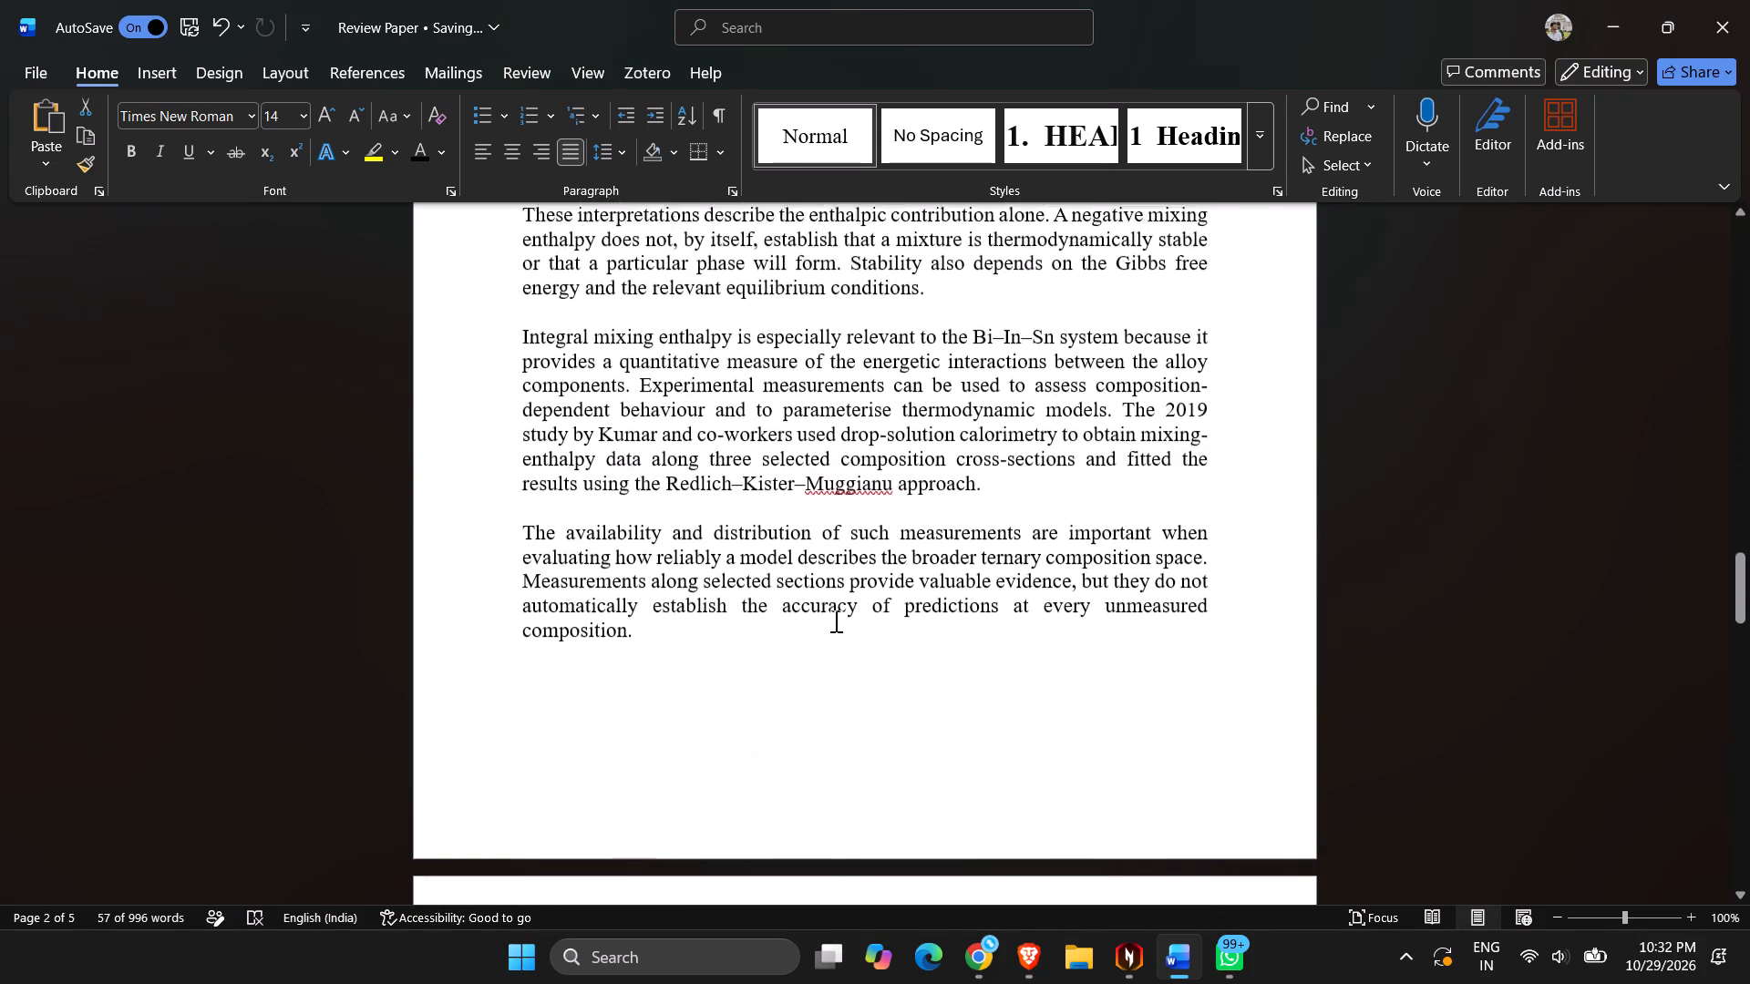
scroll(834, 620, "down", 11)
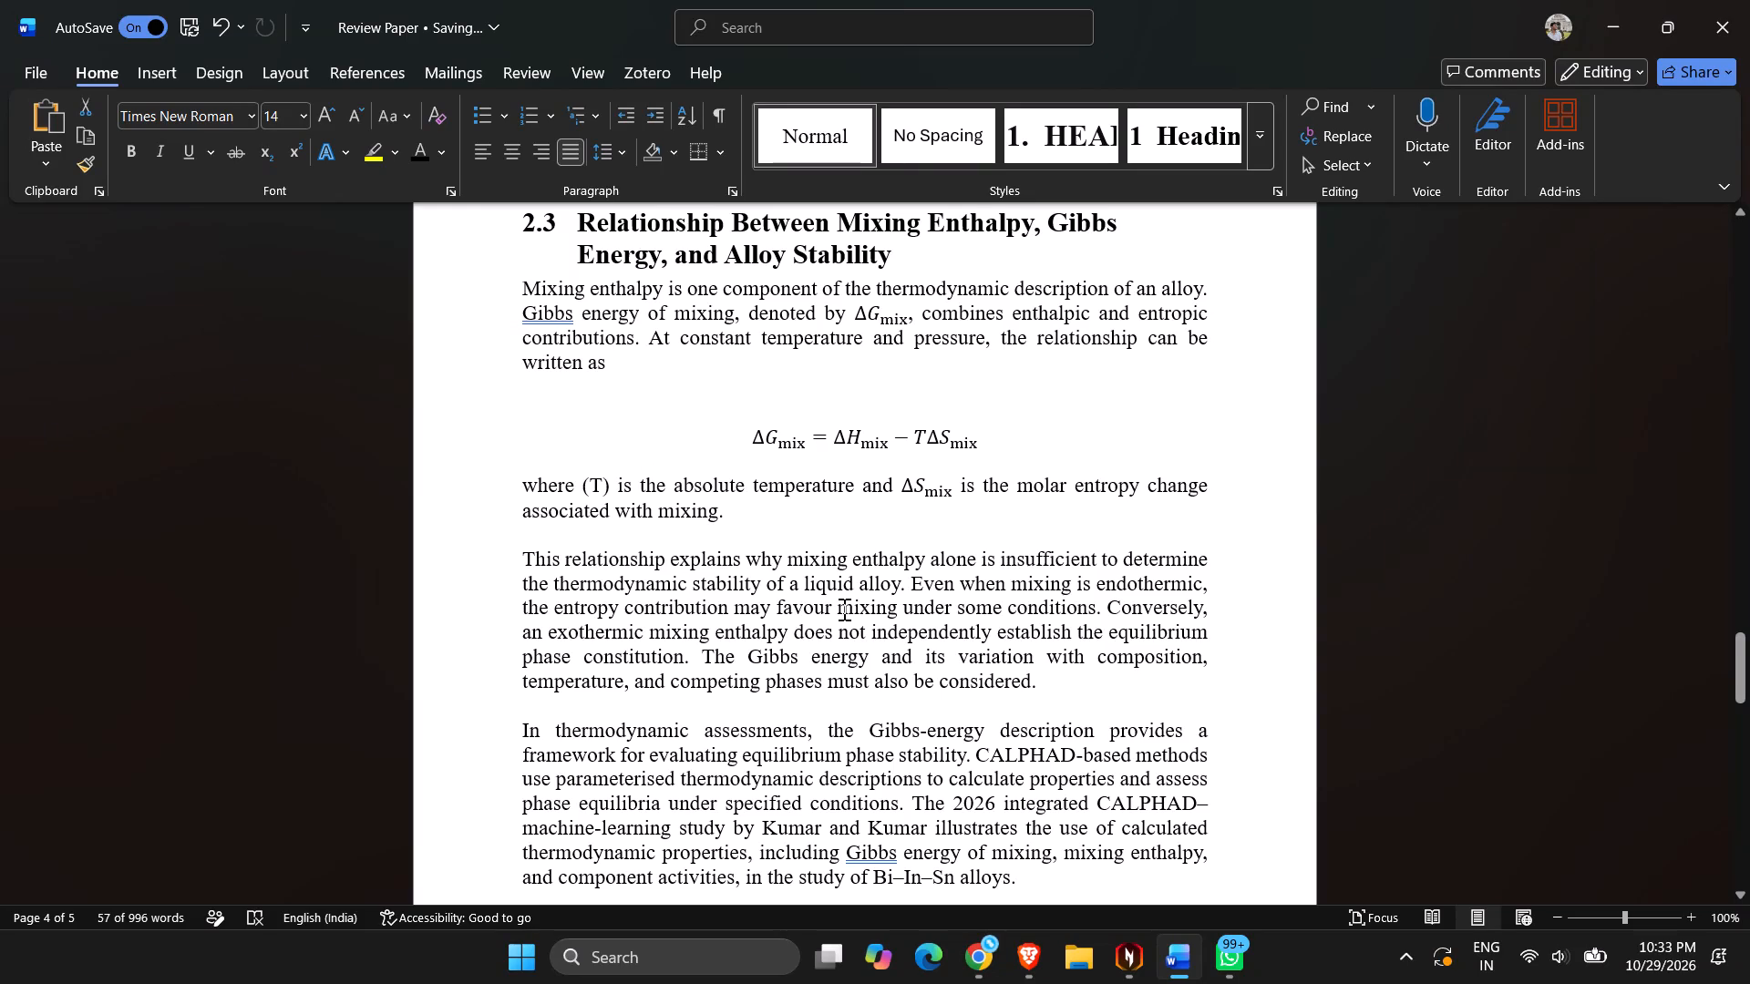
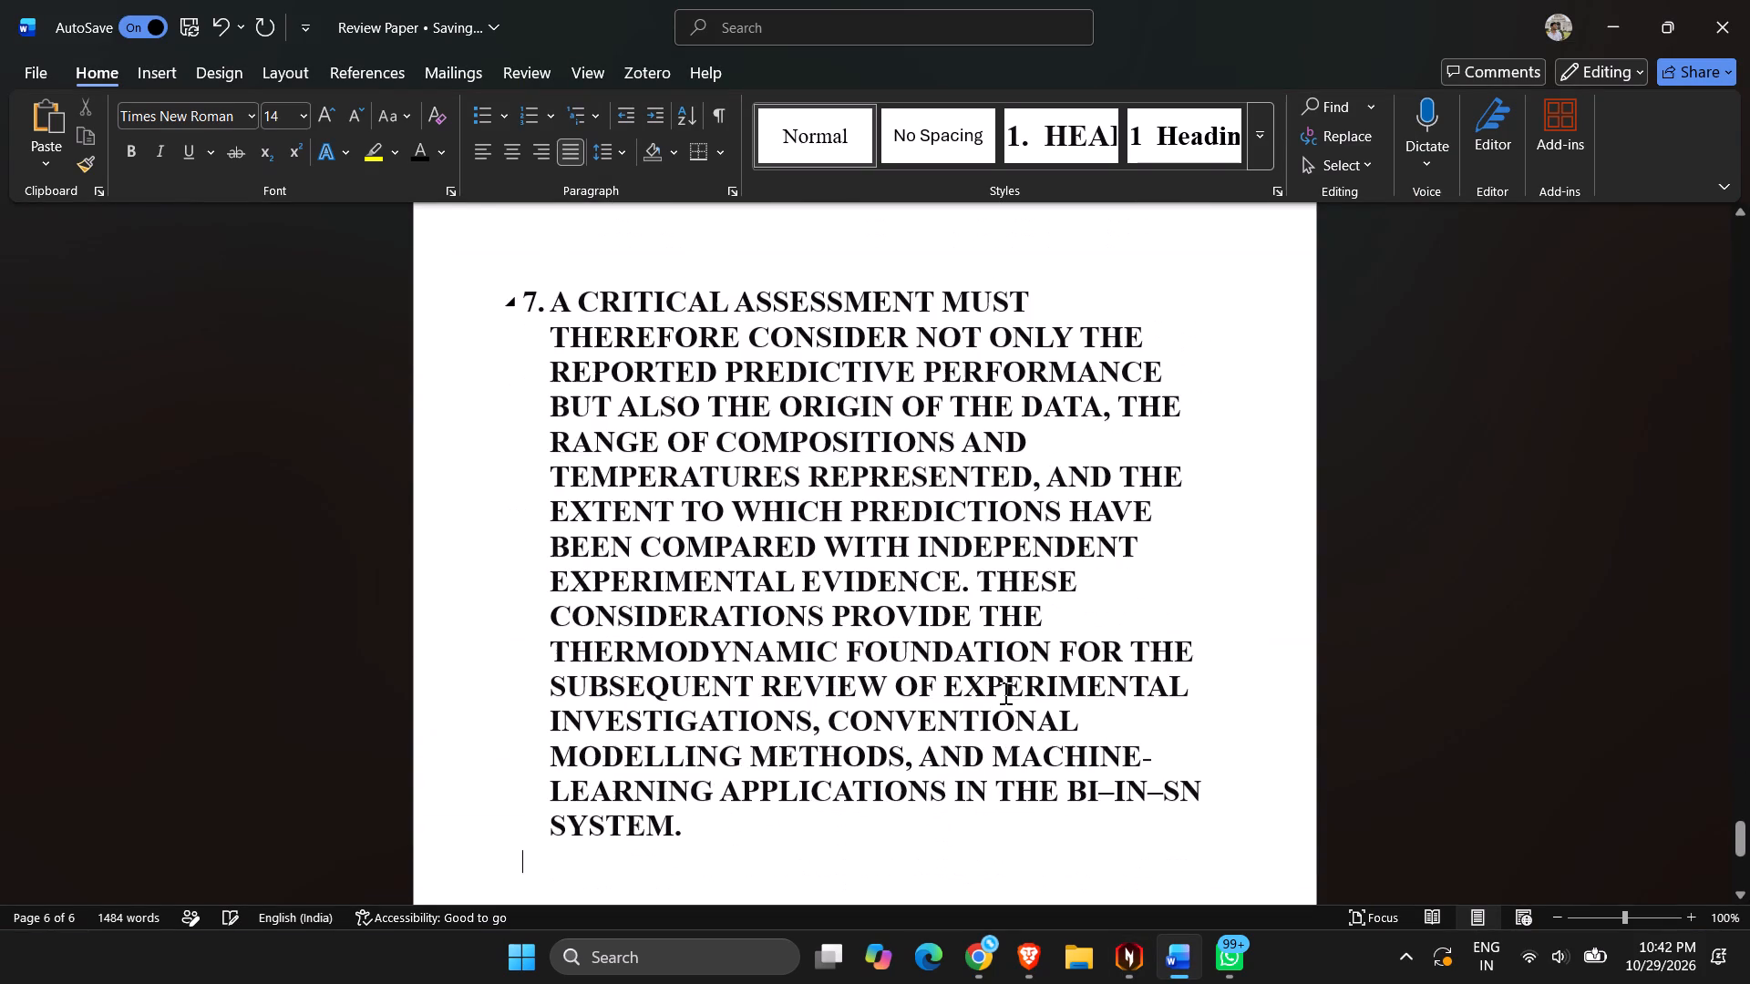
Undo the formatted paste and paste section 2.6's body paragraphs below its heading as plain text in the Normal style.
key("ctrl+z")
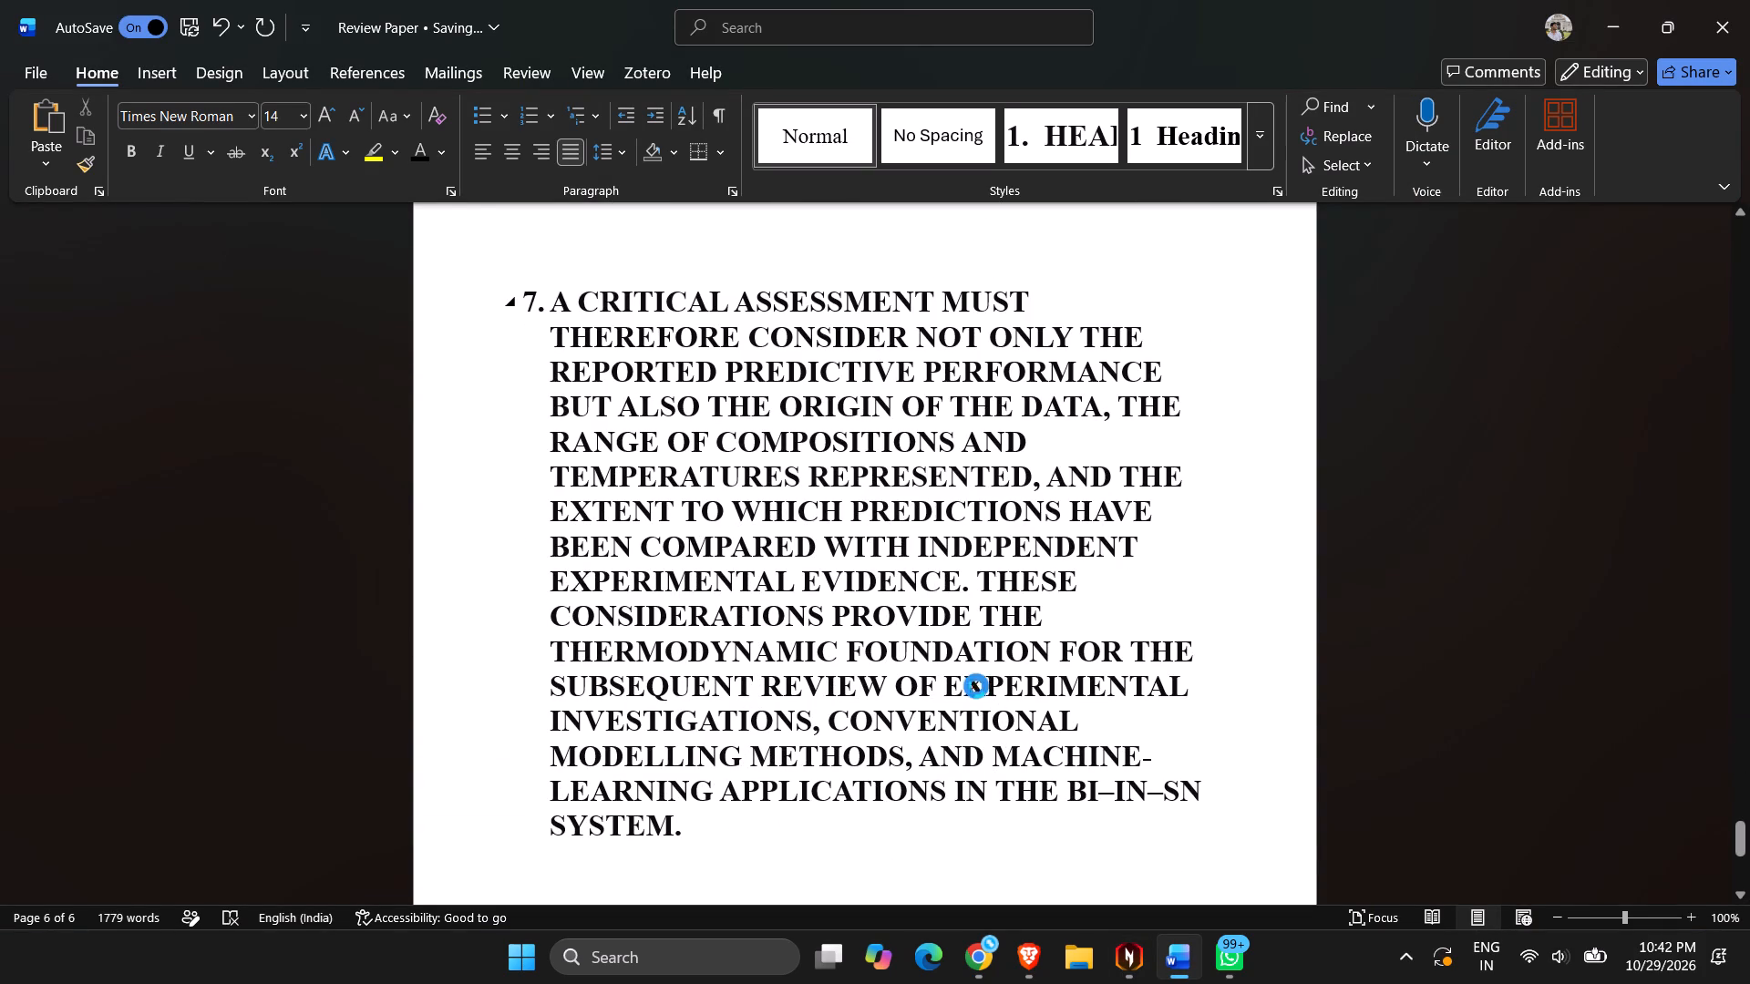
left_click(829, 152)
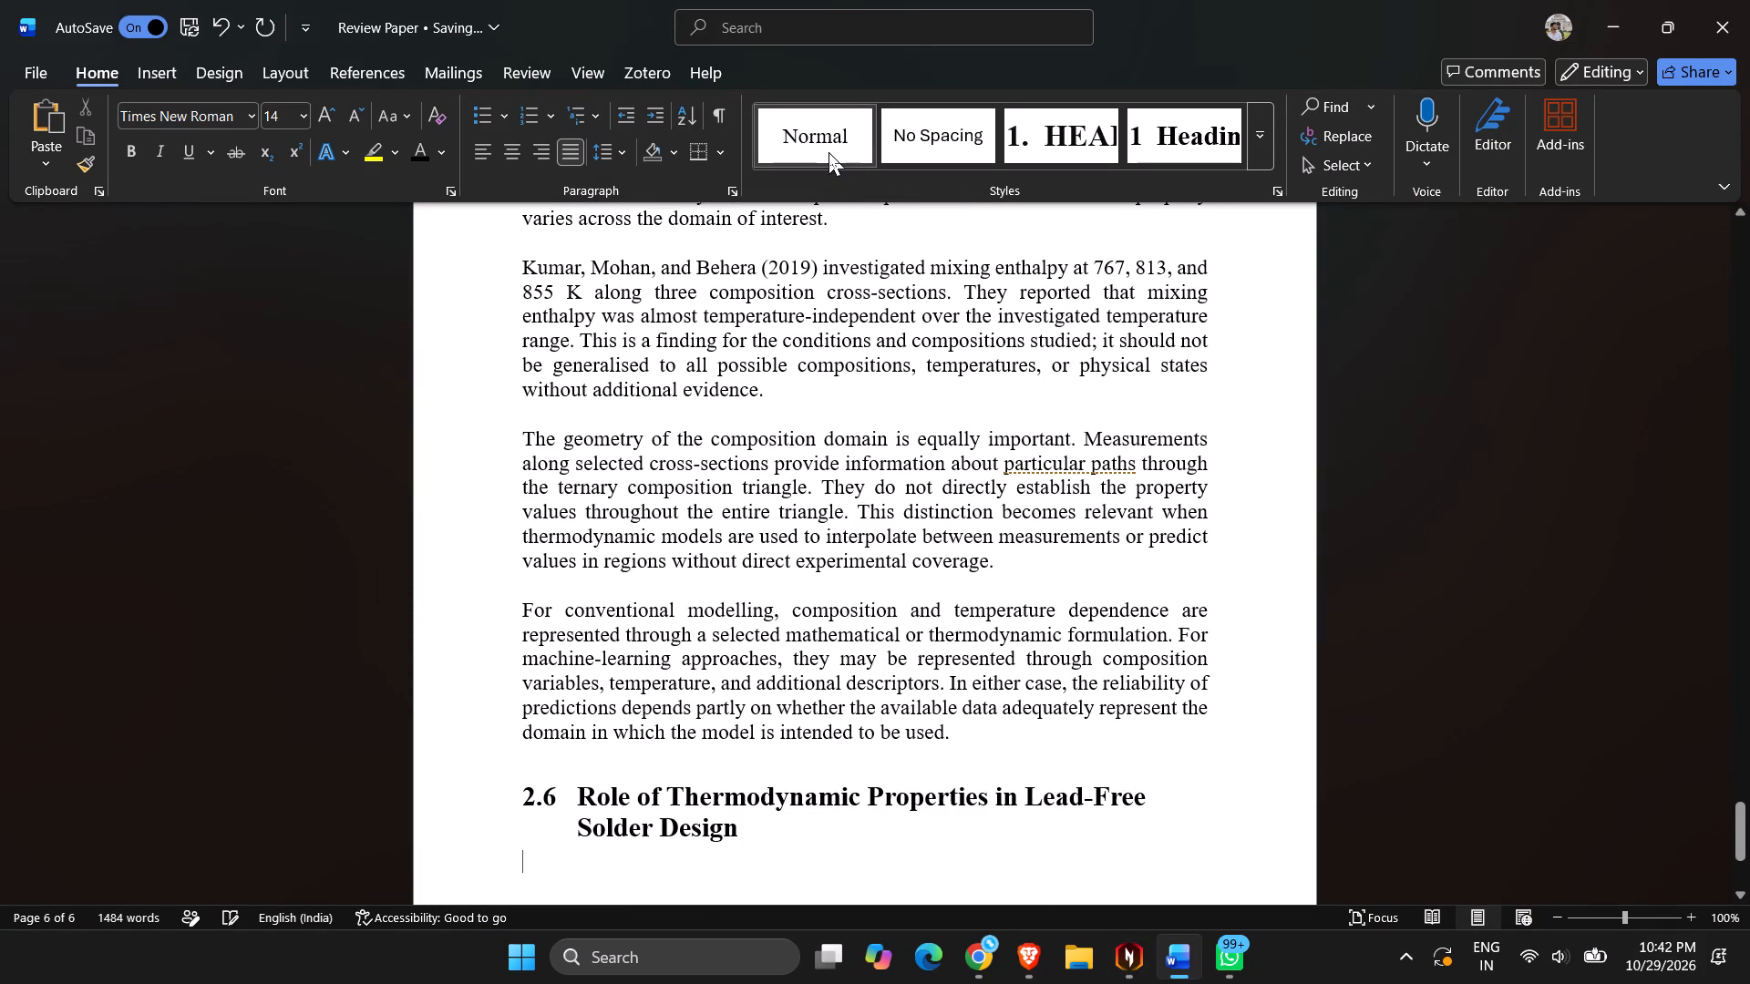
key("ctrl+v")
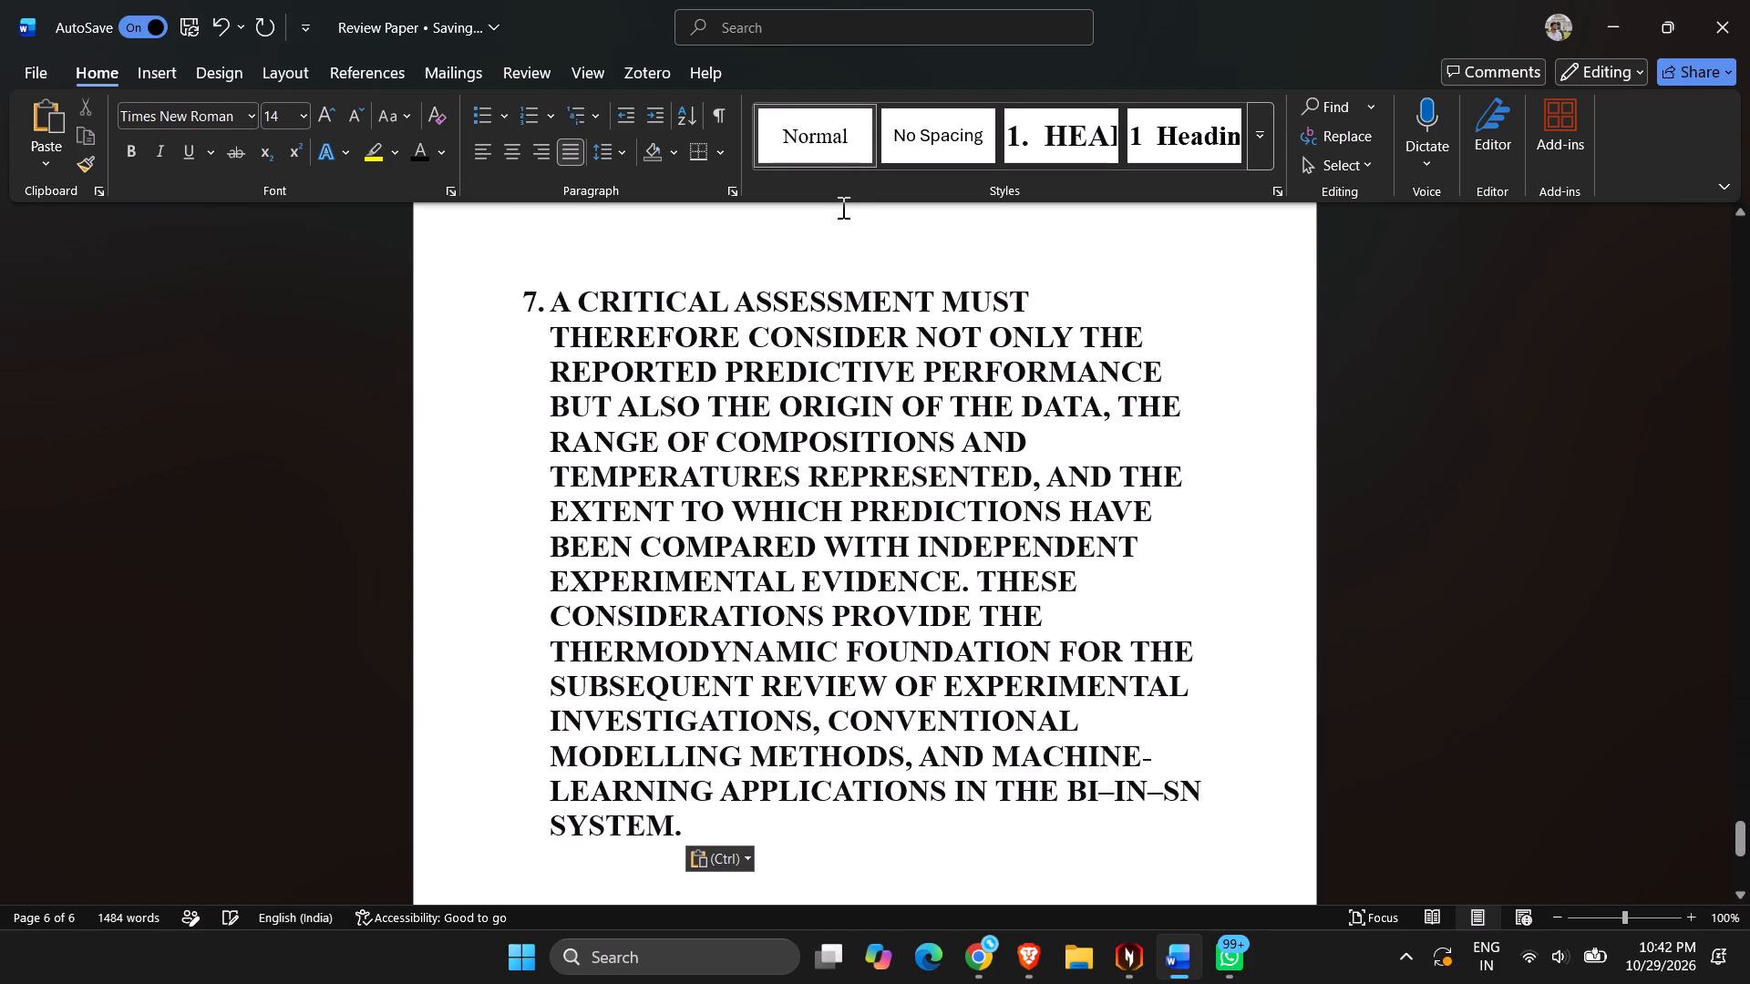
key("ctrl+z")
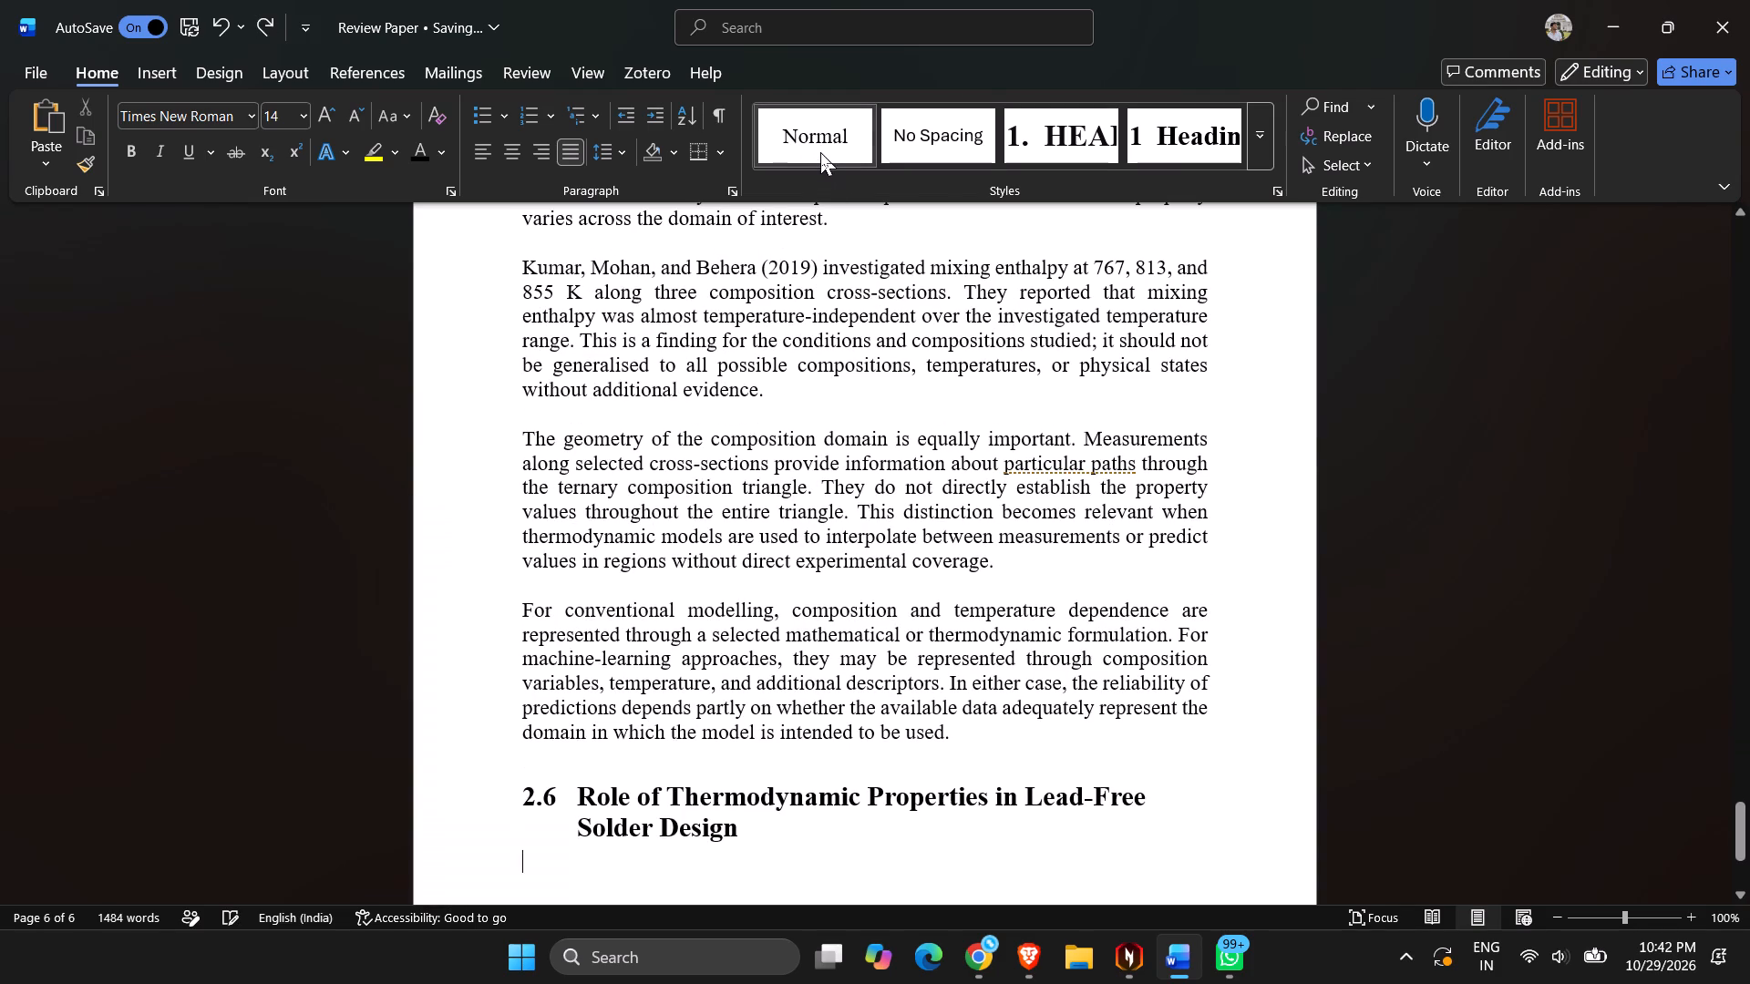
left_click(820, 152)
key("ctrl+shift+v")
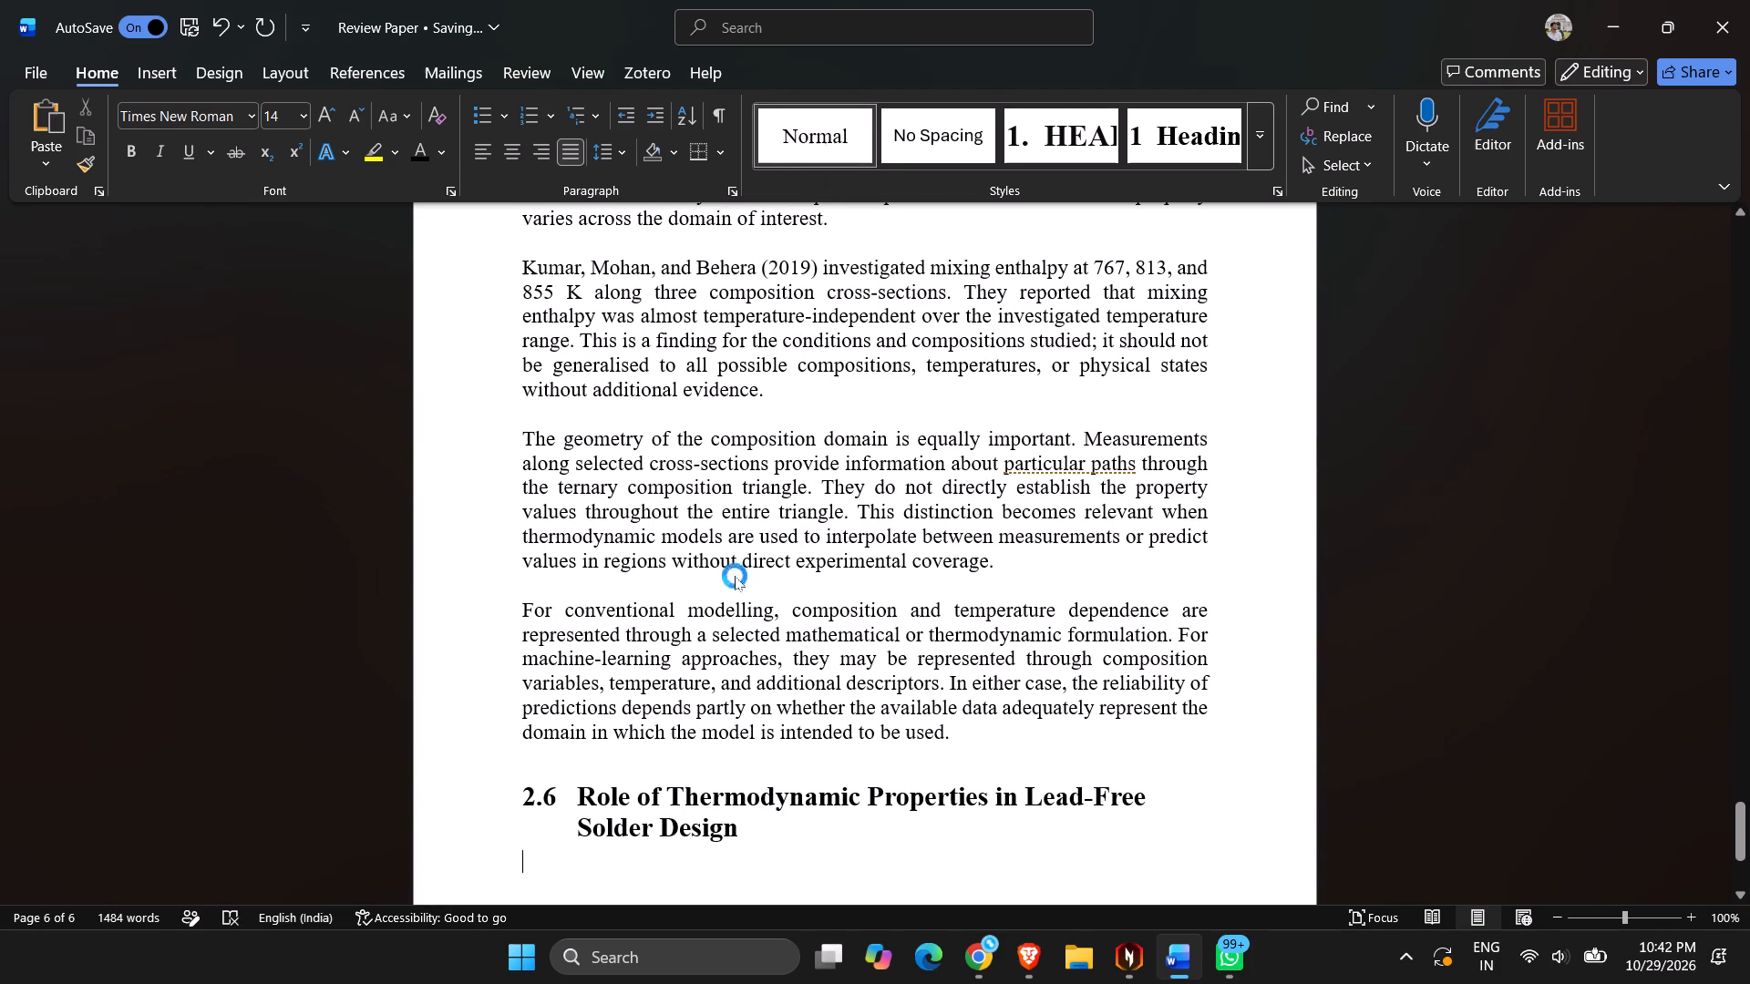
Insert a blank line between the 2.6 heading and its first body paragraph.
scroll(735, 575, "up", 9)
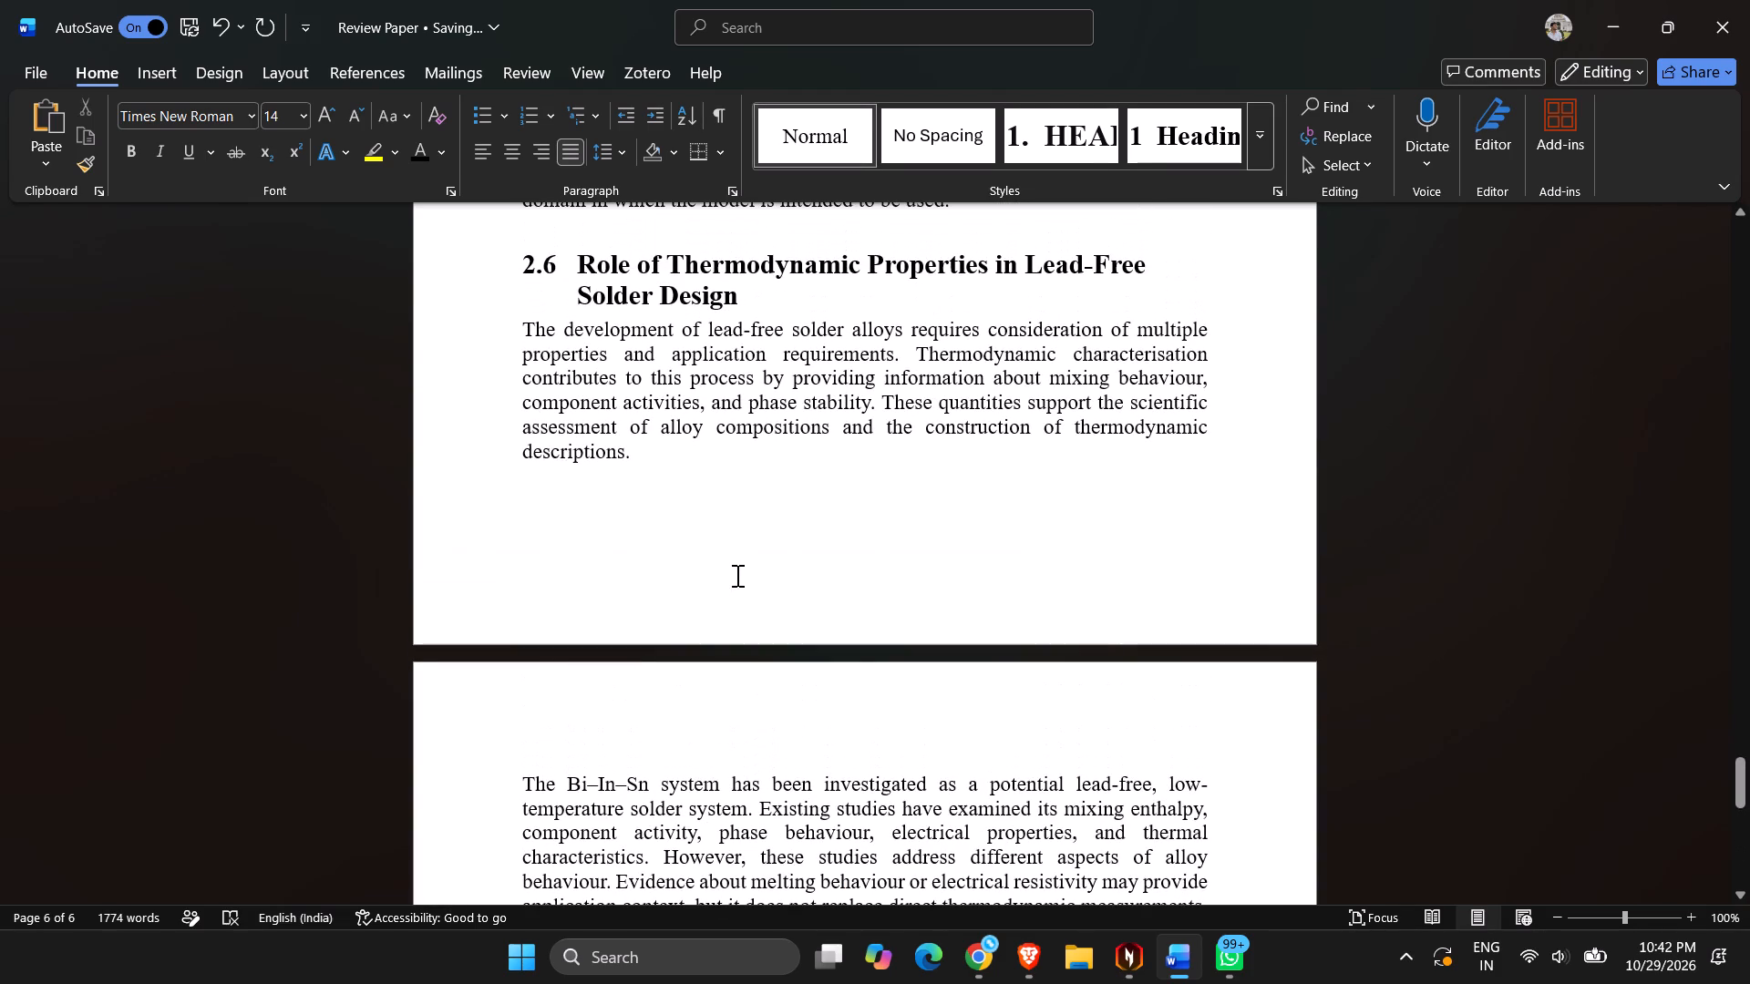
left_click(790, 302)
key("Return")
Review the pasted section 2.6 text to its end, and look back through the earlier sections up to the Introduction.
scroll(738, 456, "down", 15)
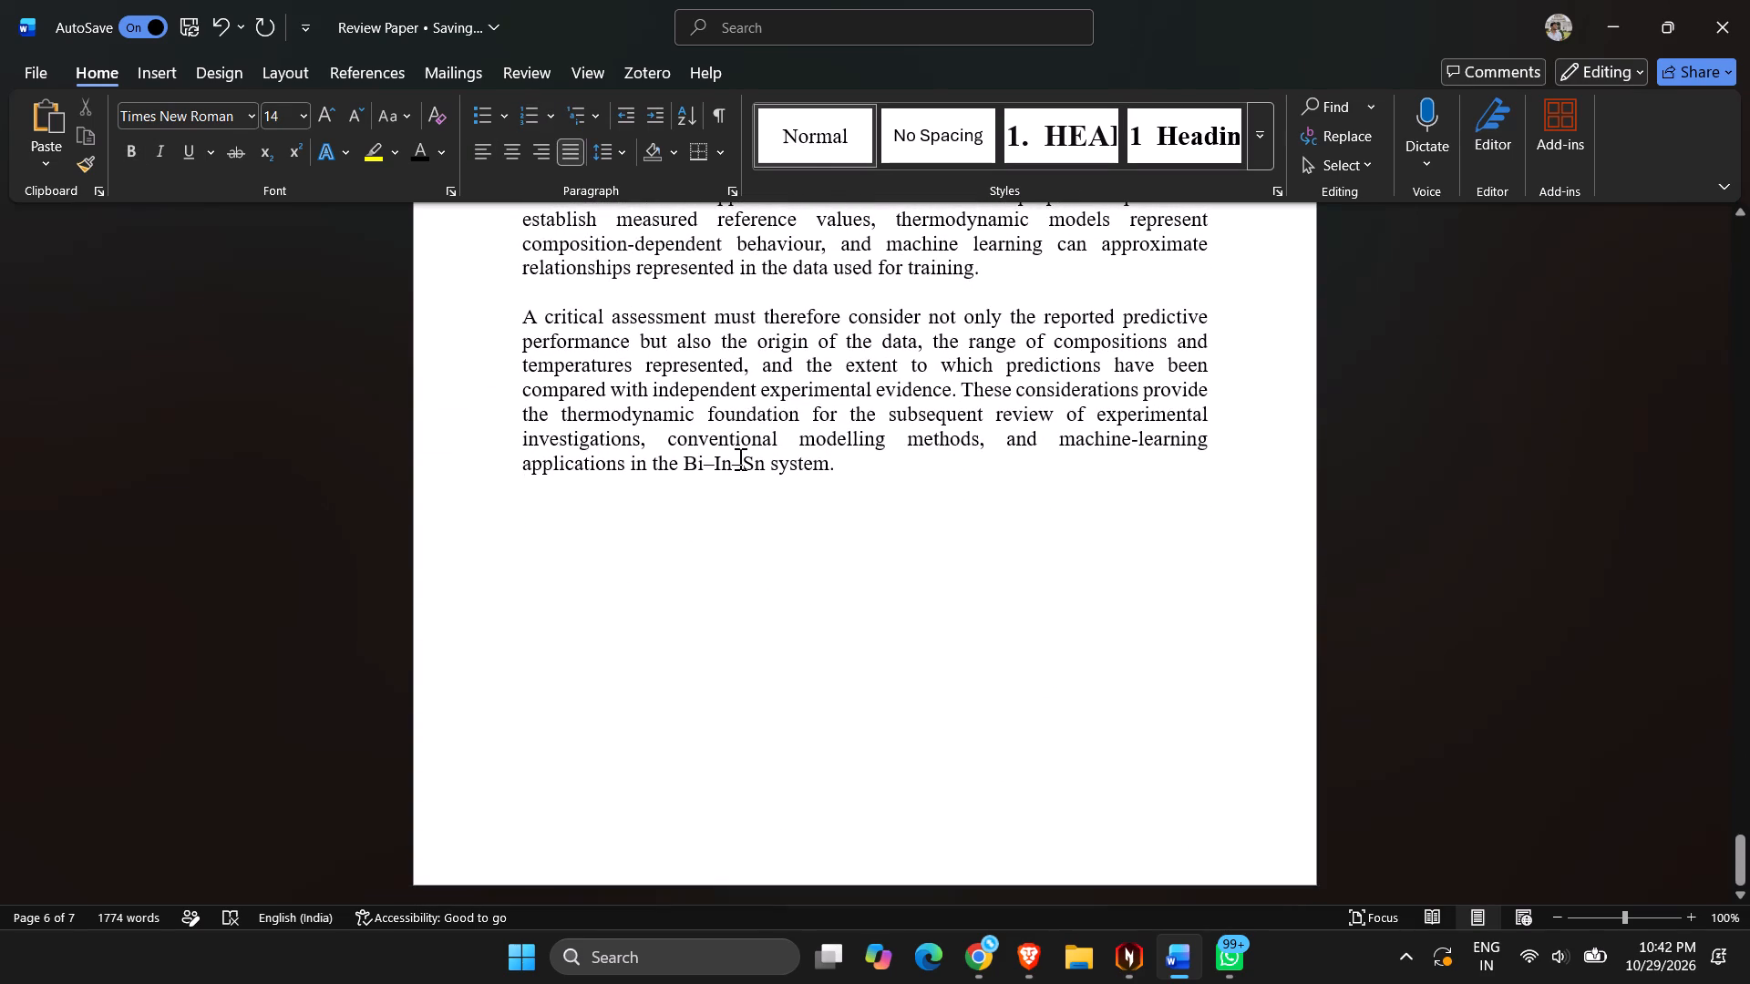
scroll(738, 459, "down", 1)
left_click(779, 386)
left_click(885, 452)
scroll(880, 455, "up", 6)
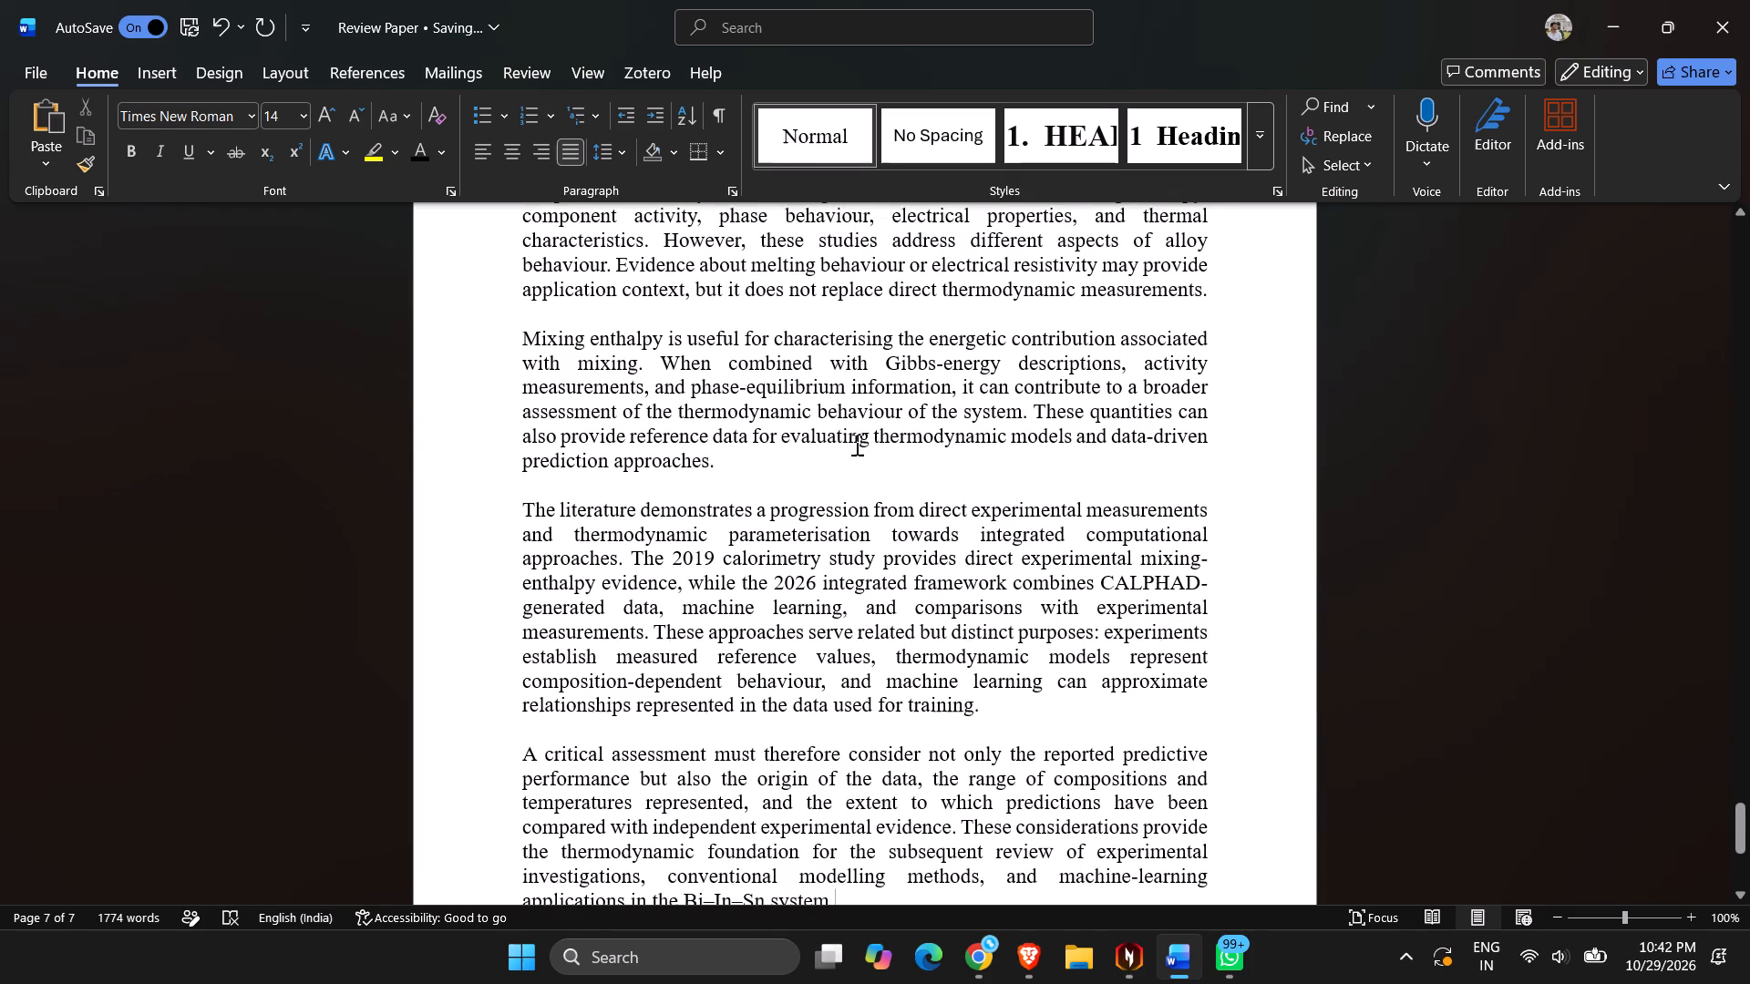
scroll(846, 444, "up", 11)
scroll(829, 445, "down", 12)
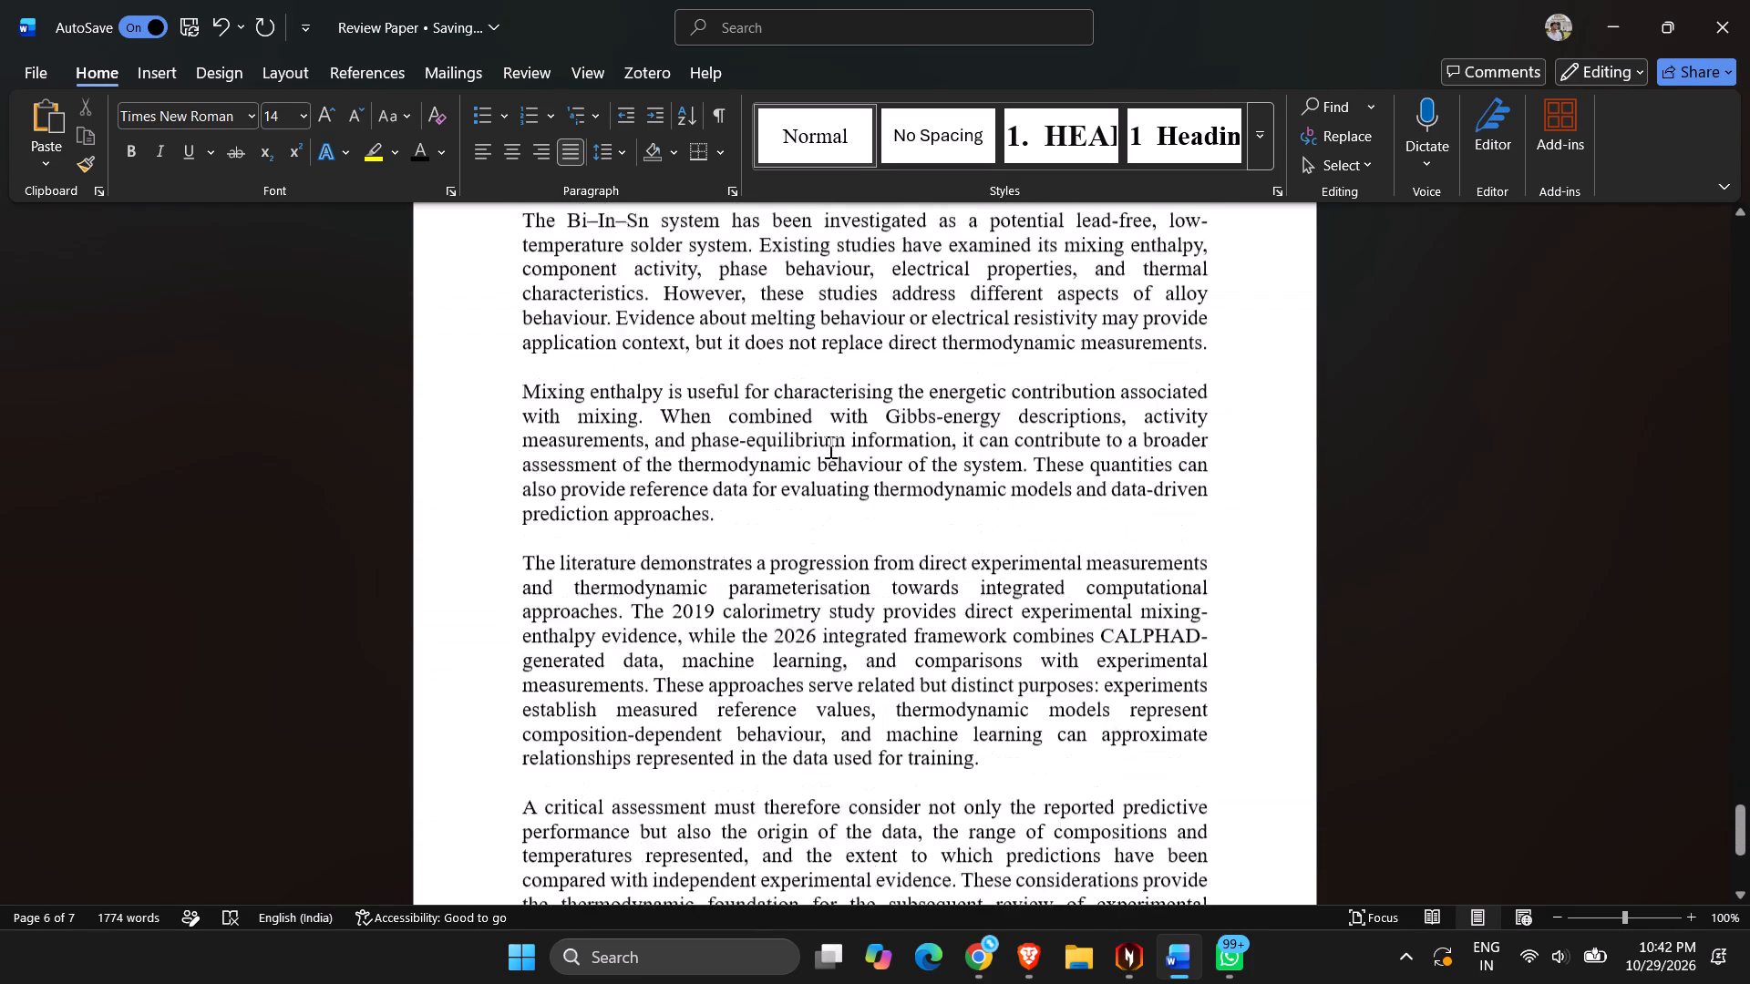
scroll(829, 446, "down", 2)
scroll(798, 557, "down", 5)
scroll(798, 555, "up", 4)
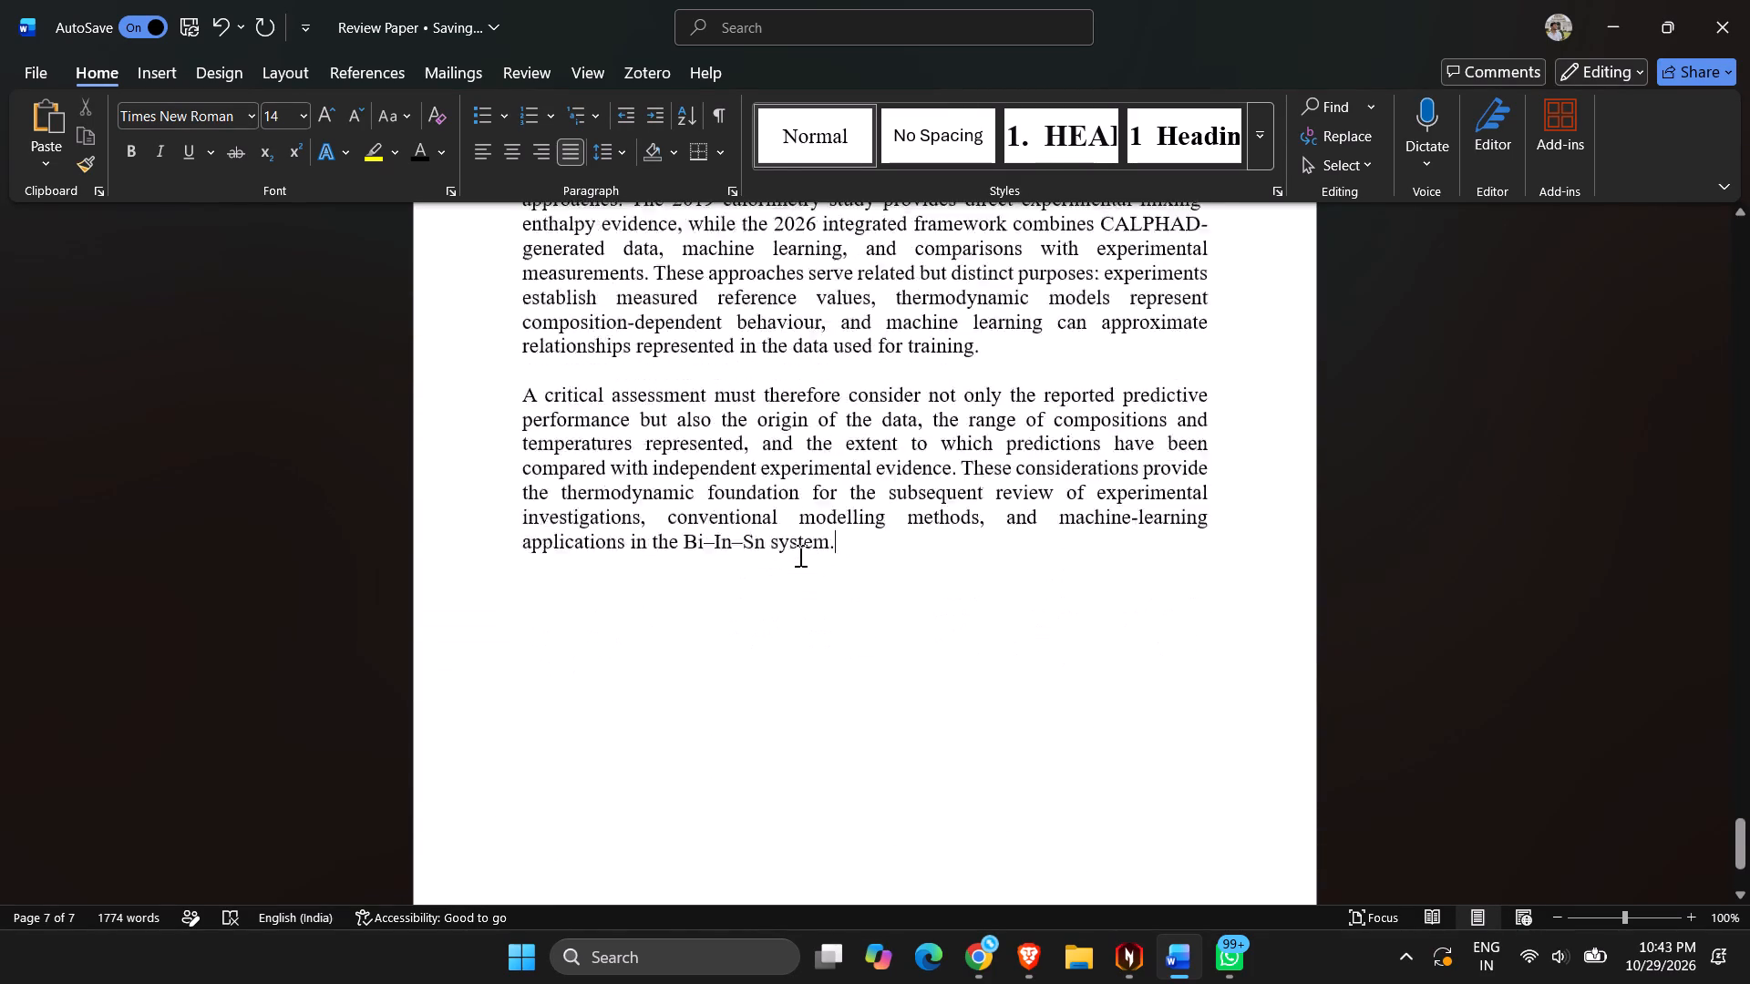
scroll(798, 555, "up", 3)
scroll(798, 555, "up", 20)
scroll(798, 555, "up", 14)
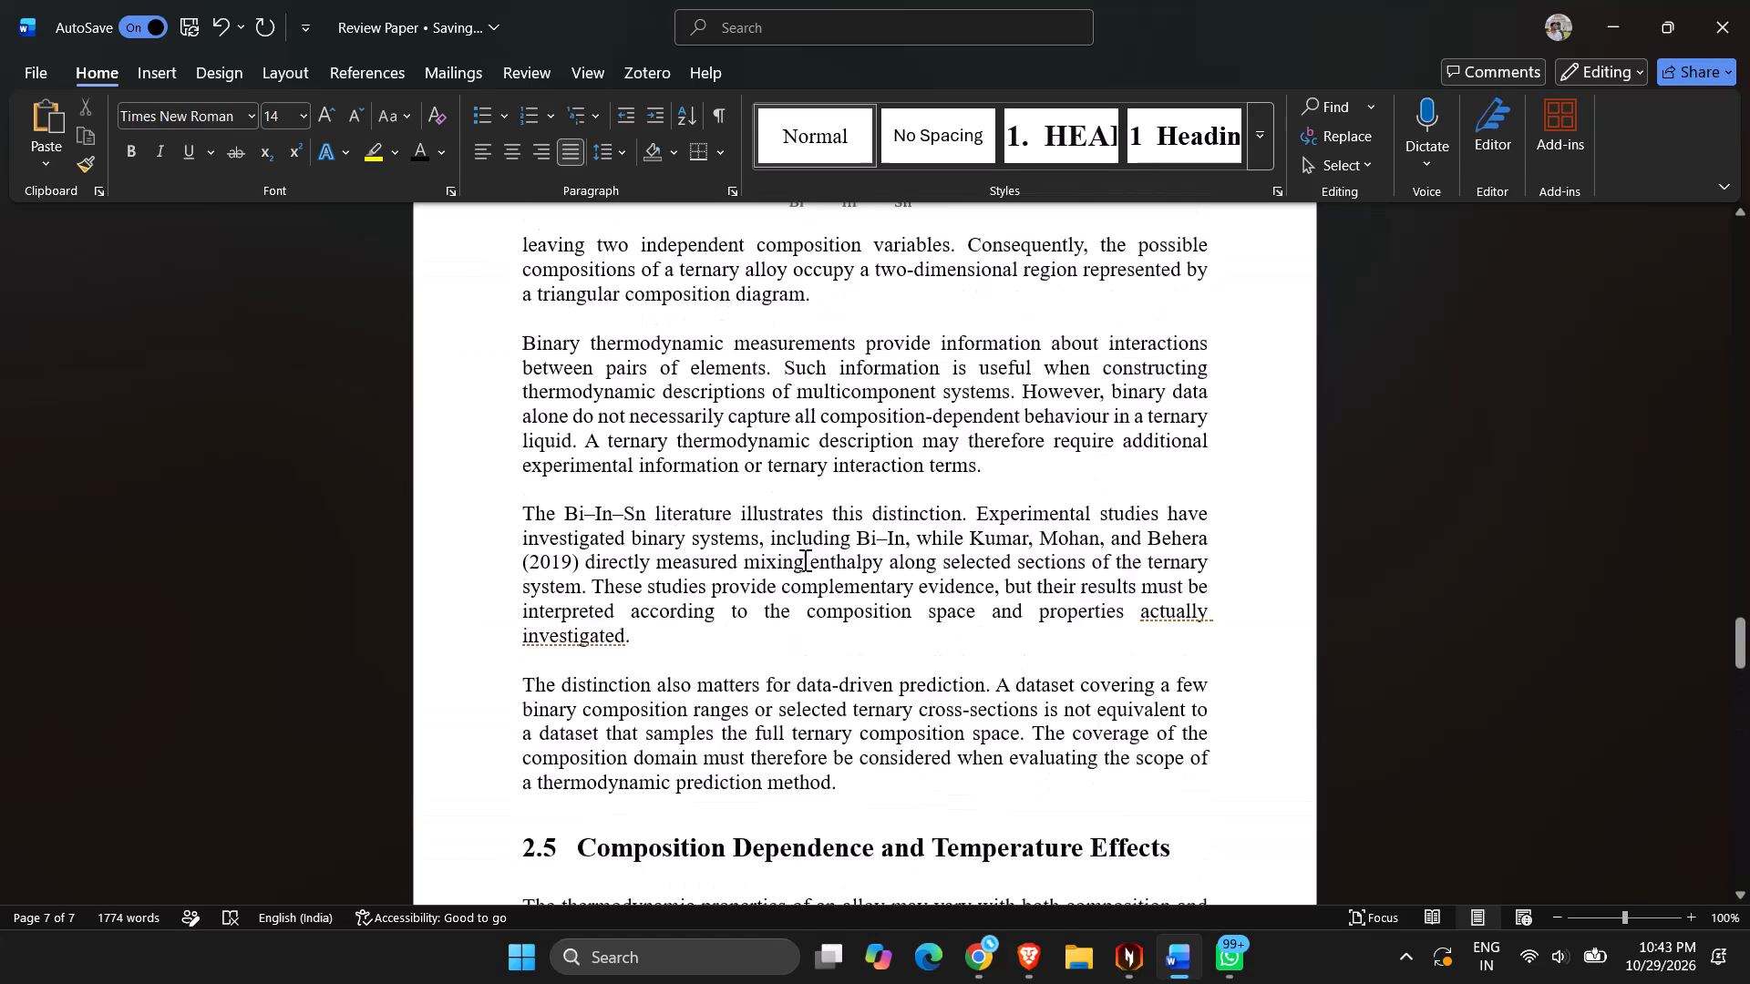
scroll(803, 559, "up", 20)
scroll(803, 559, "up", 16)
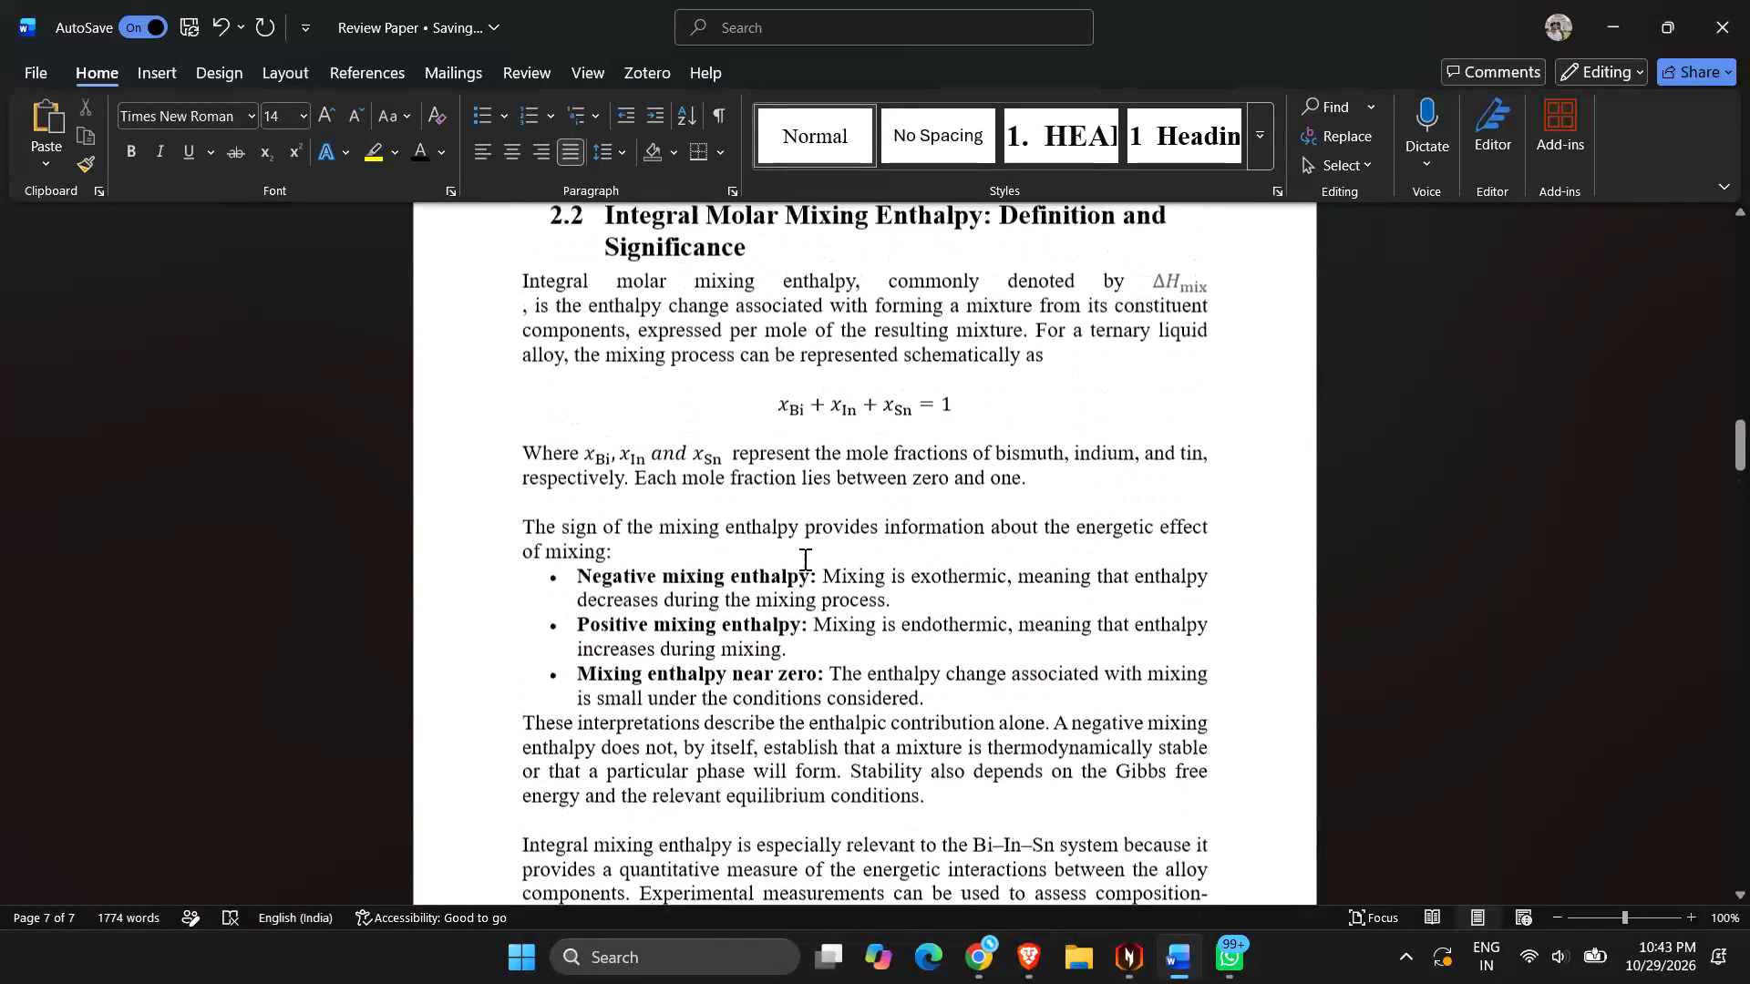
scroll(803, 559, "up", 20)
scroll(803, 559, "up", 20)
scroll(803, 559, "up", 4)
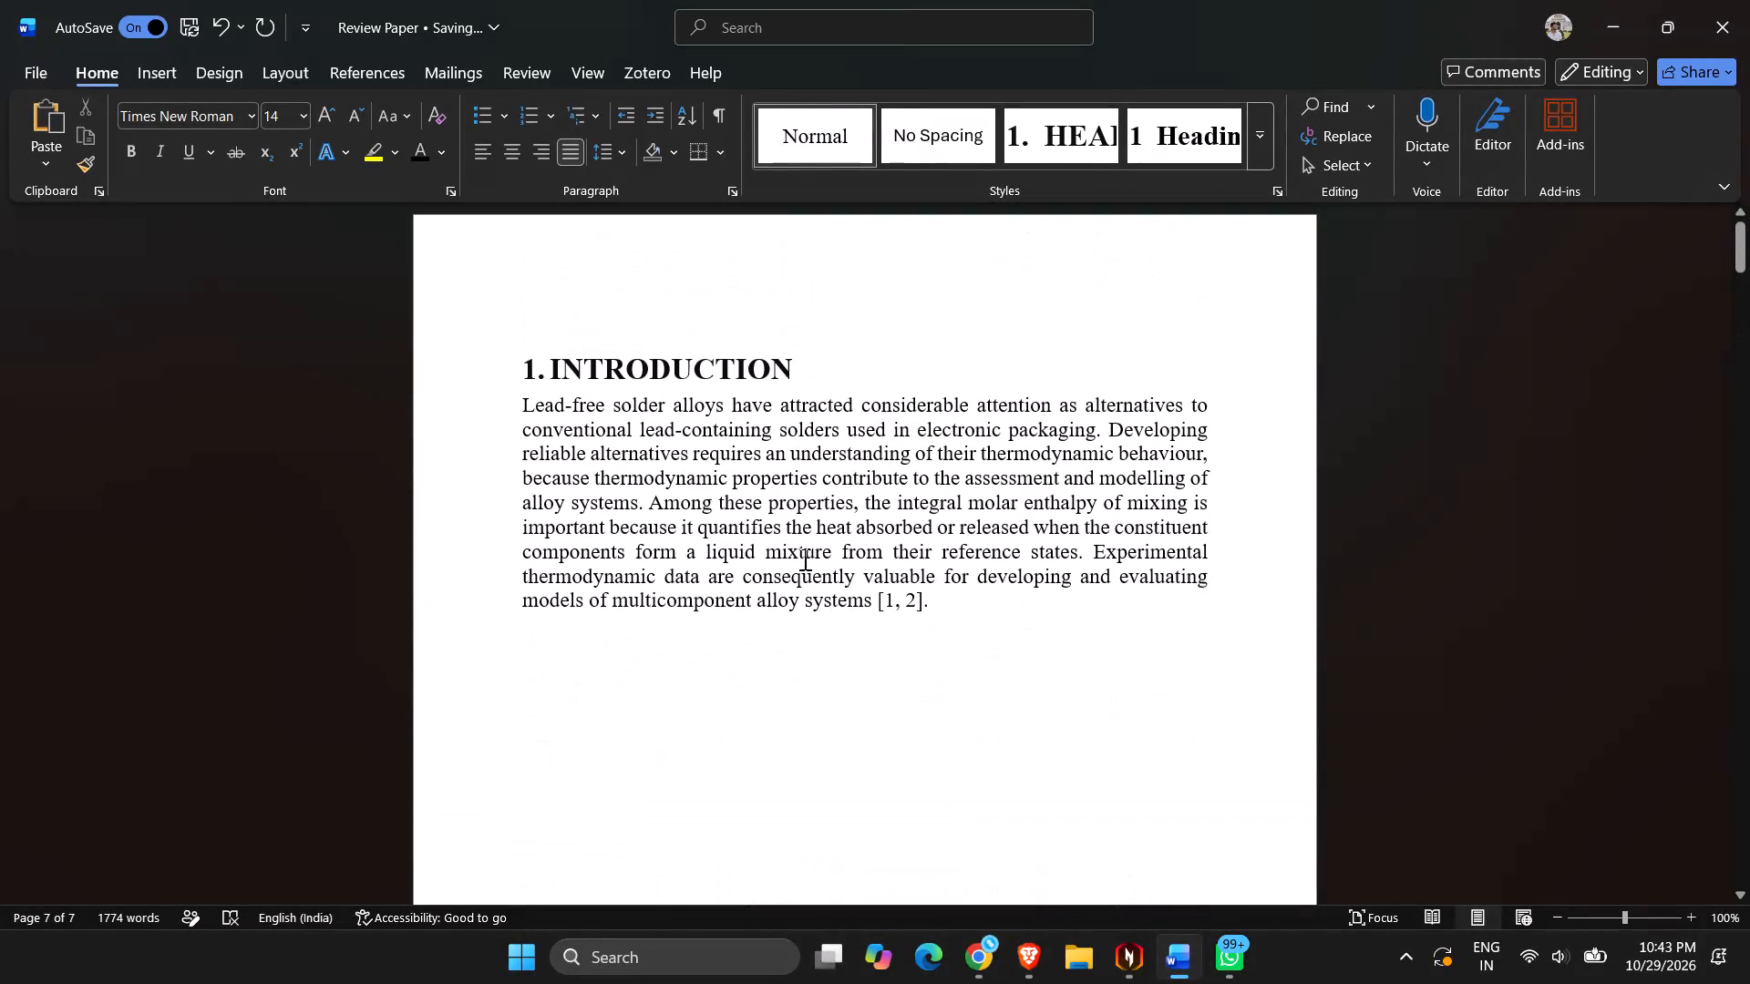
scroll(803, 559, "up", 6)
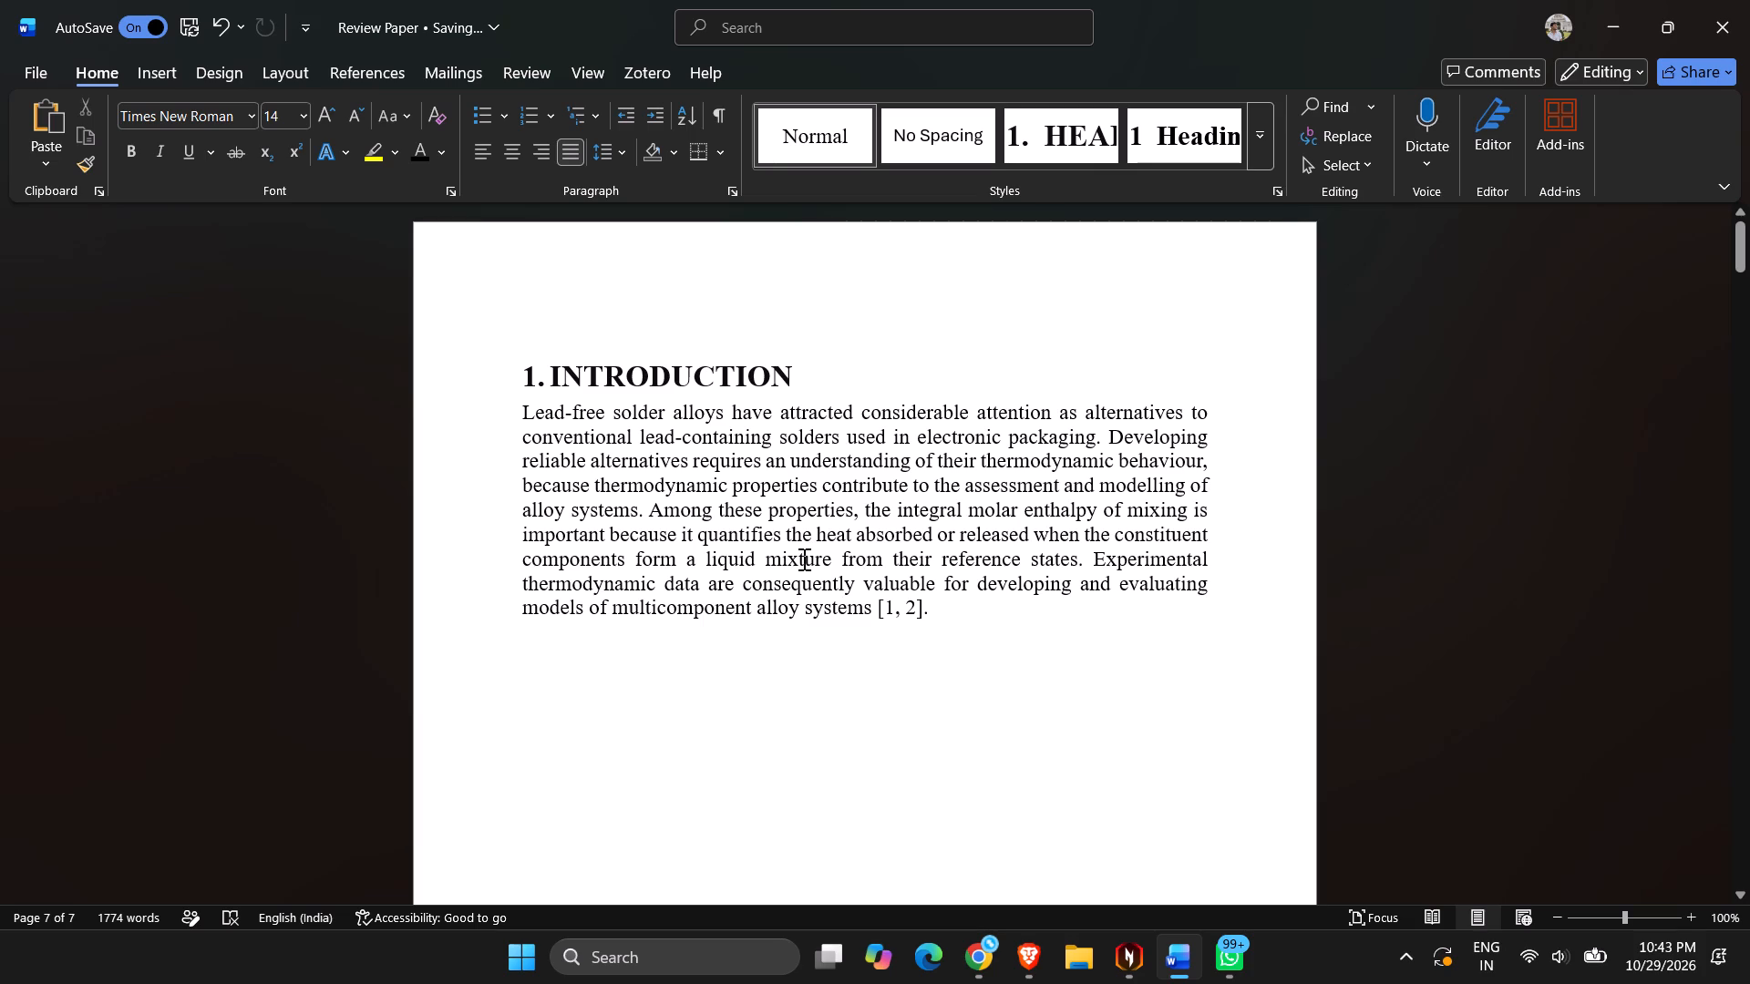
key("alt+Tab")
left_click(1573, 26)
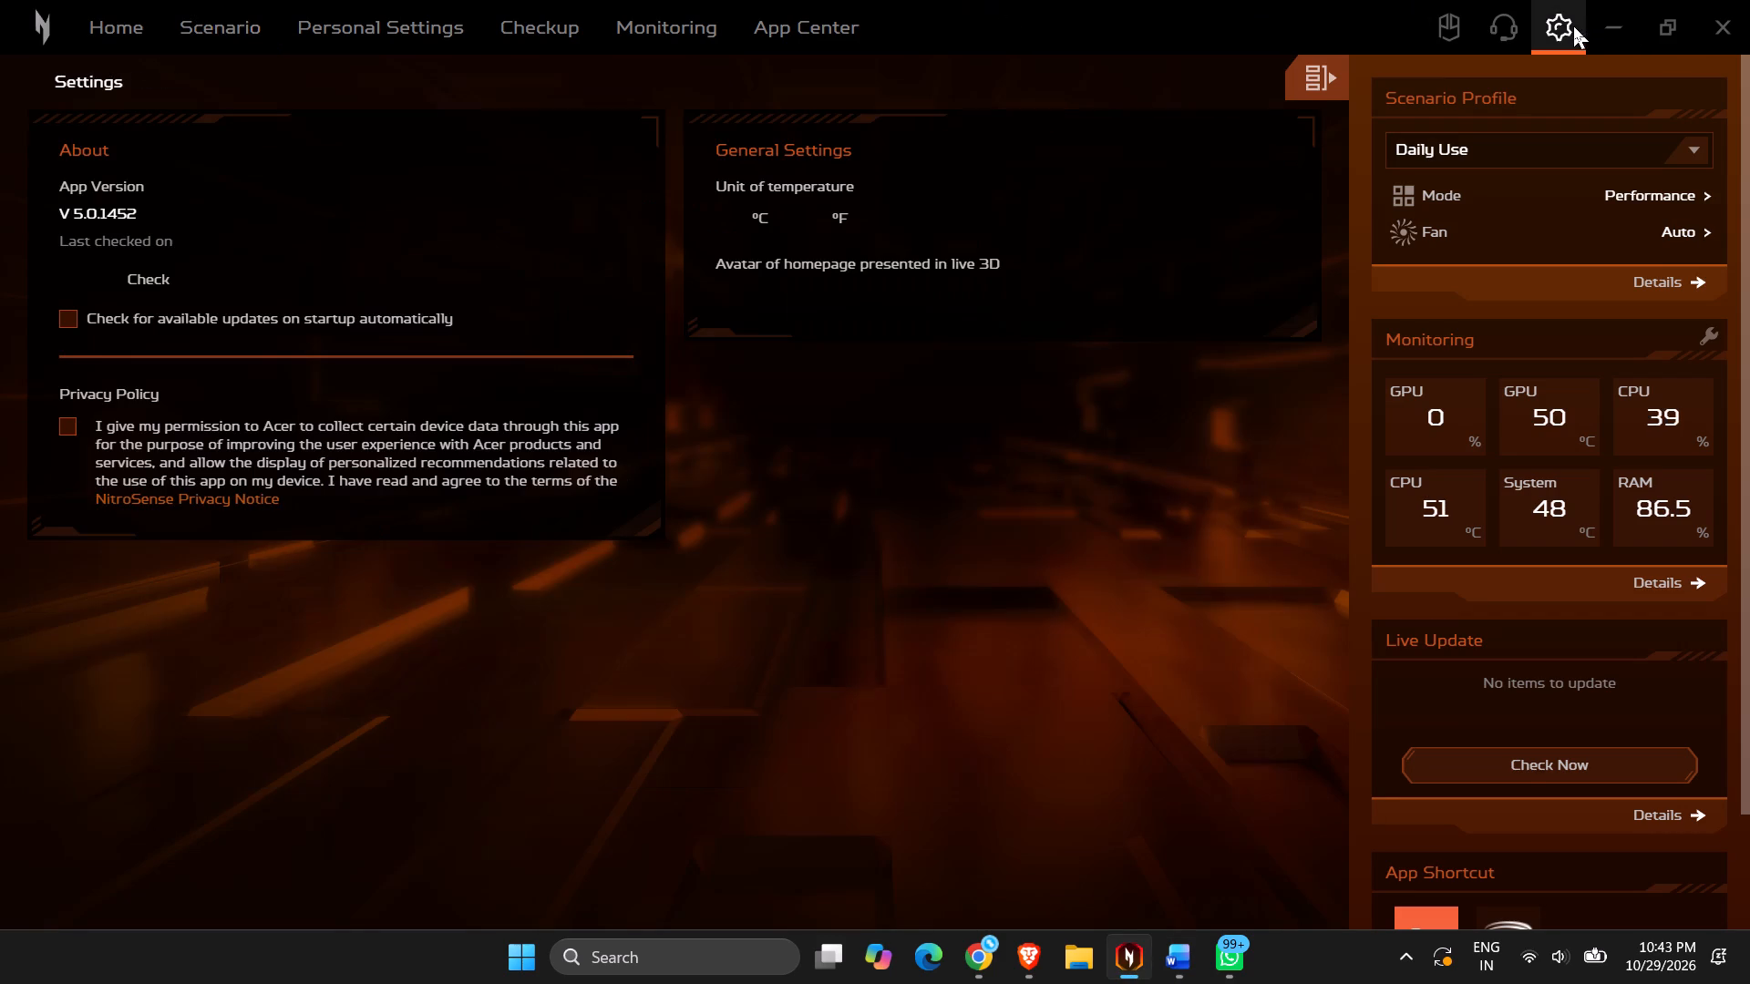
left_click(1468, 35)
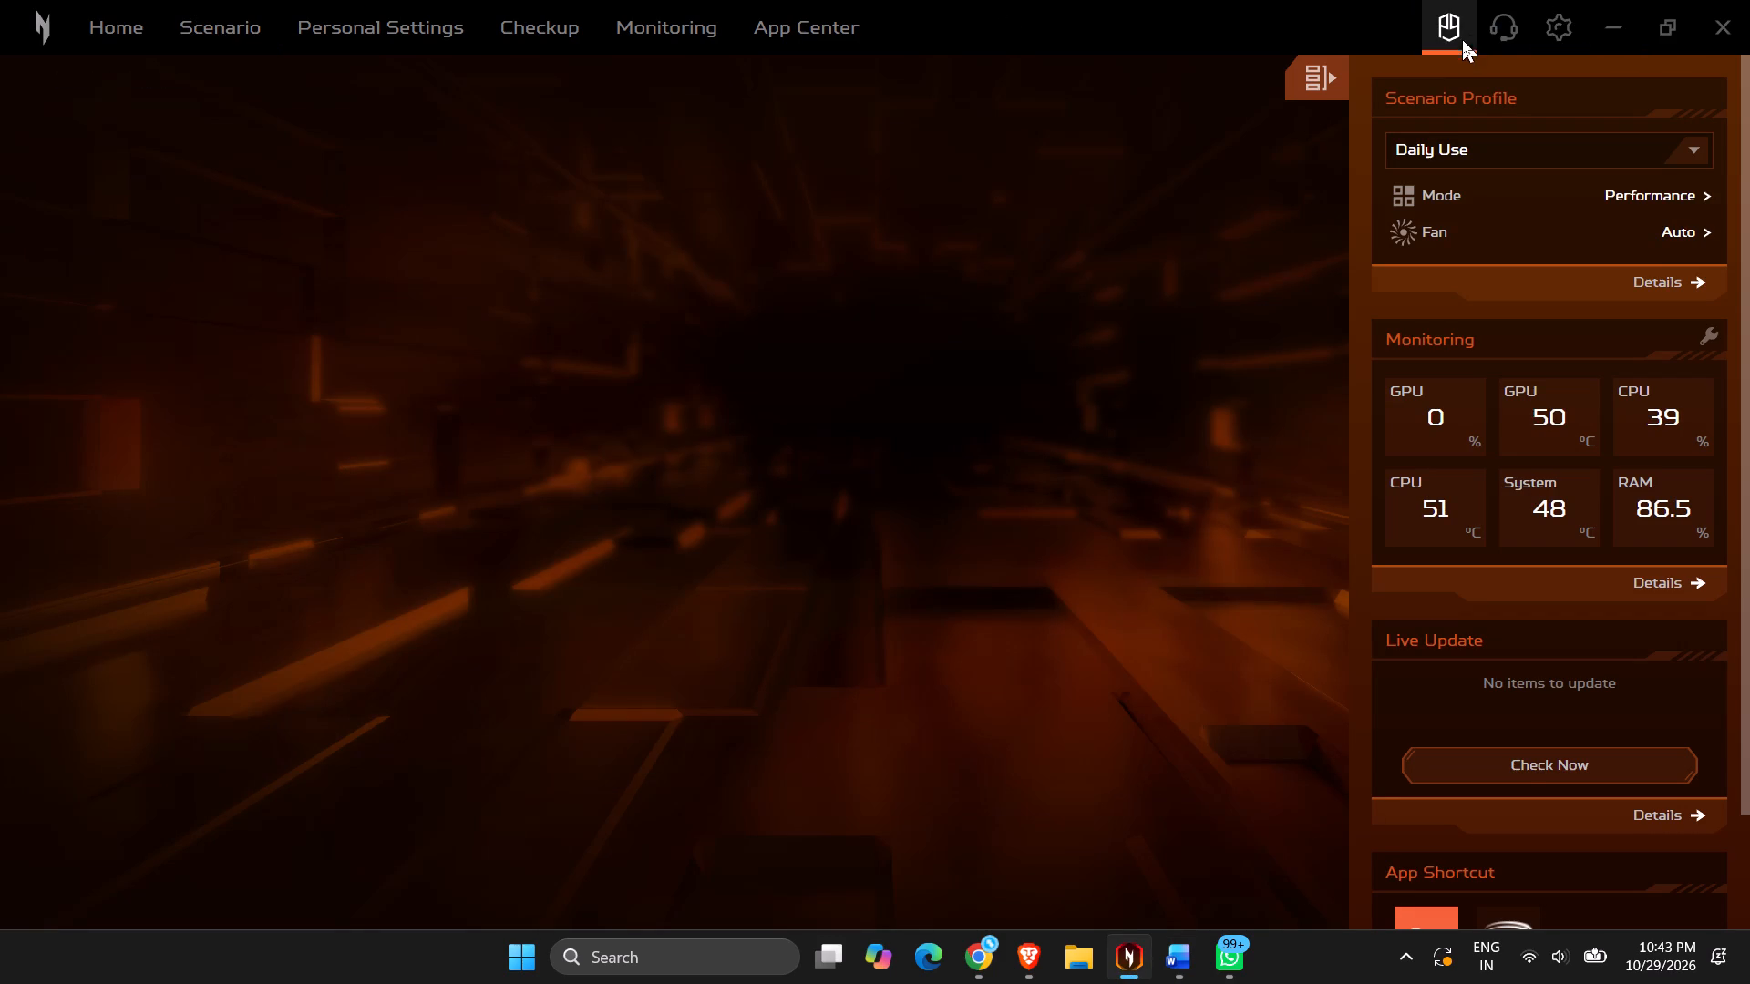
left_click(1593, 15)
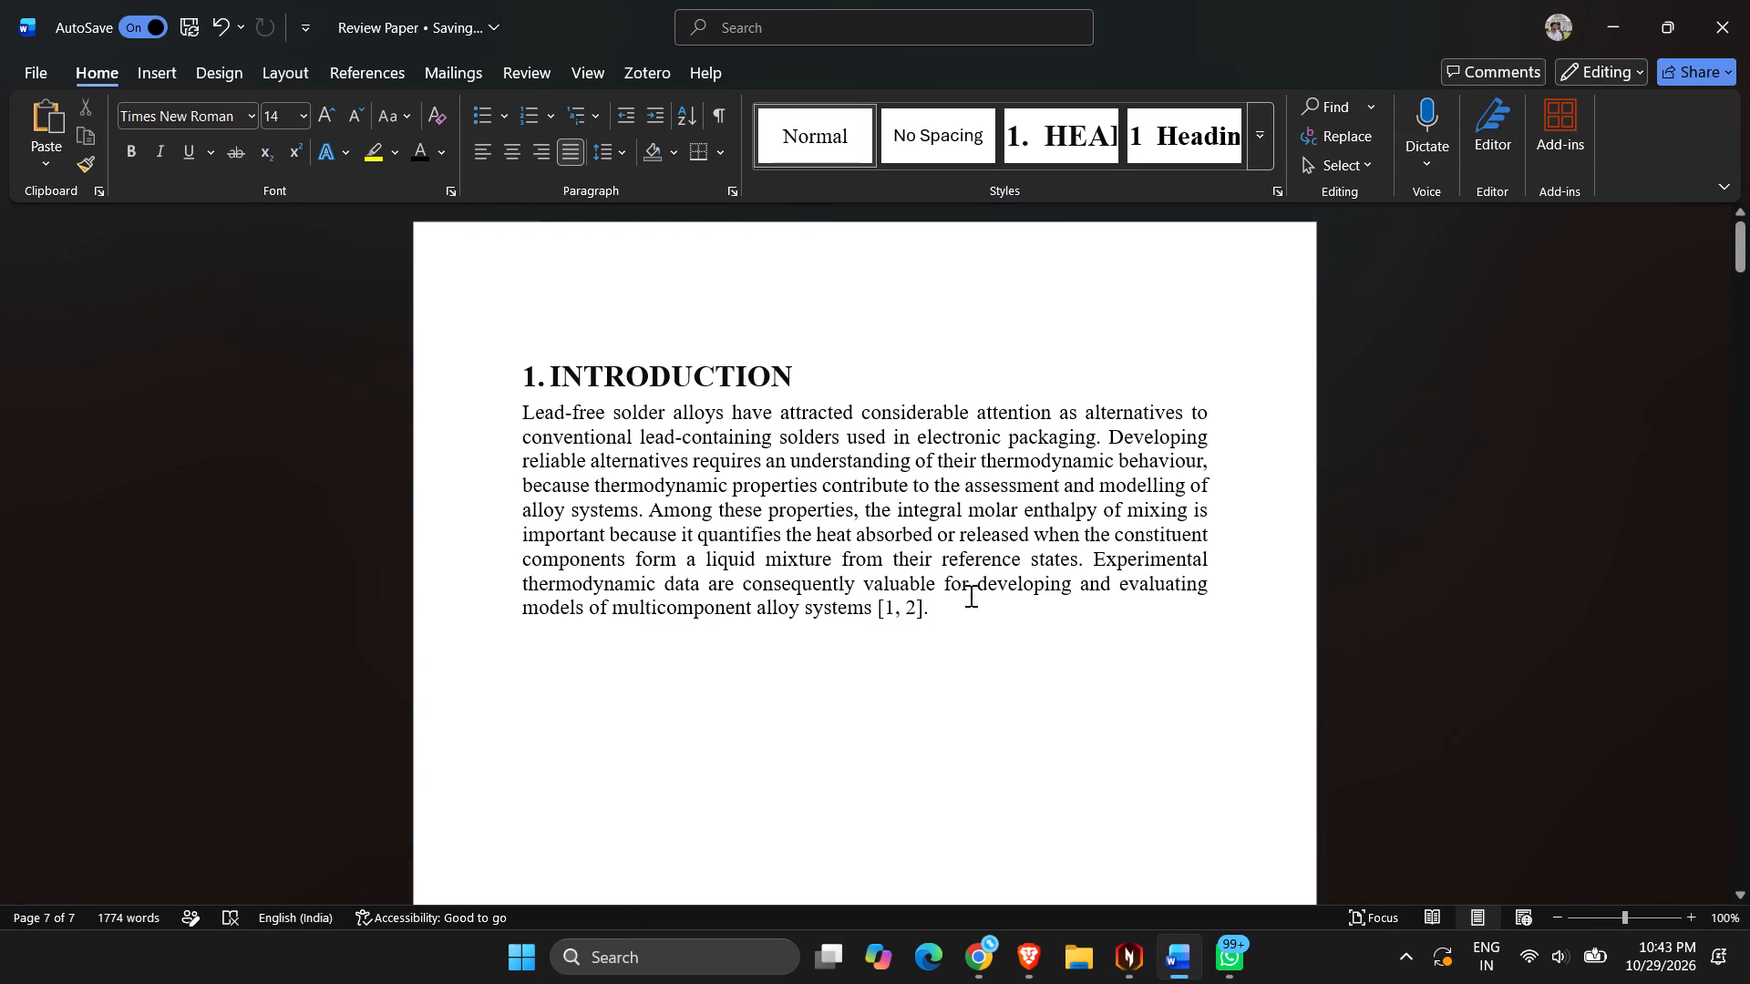
Insert a blank line after each of the headings 2.1, 2.2, 2.3 and 2.4, and check the spacing through the document's end.
scroll(969, 602, "down", 20)
scroll(969, 602, "down", 12)
scroll(966, 617, "up", 14)
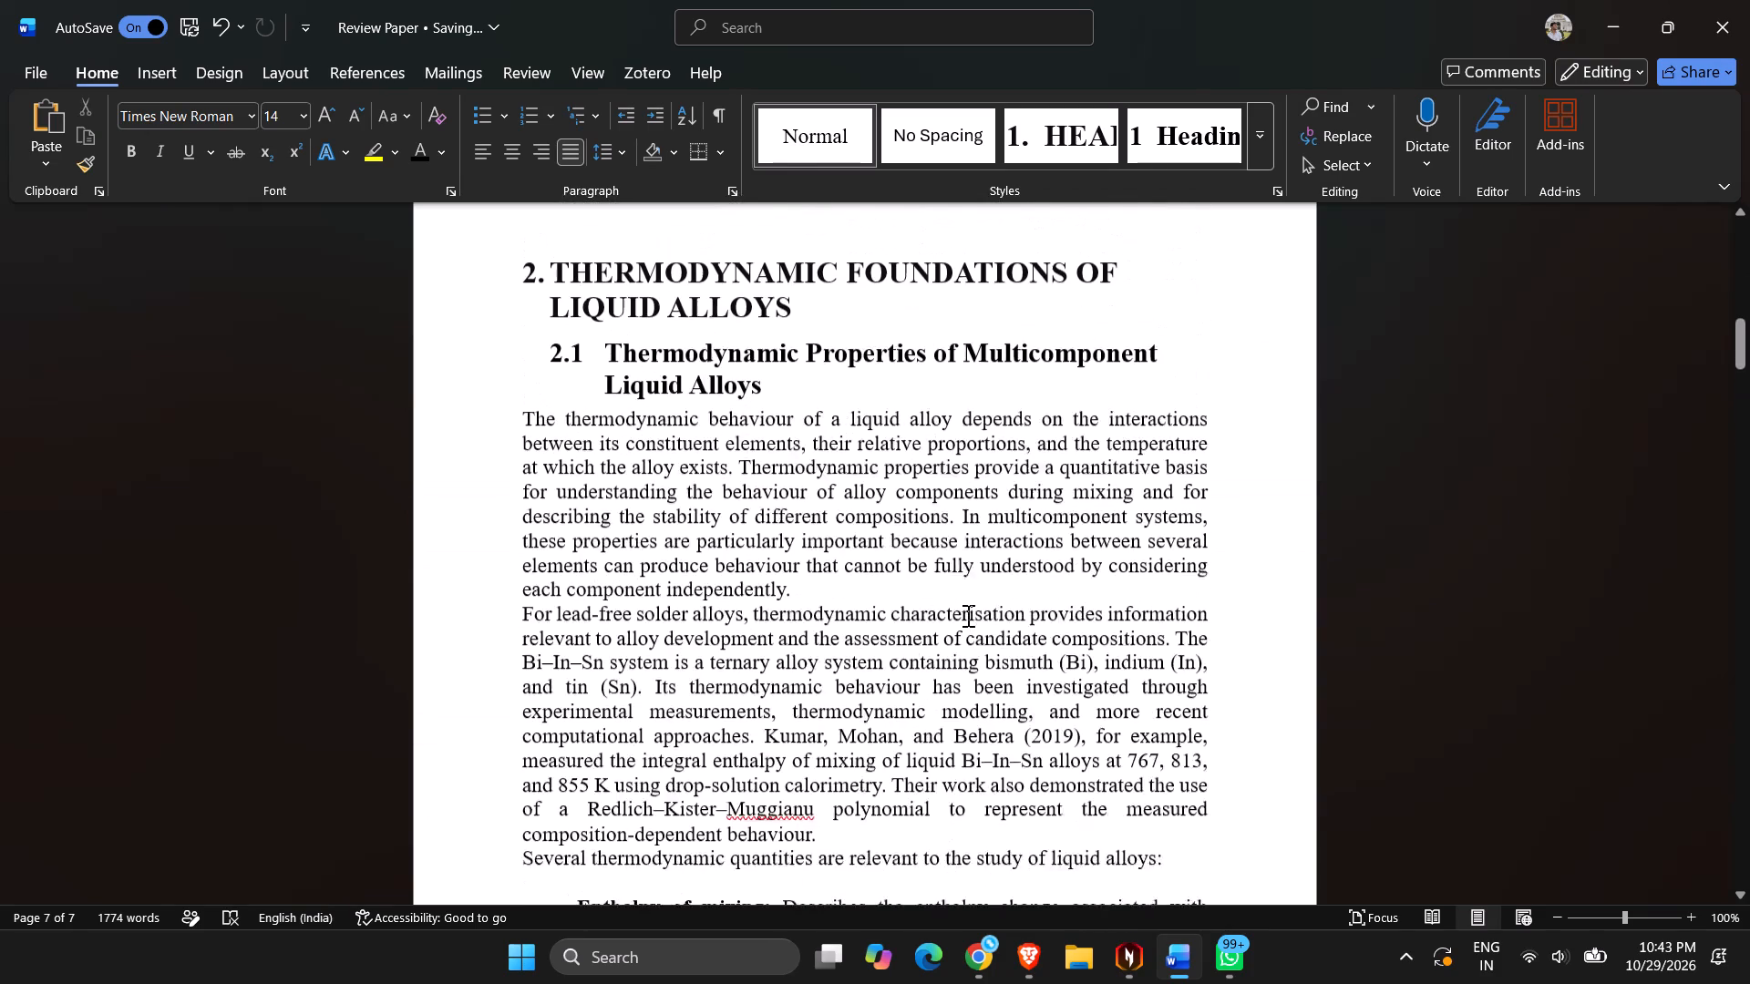
left_click(911, 440)
key("Return")
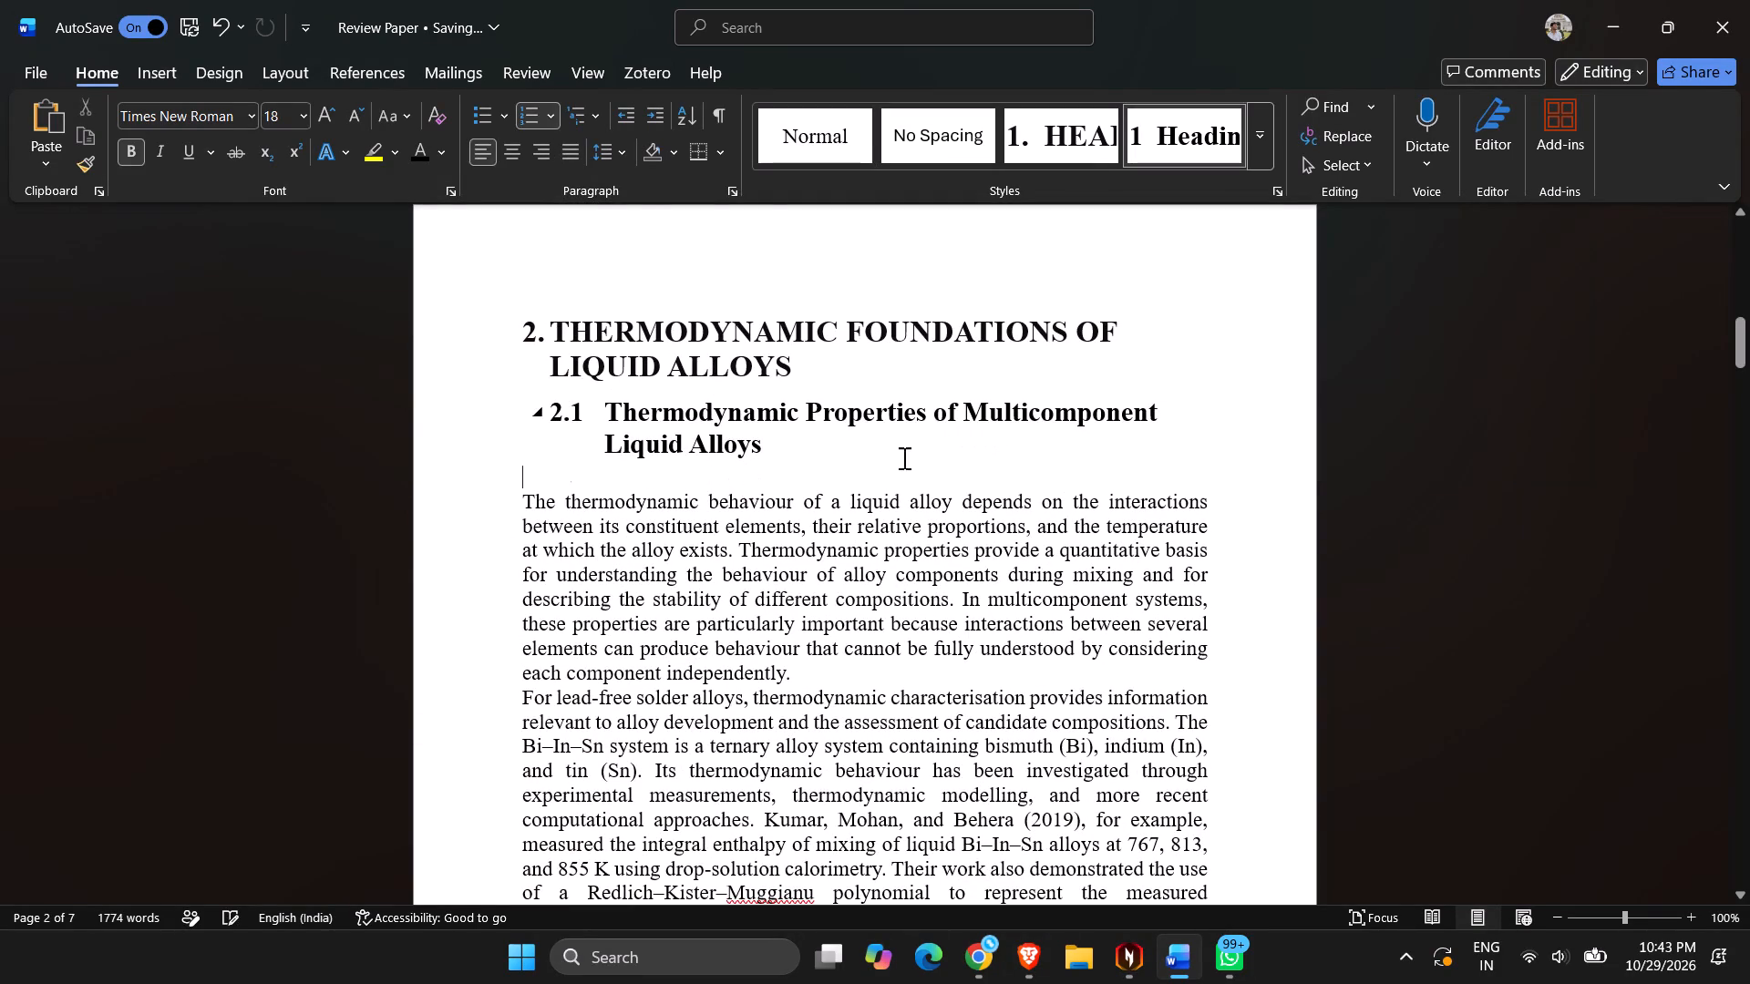
scroll(892, 485, "down", 19)
left_click(768, 276)
key("Return")
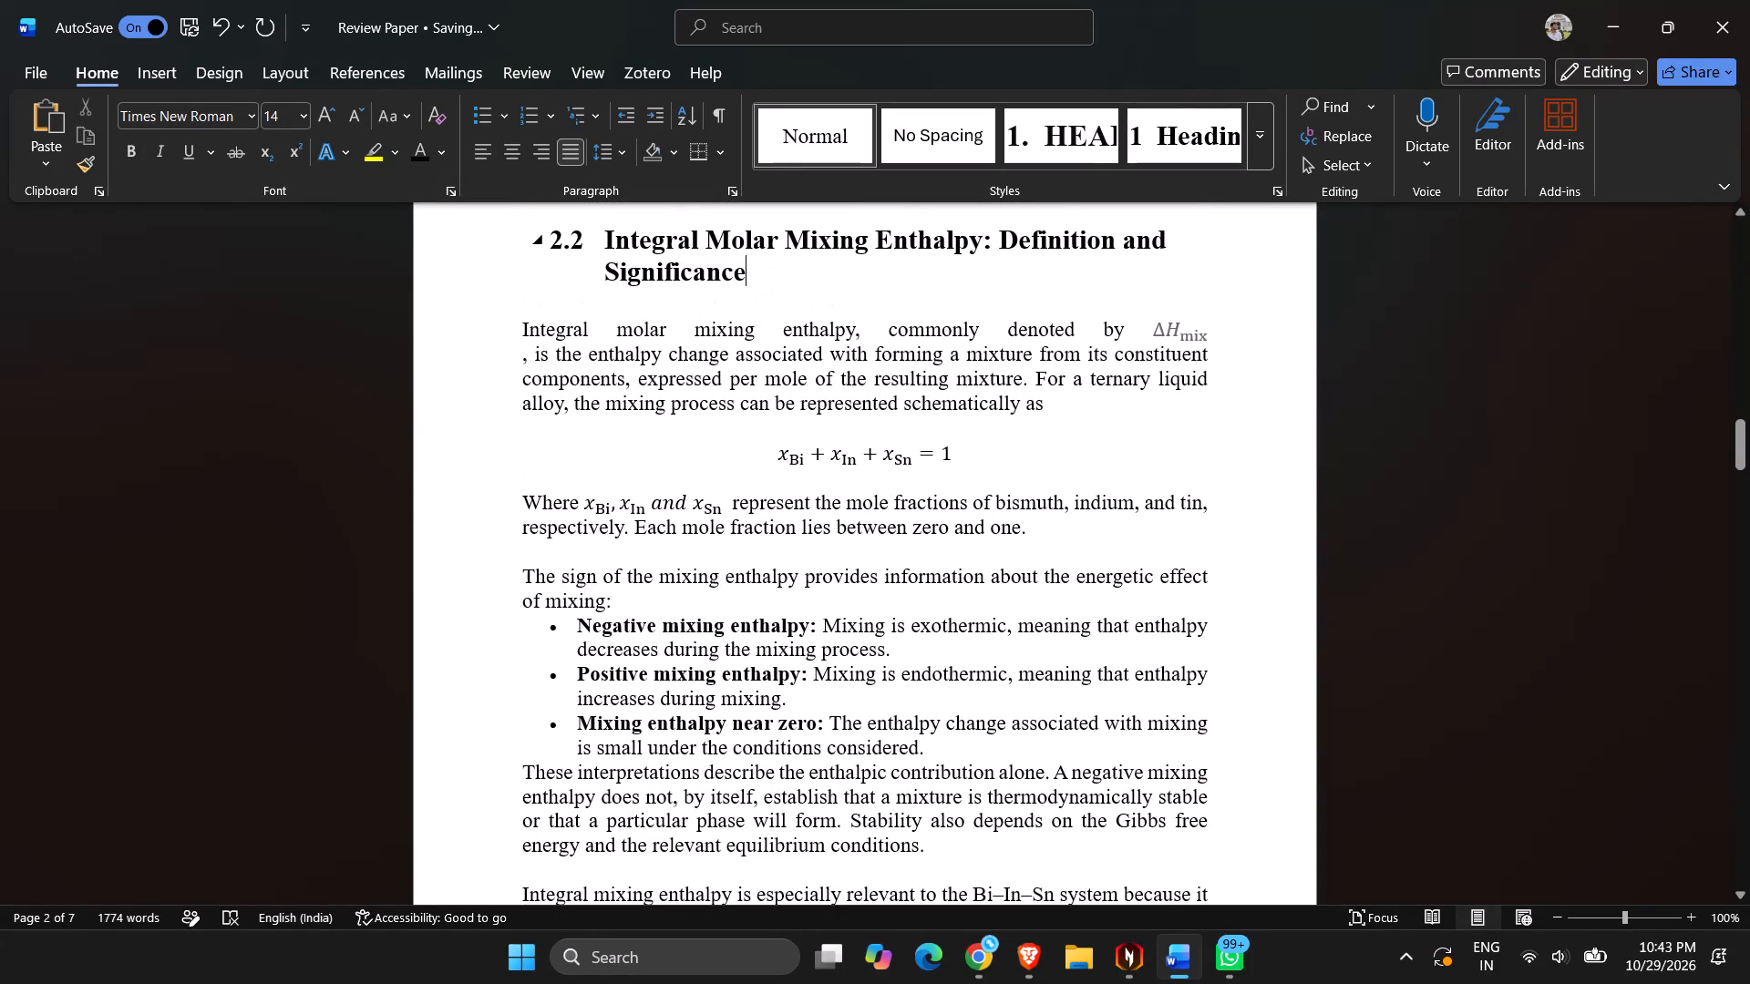
scroll(900, 415, "down", 17)
left_click(911, 333)
key("Return")
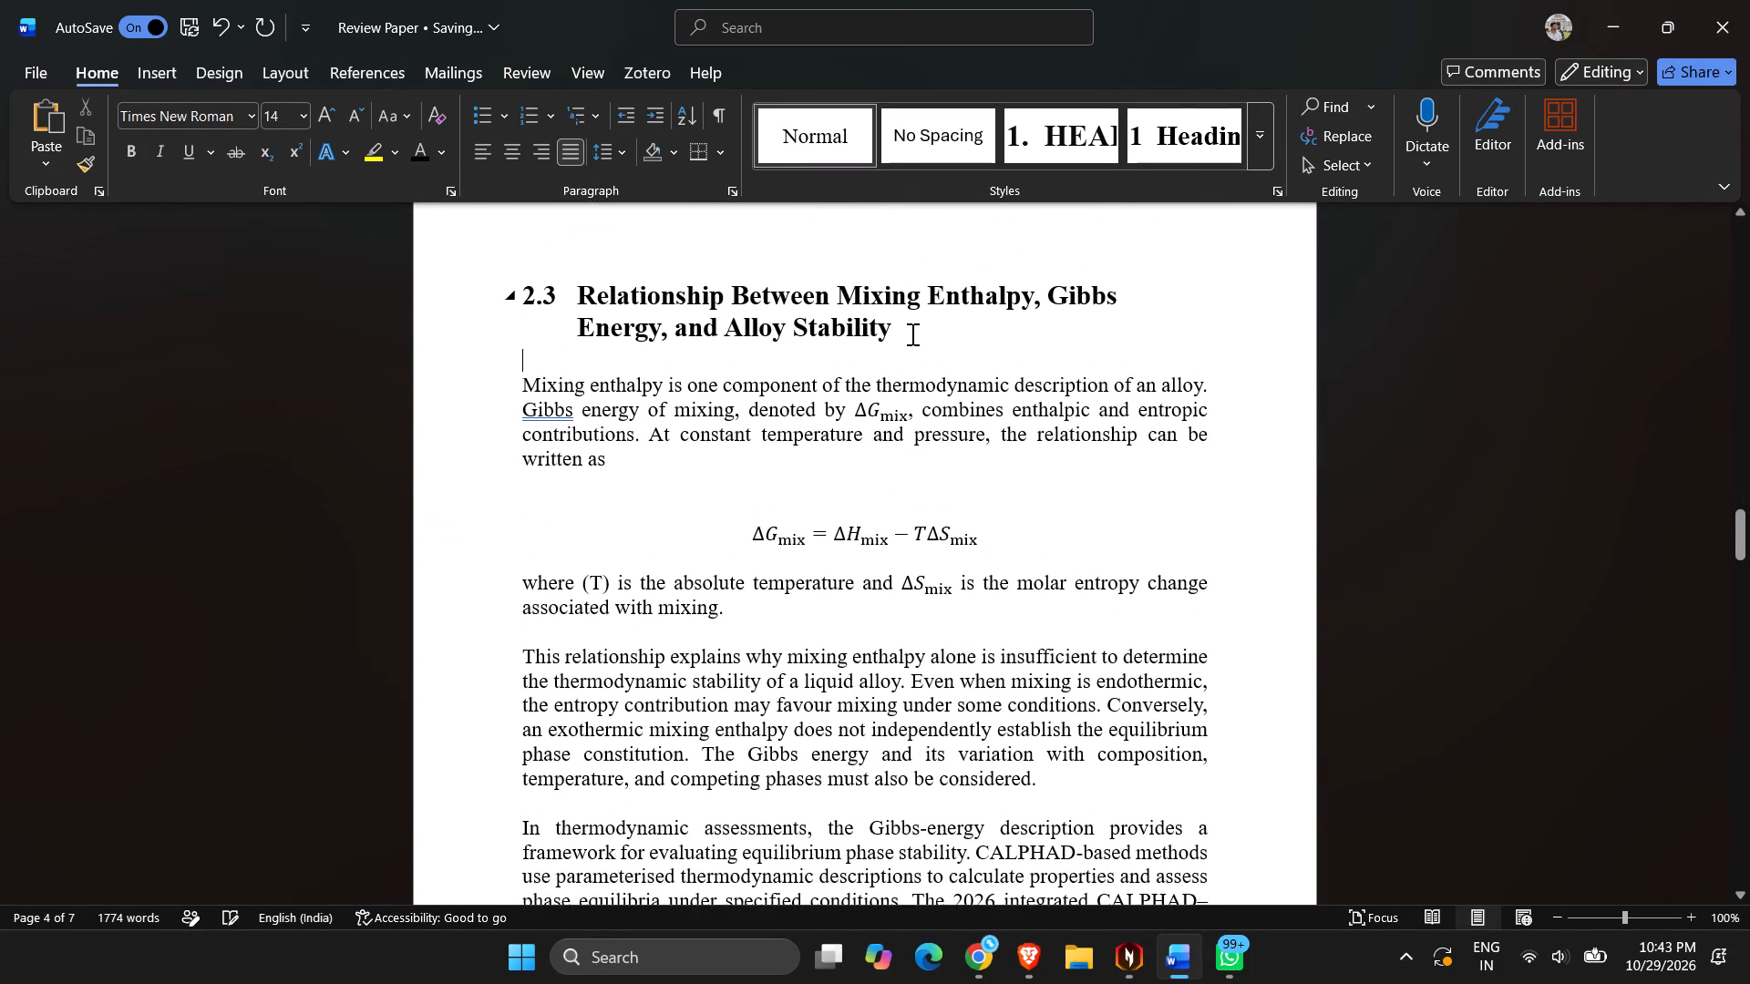
scroll(894, 402, "down", 14)
scroll(893, 446, "up", 3)
left_click(1012, 412)
key("Return")
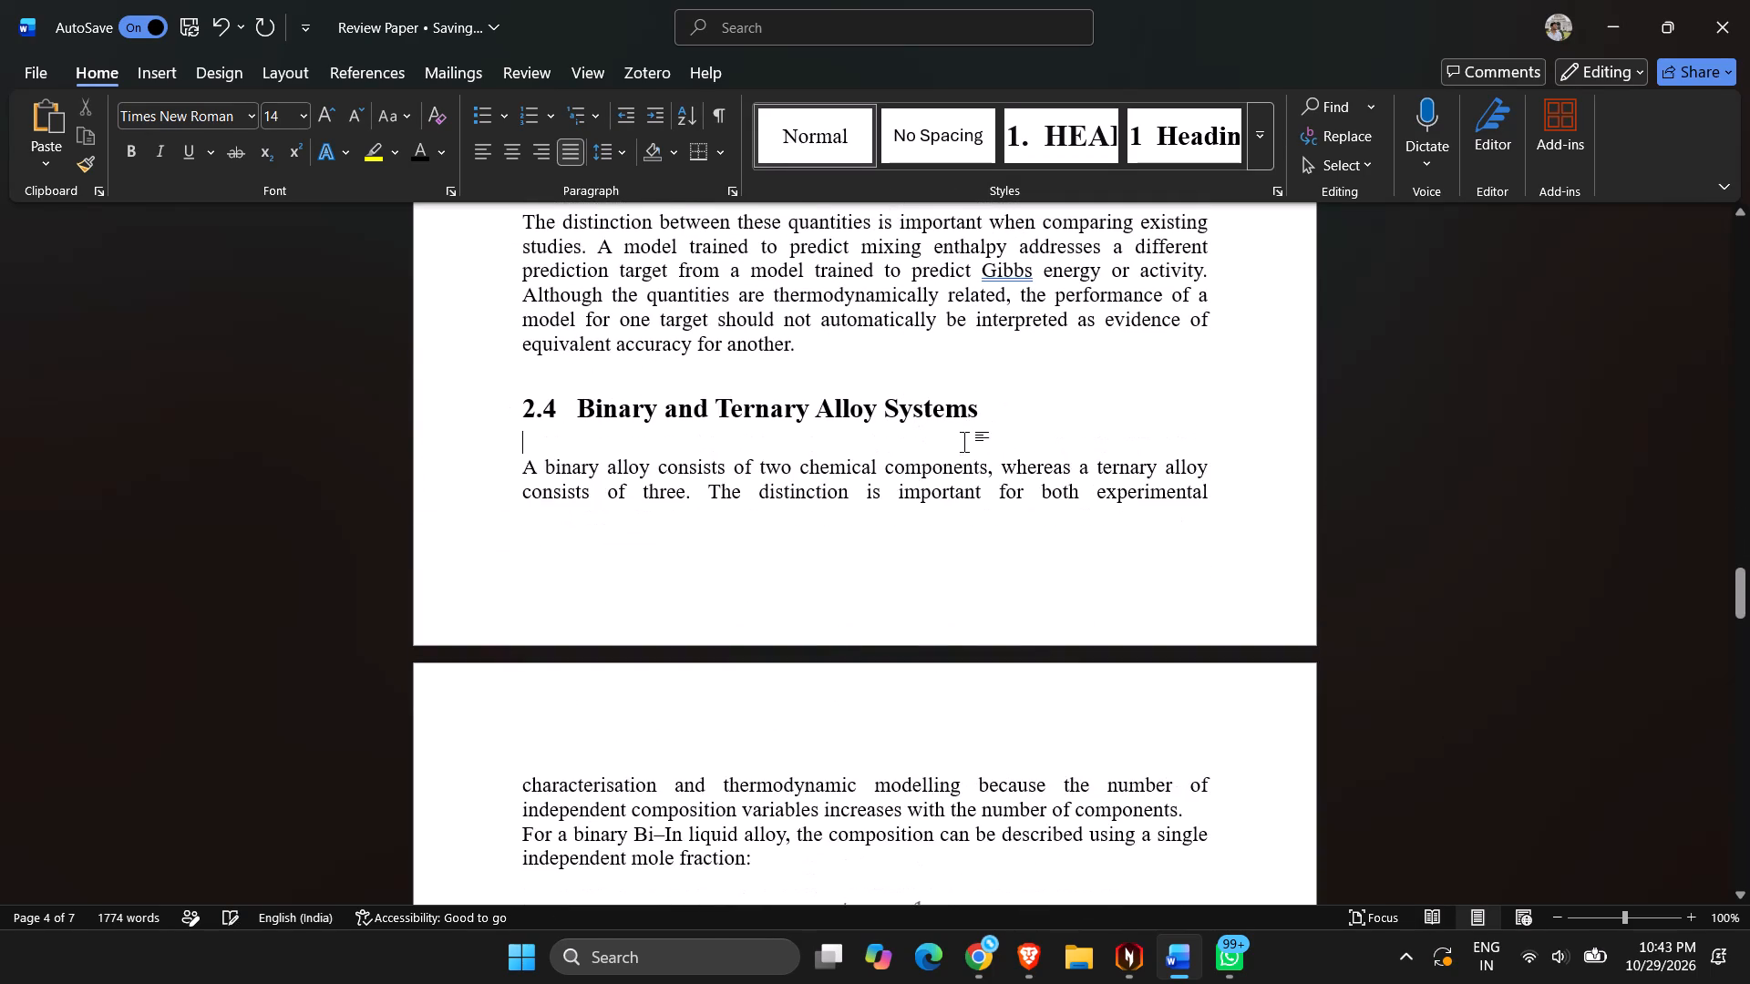
scroll(914, 487, "down", 13)
scroll(1080, 547, "down", 7)
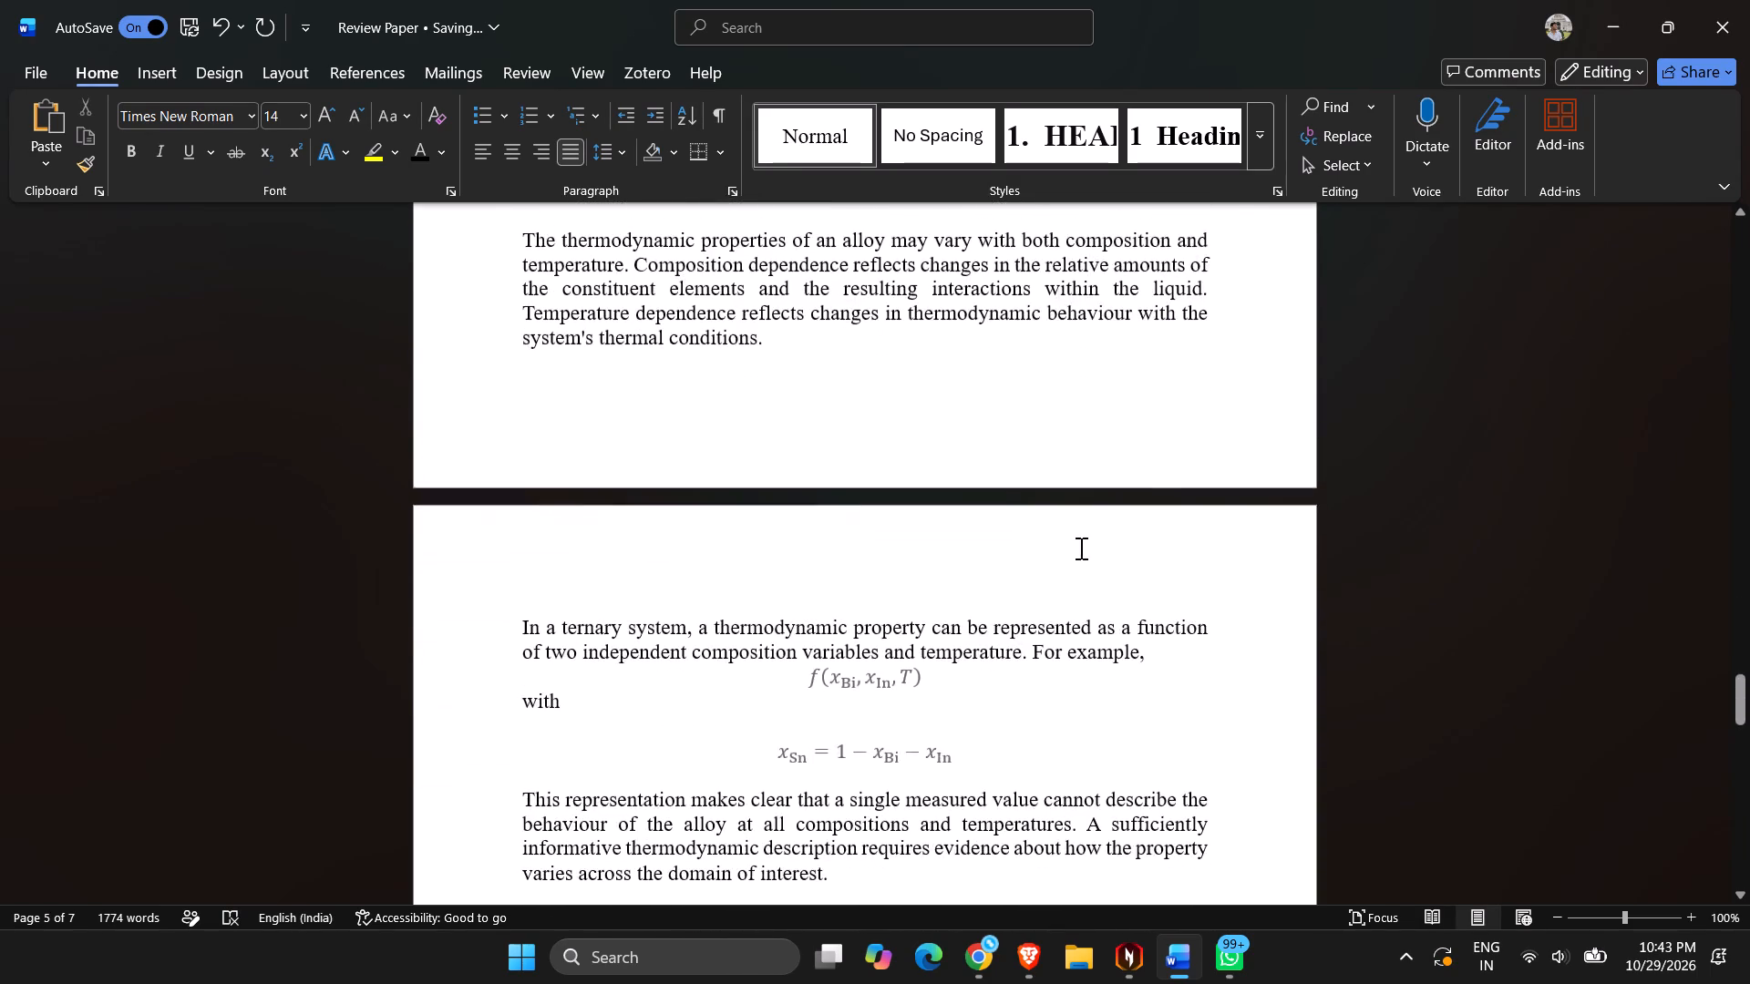
scroll(1077, 549, "down", 16)
scroll(1074, 553, "down", 18)
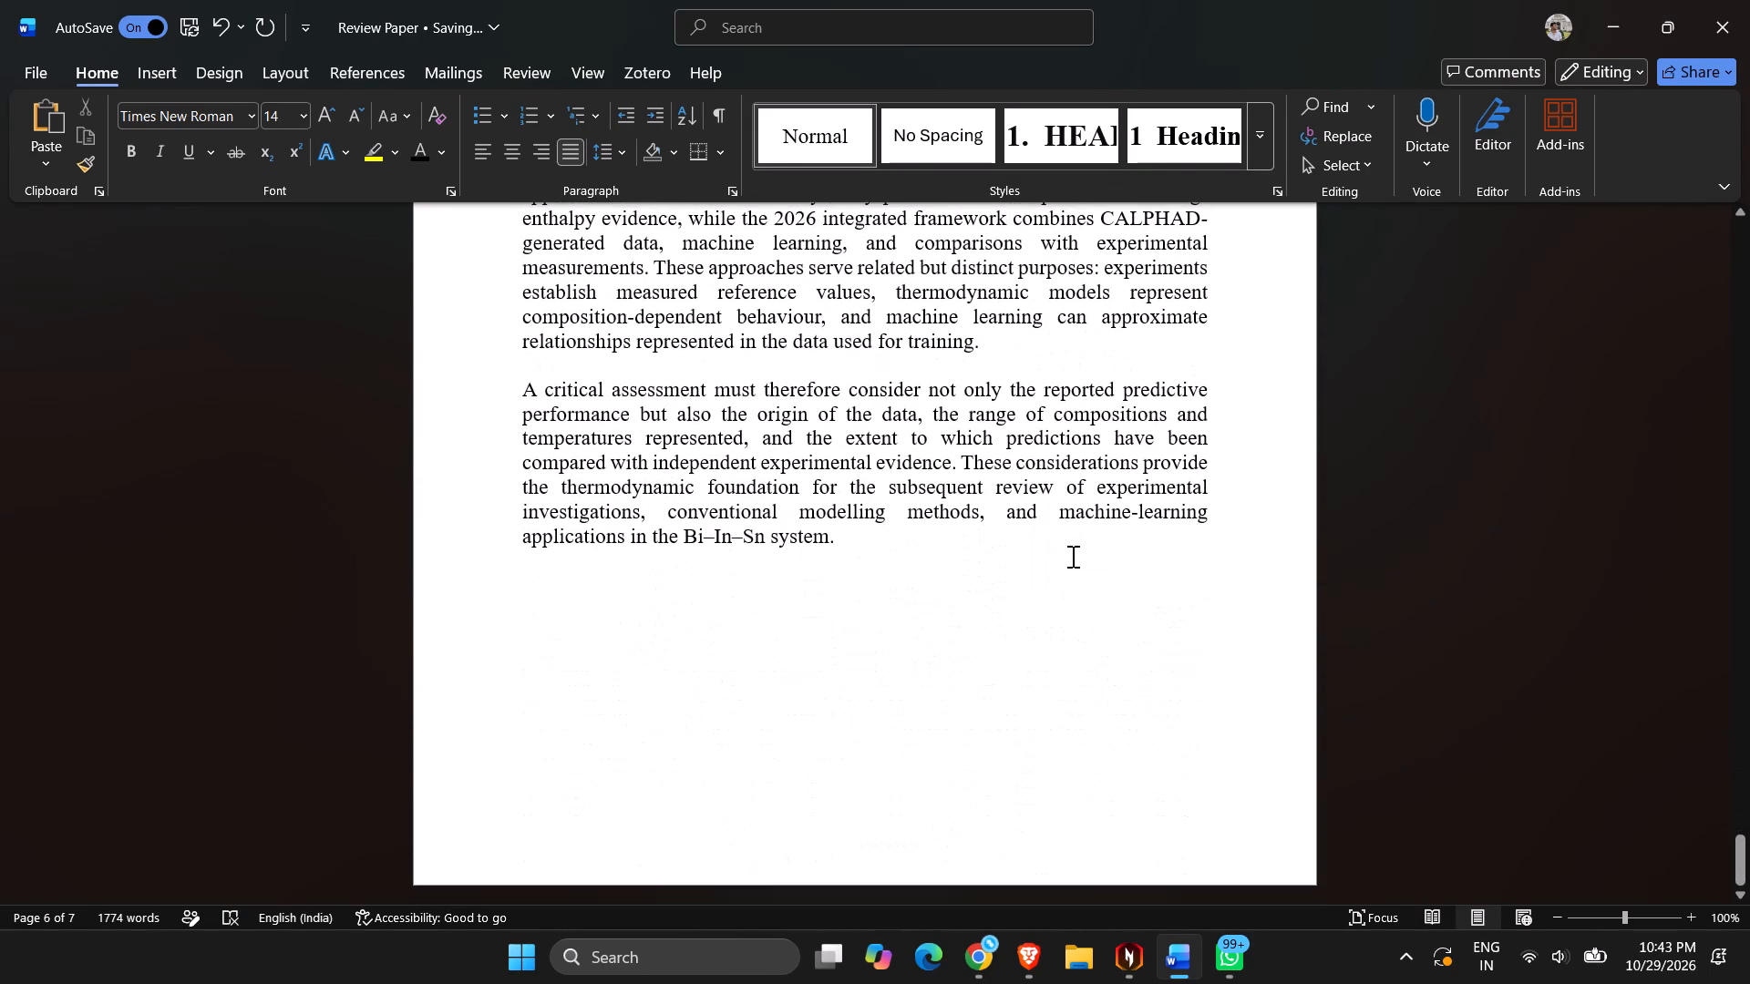
key("alt+Tab")
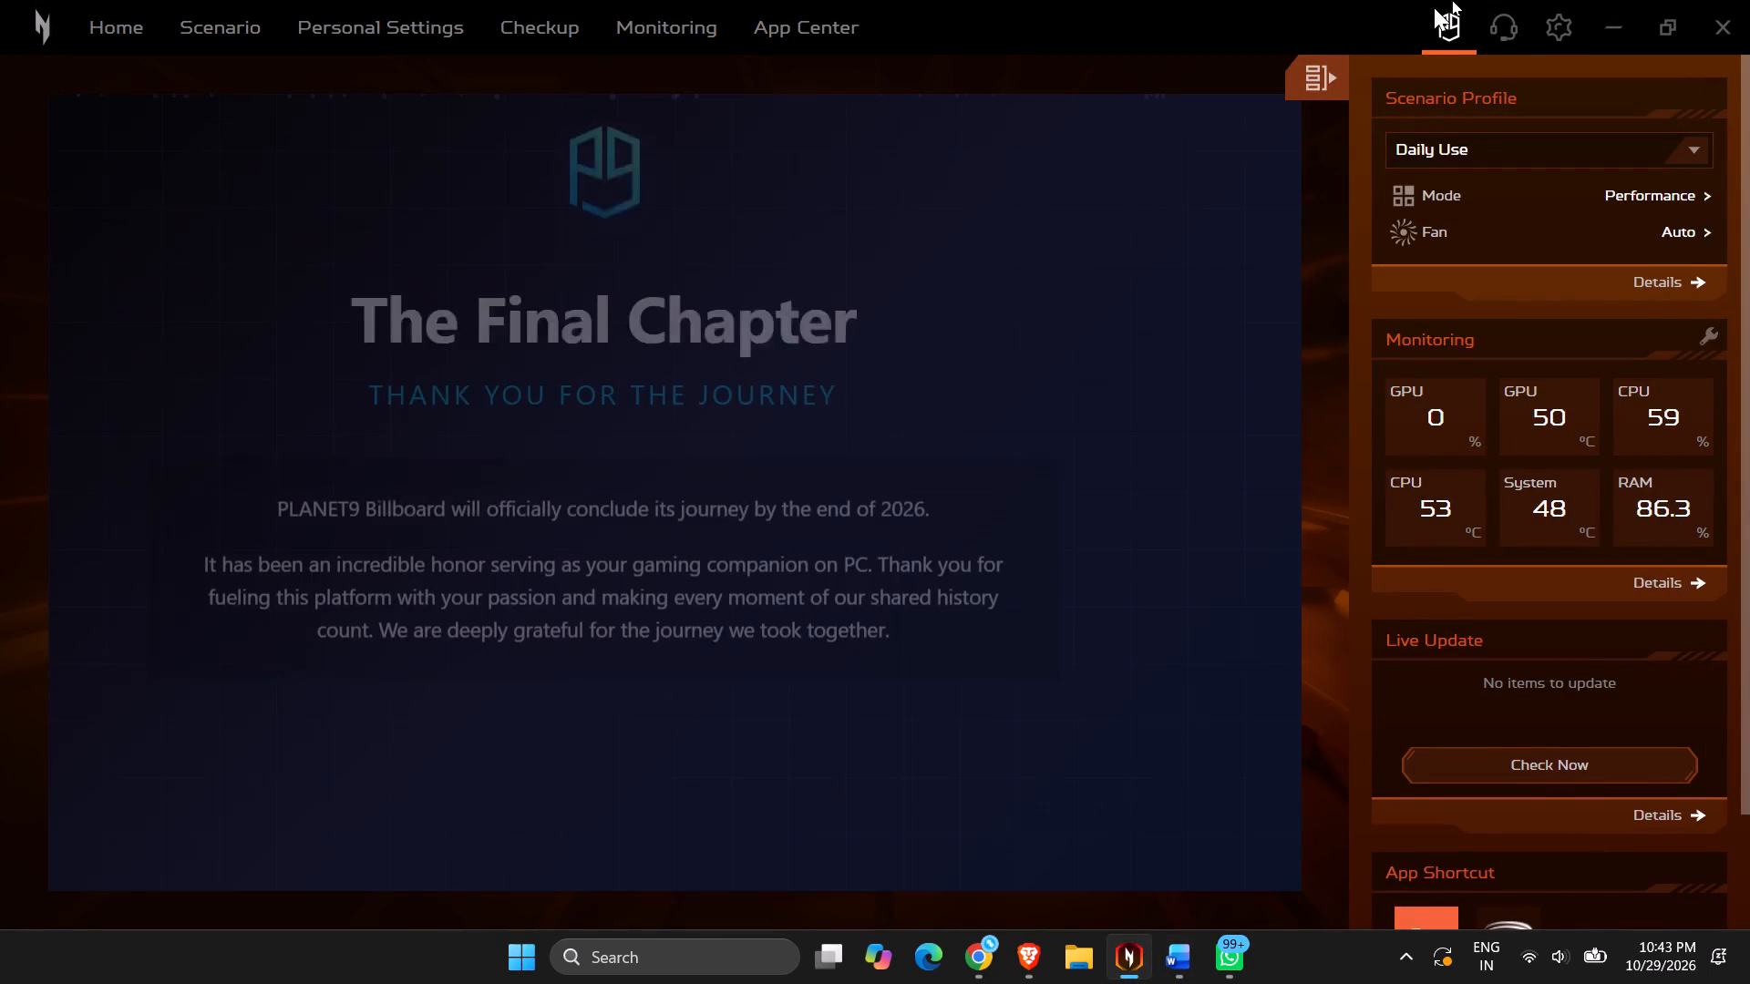
left_click(1693, 13)
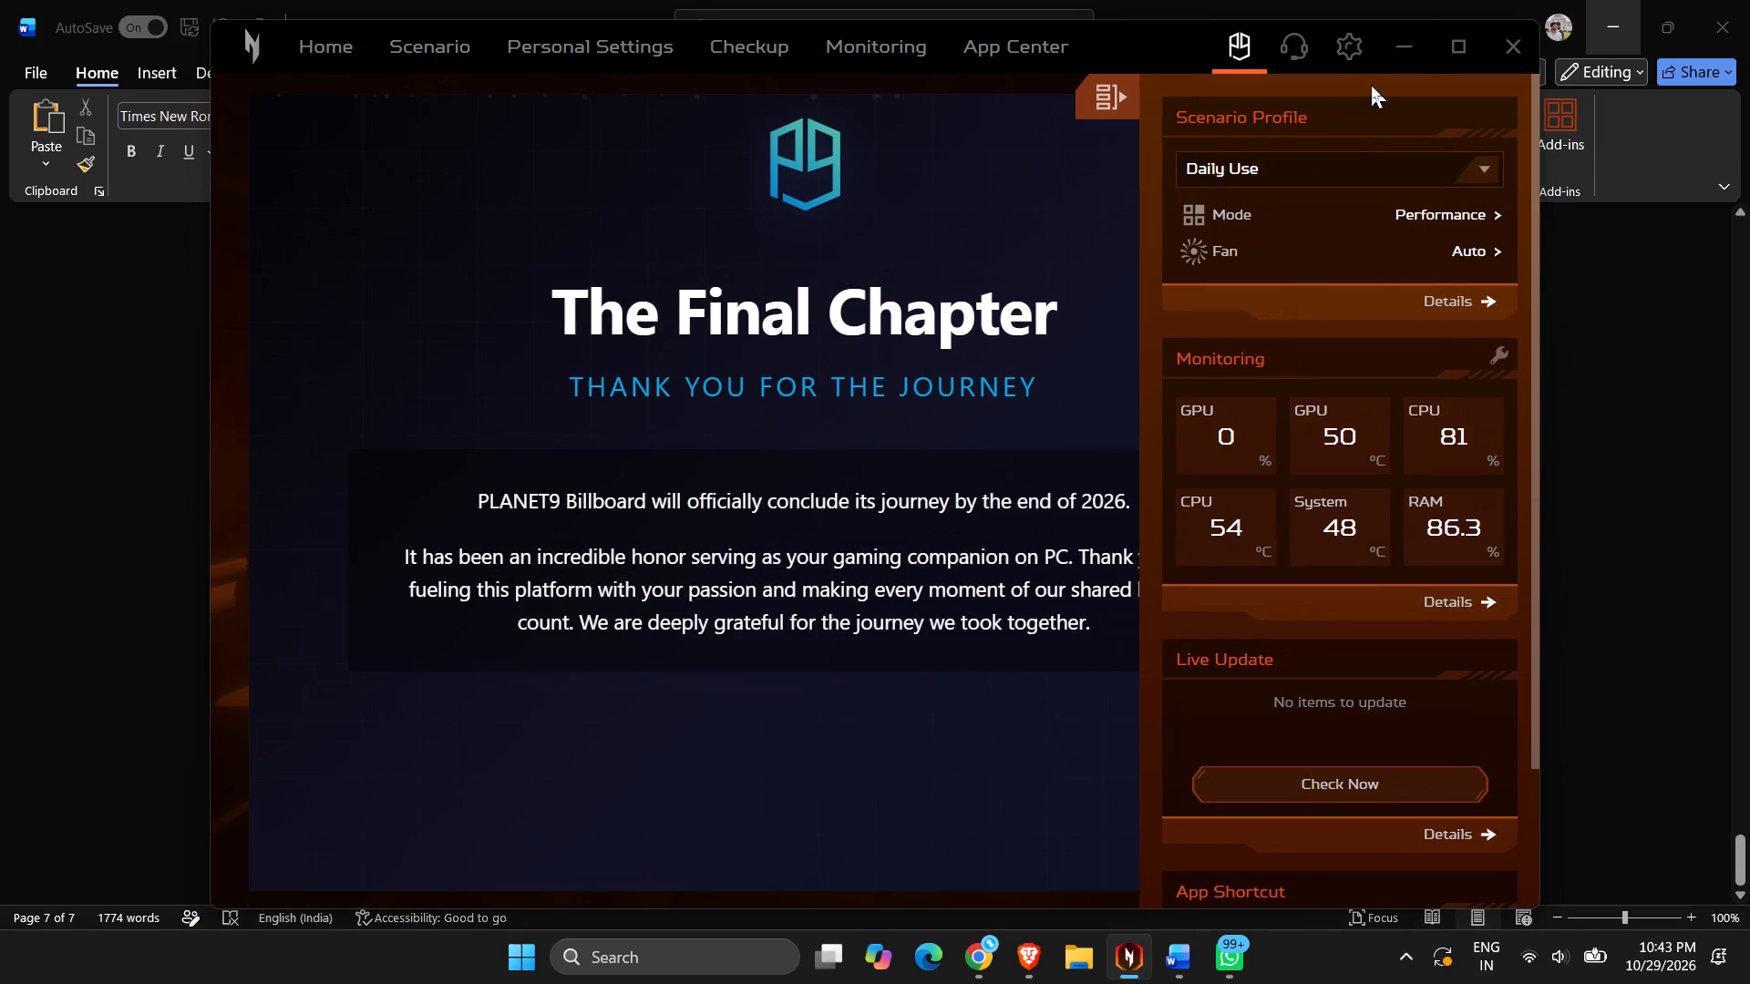
left_click(1517, 38)
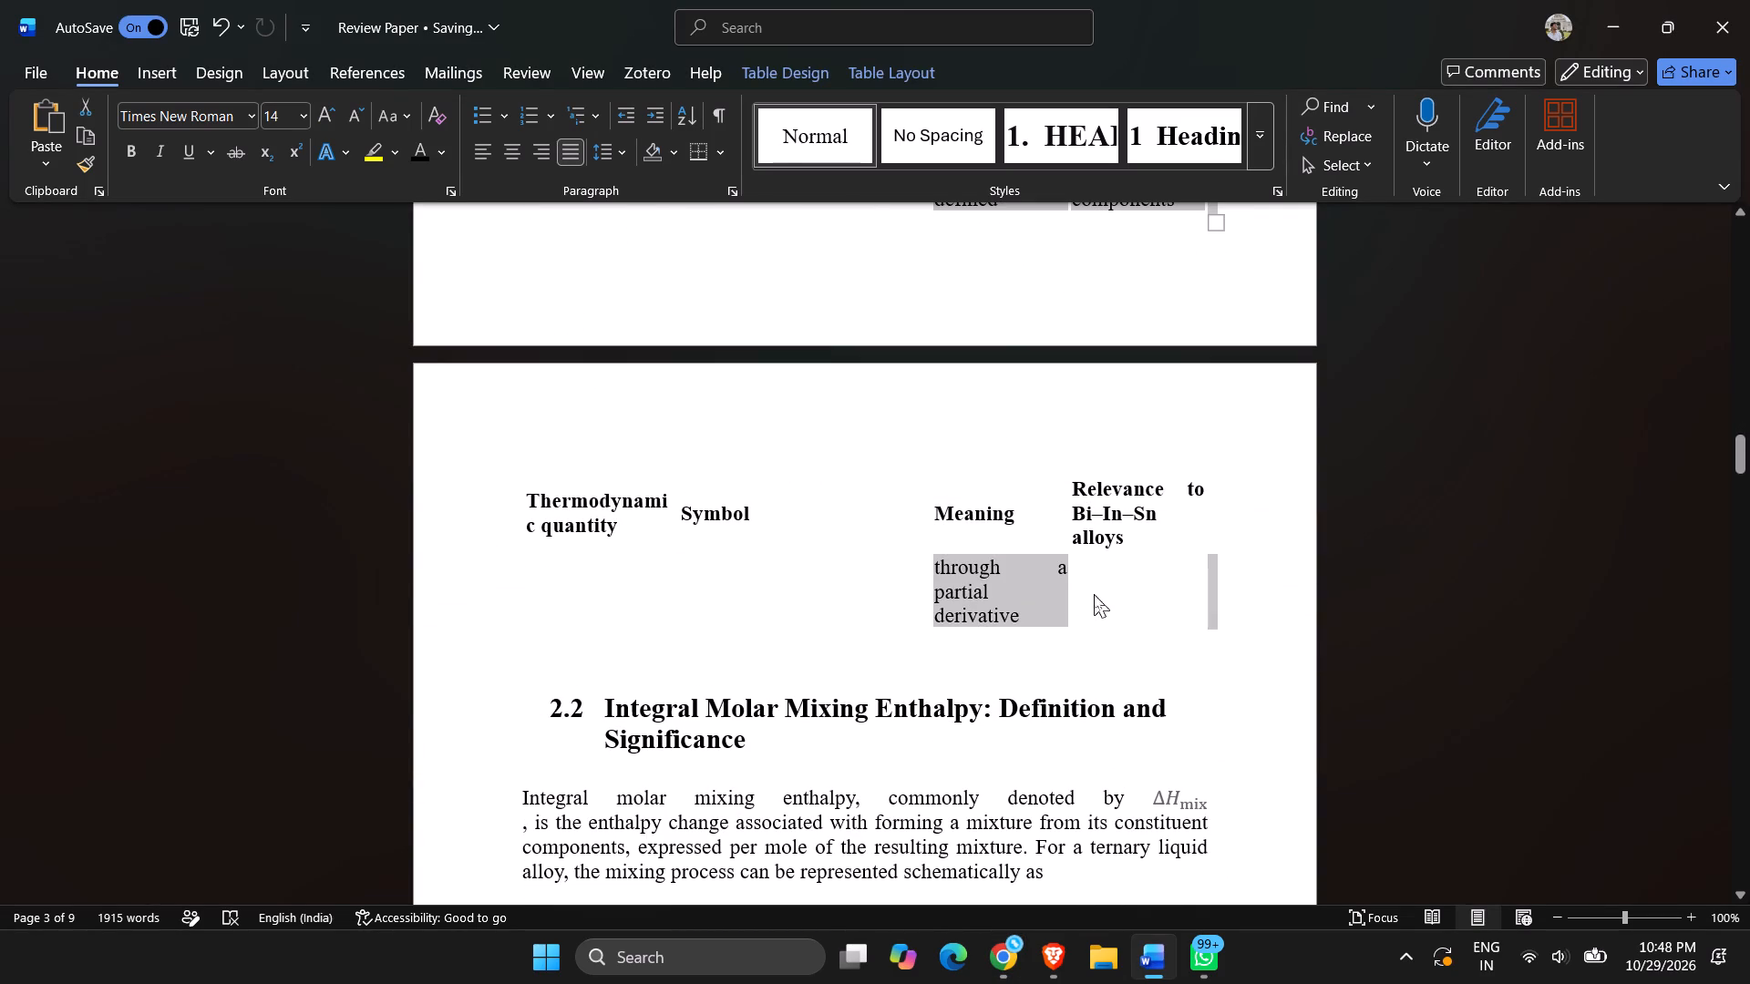
left_click(1146, 588)
left_click(1117, 616)
left_click(1007, 620)
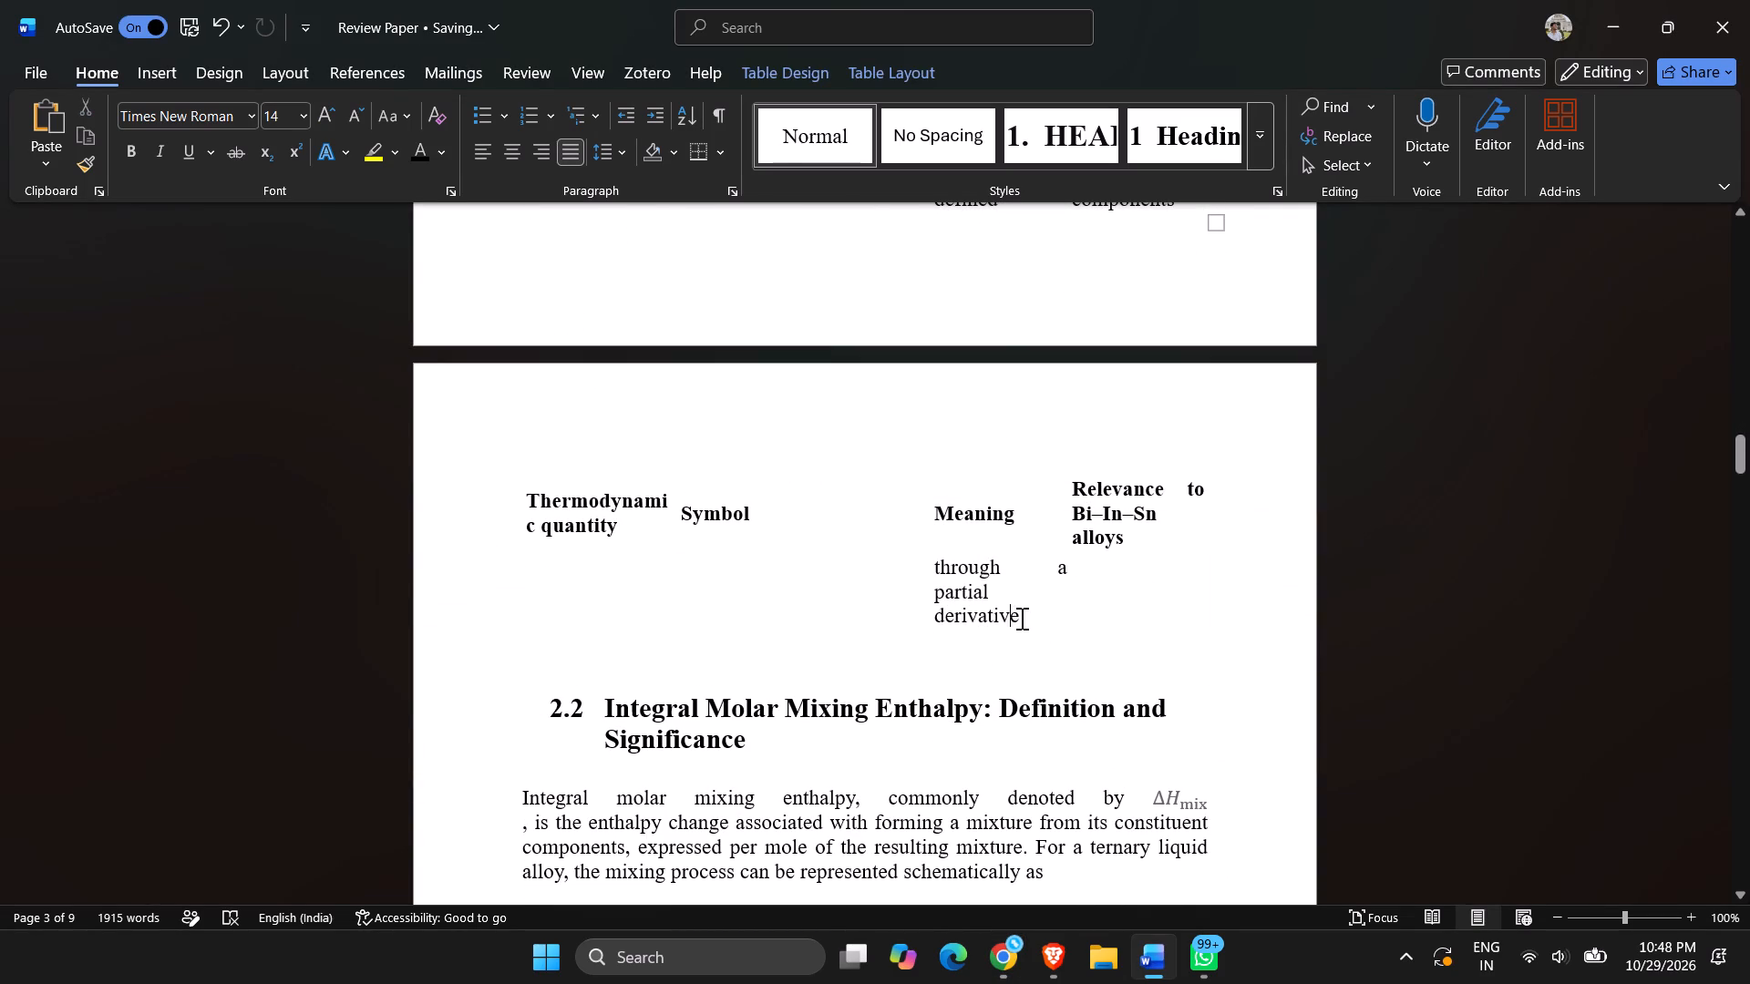
left_click_drag(1045, 614, 1024, 592)
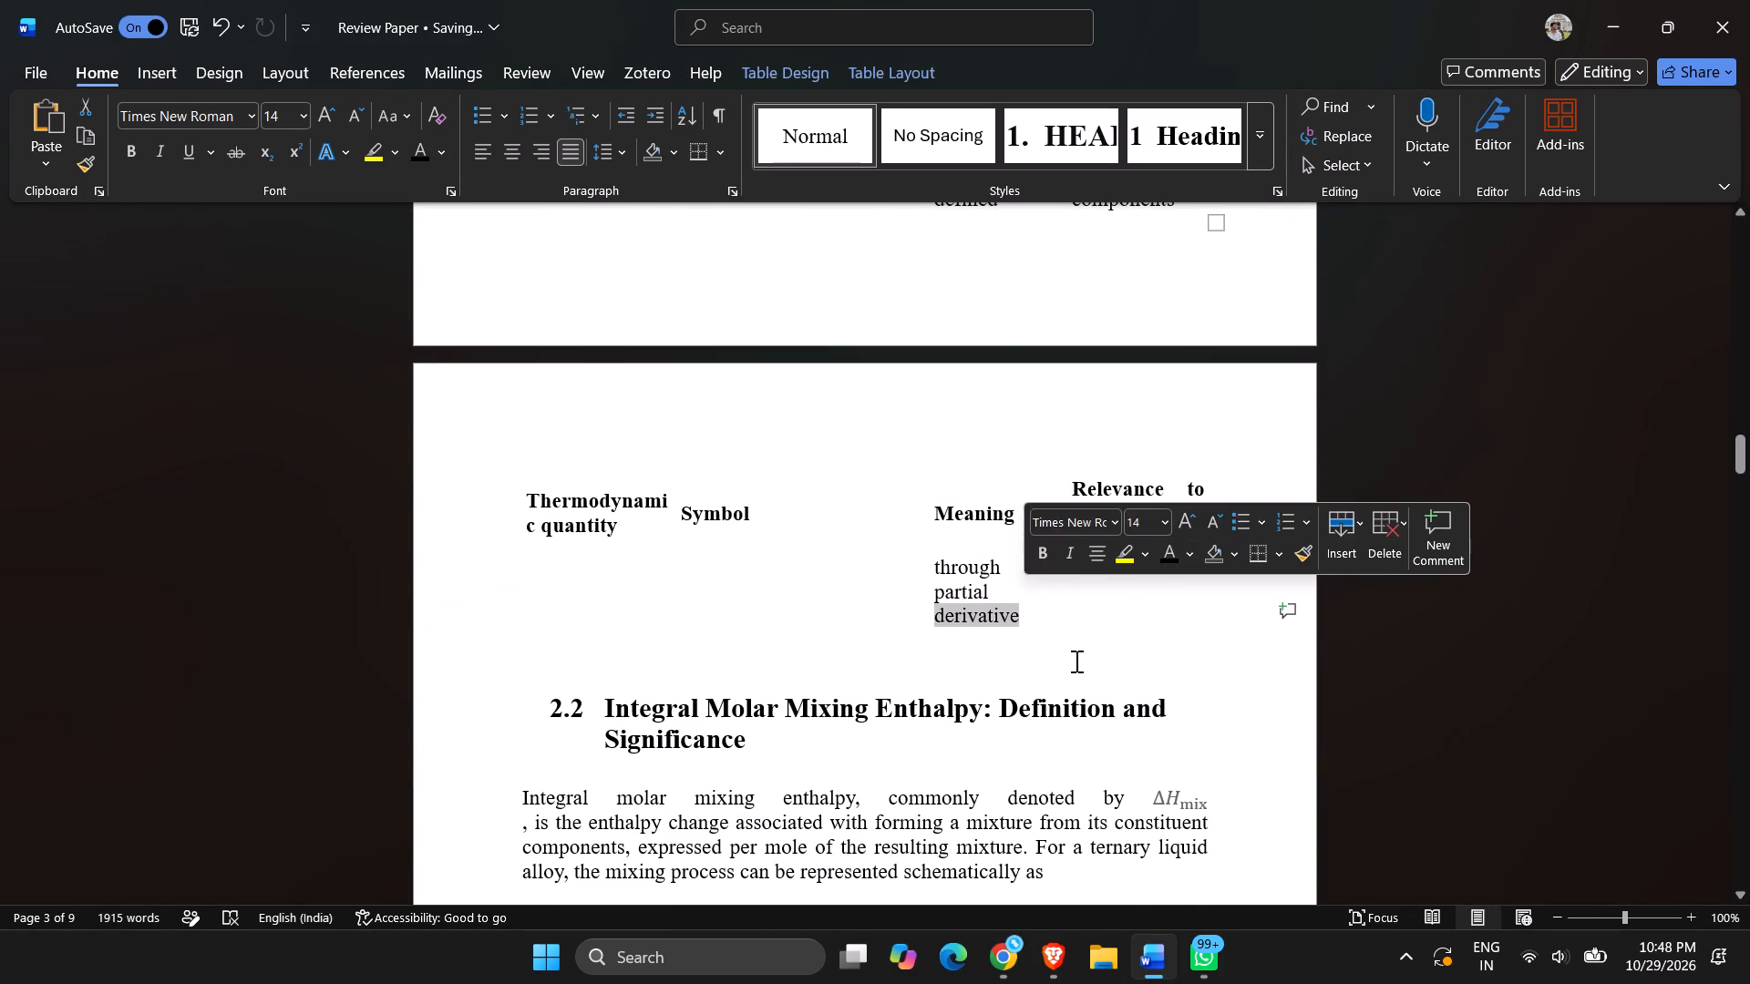
left_click(1068, 661)
scroll(912, 643, "up", 17)
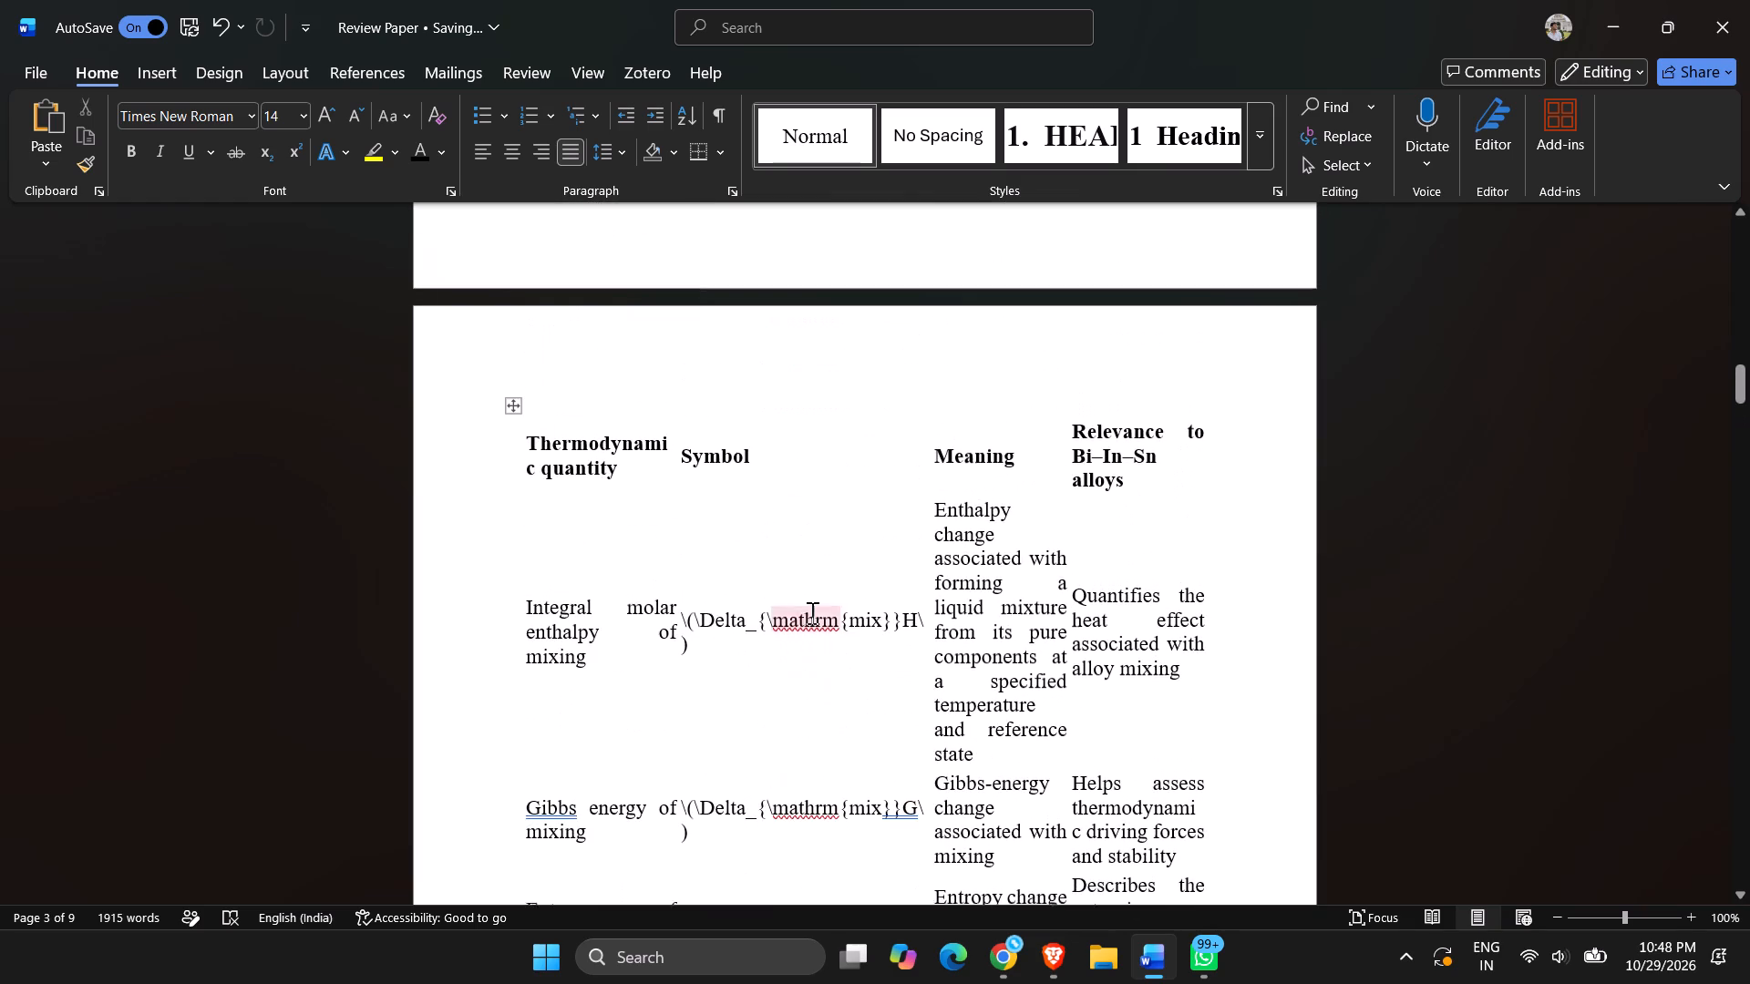
scroll(561, 500, "up", 5)
scroll(561, 507, "down", 3)
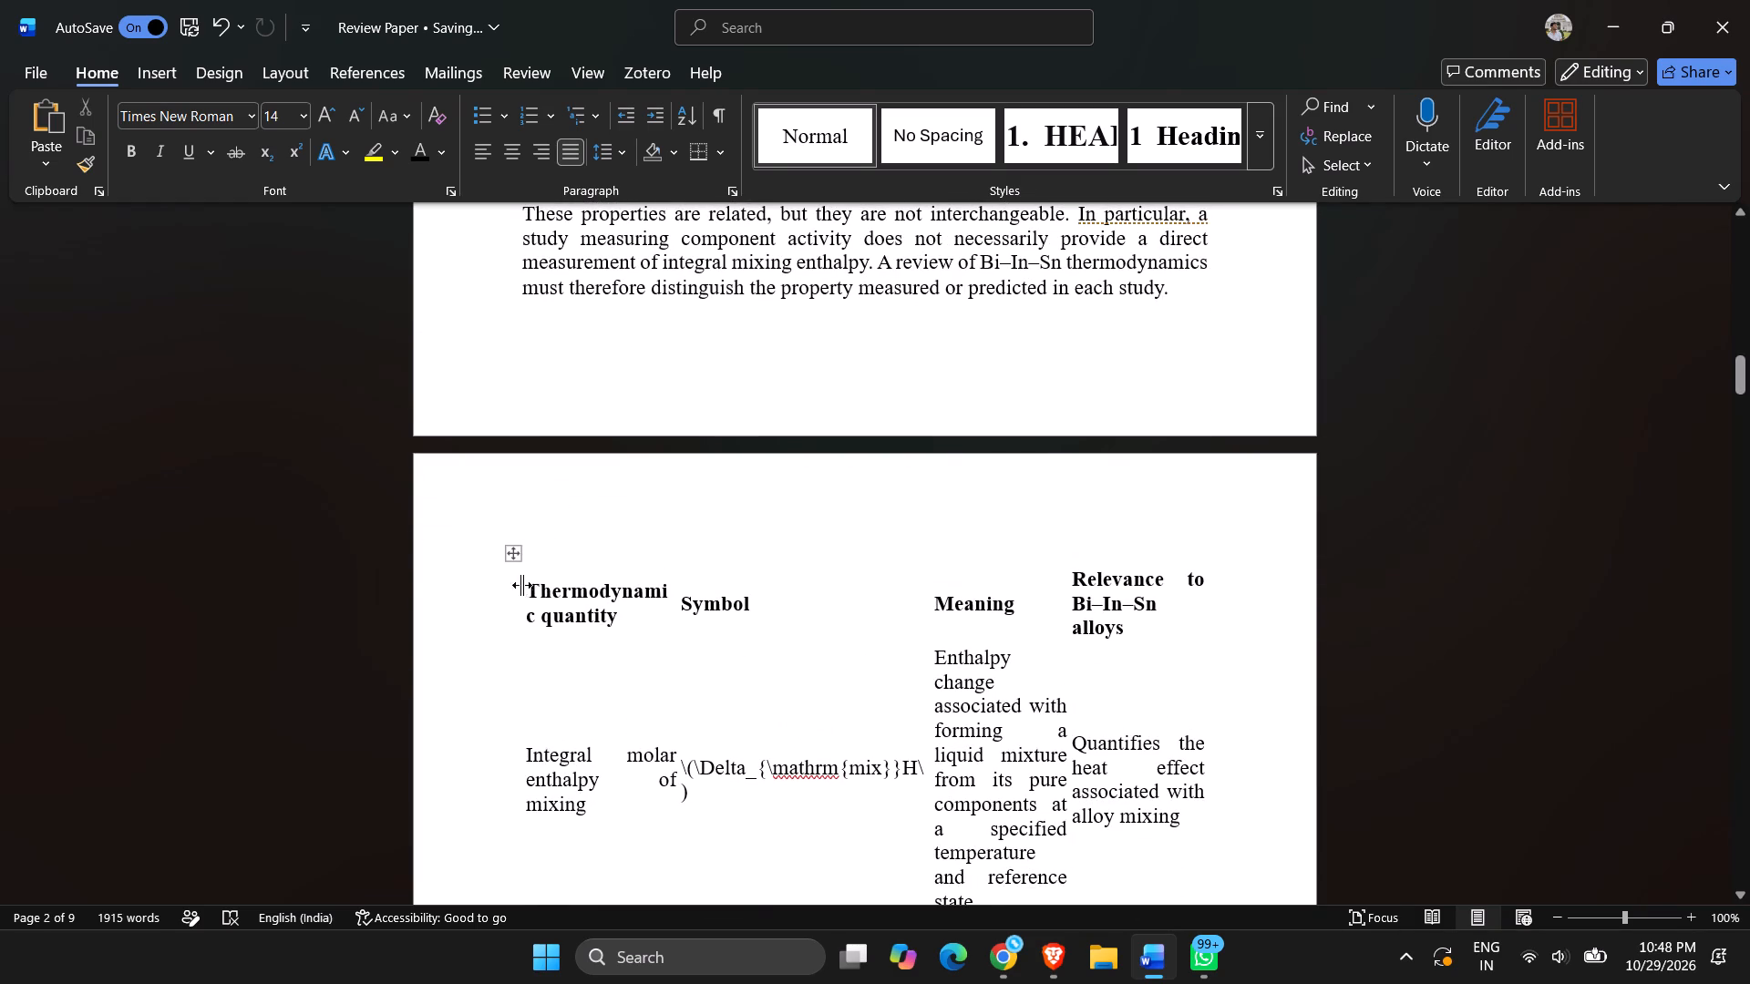
left_click_drag(525, 586, 1021, 701)
scroll(890, 705, "down", 4)
scroll(1021, 701, "down", 4)
left_click_drag(1021, 701, 1103, 702)
scroll(1058, 696, "down", 8)
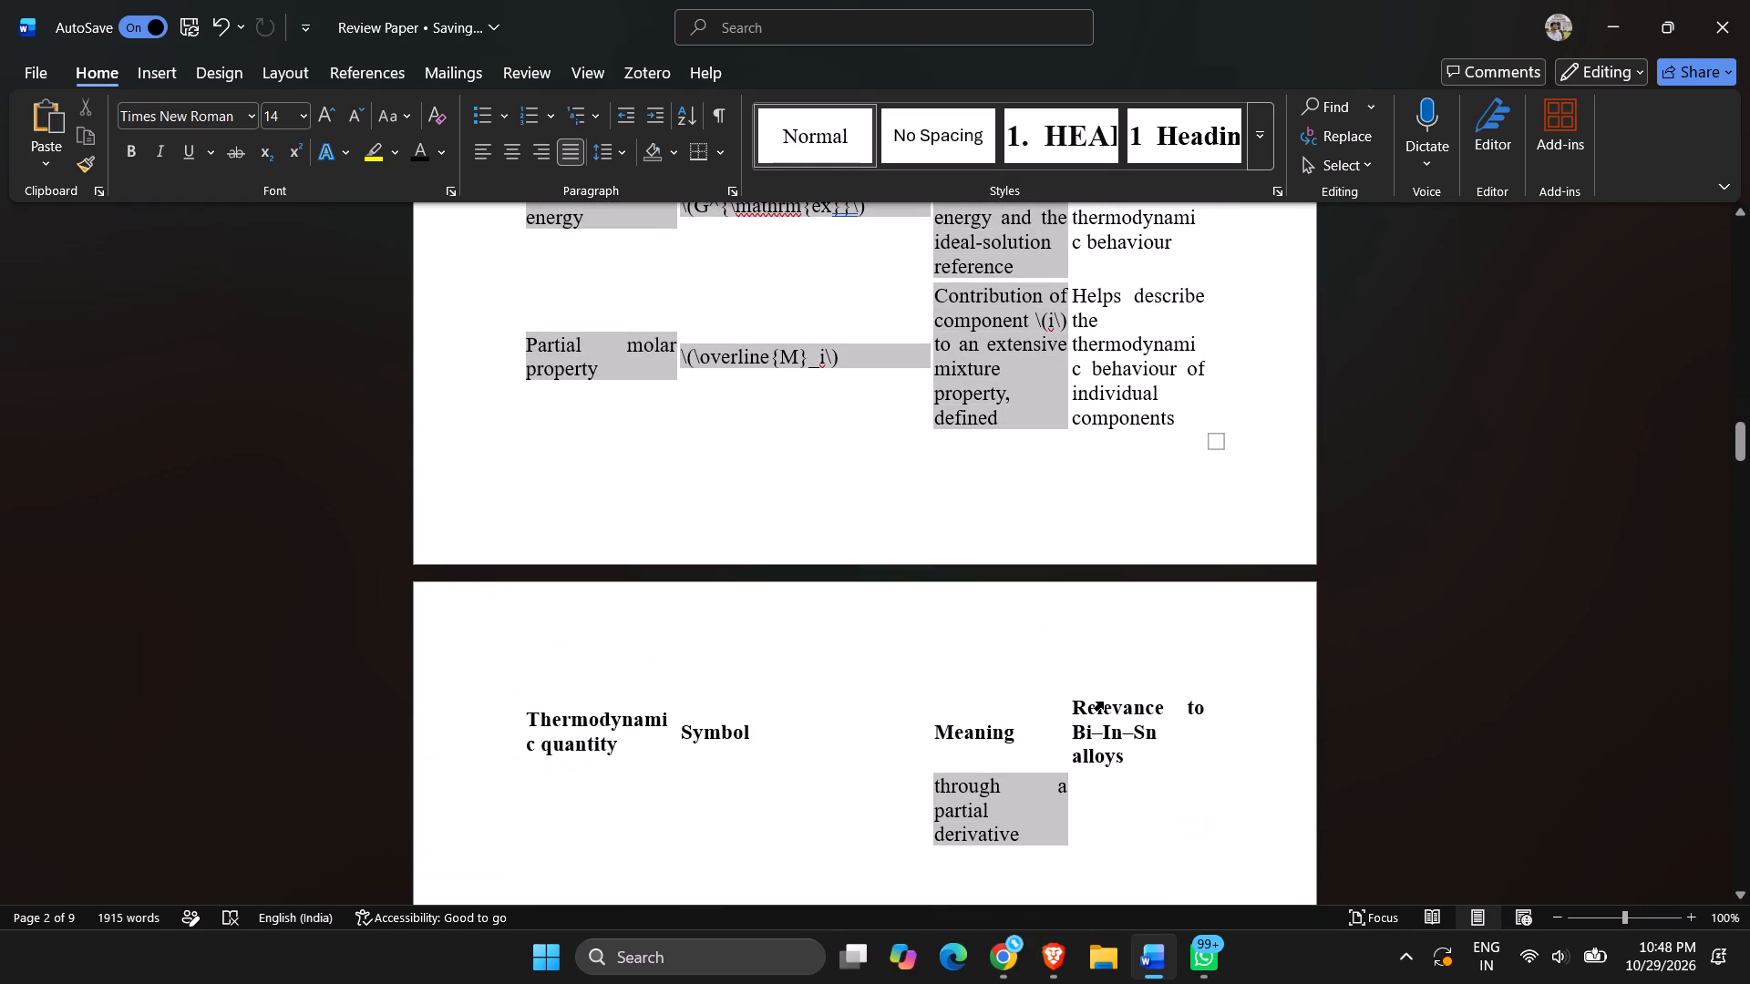
left_click_drag(1103, 702, 1145, 744)
scroll(1158, 789, "down", 2)
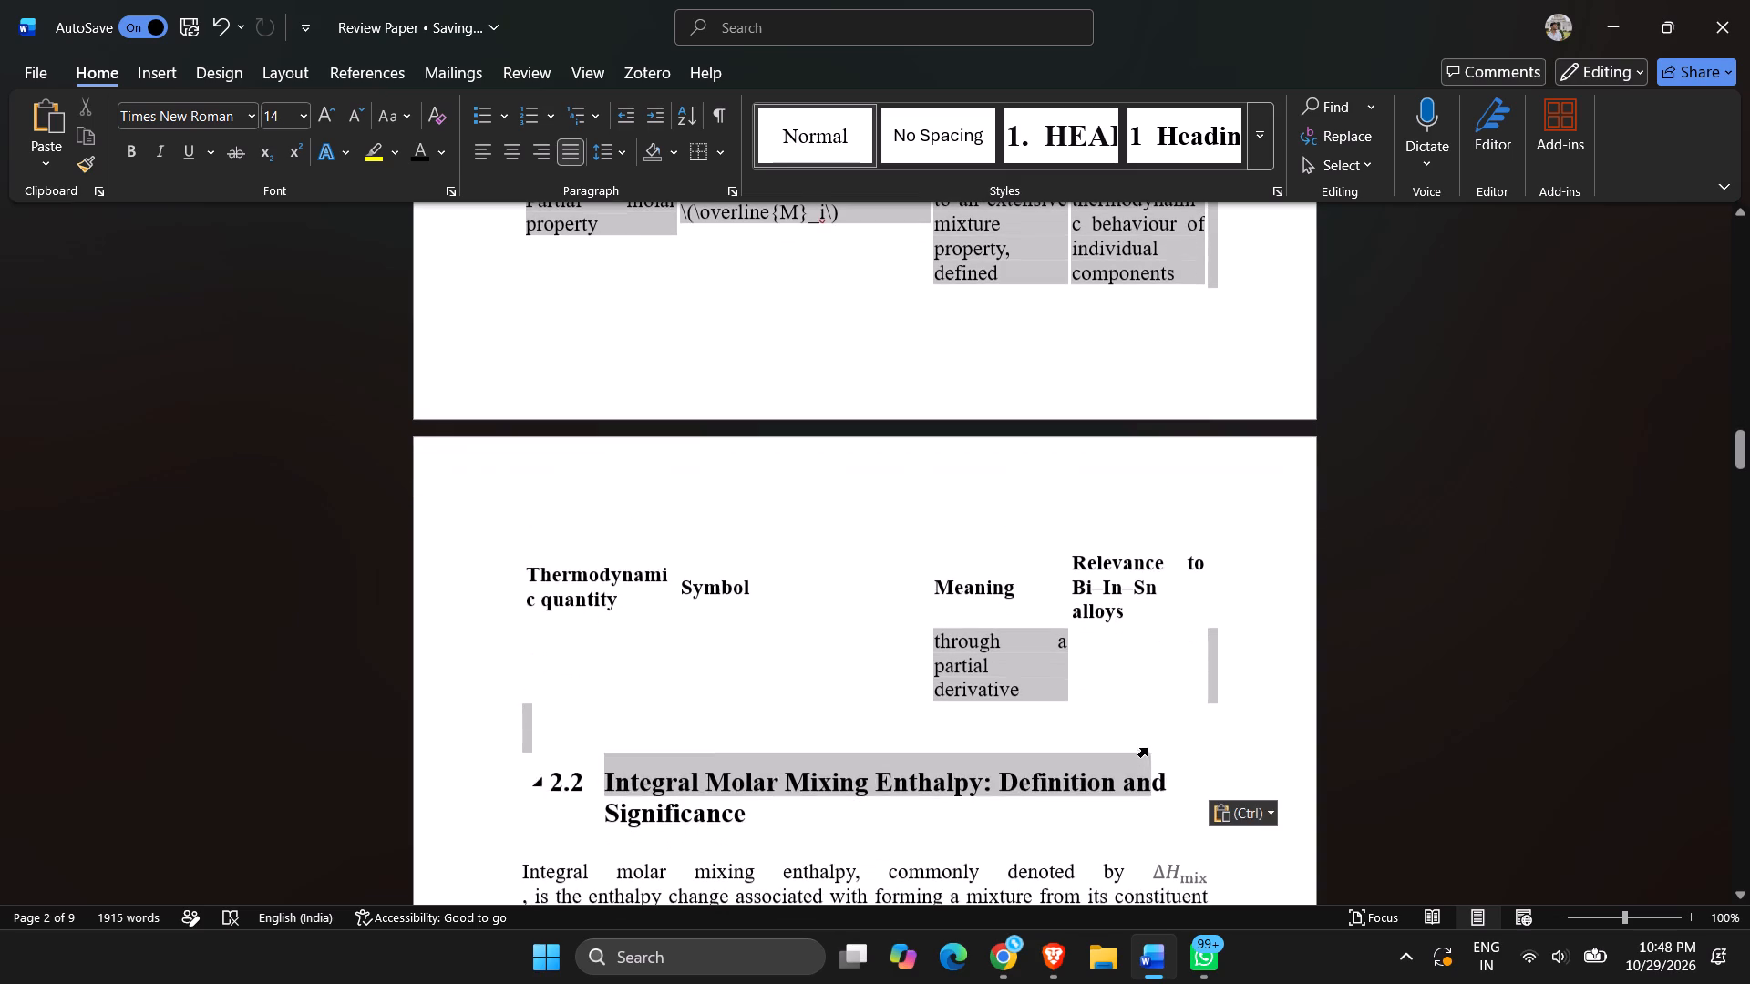
left_click_drag(1145, 744, 1045, 679)
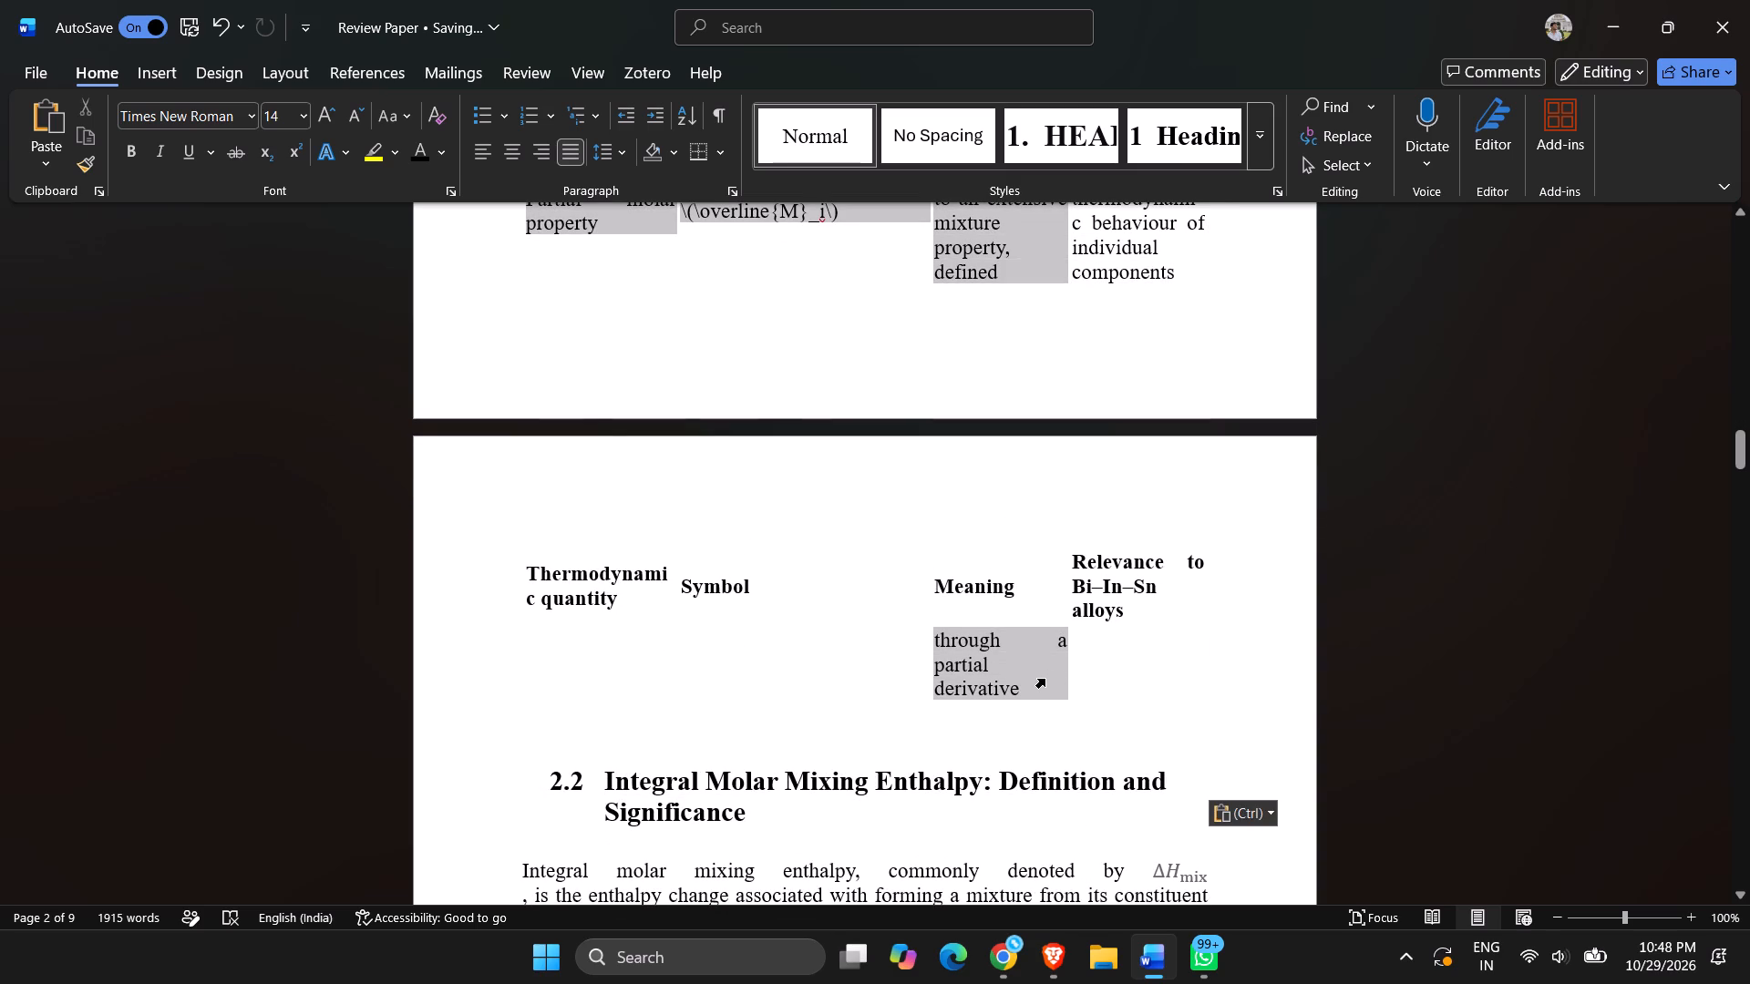
left_click_drag(1045, 679, 1045, 680)
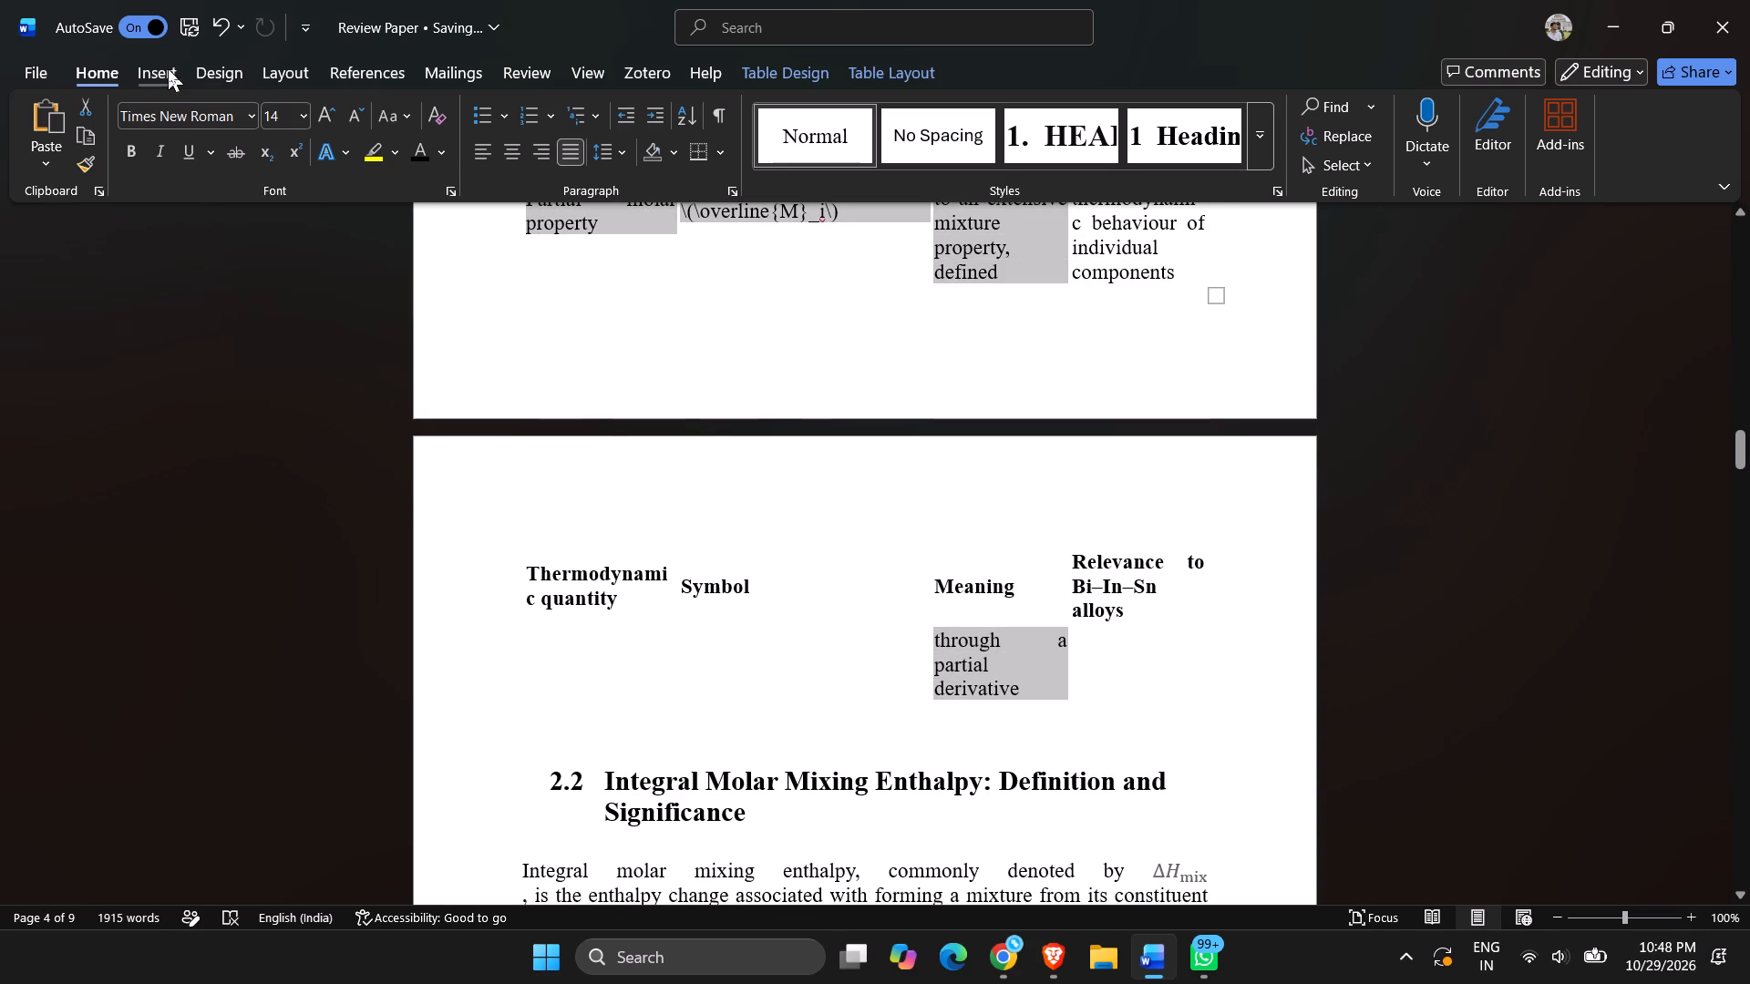
left_click(165, 68)
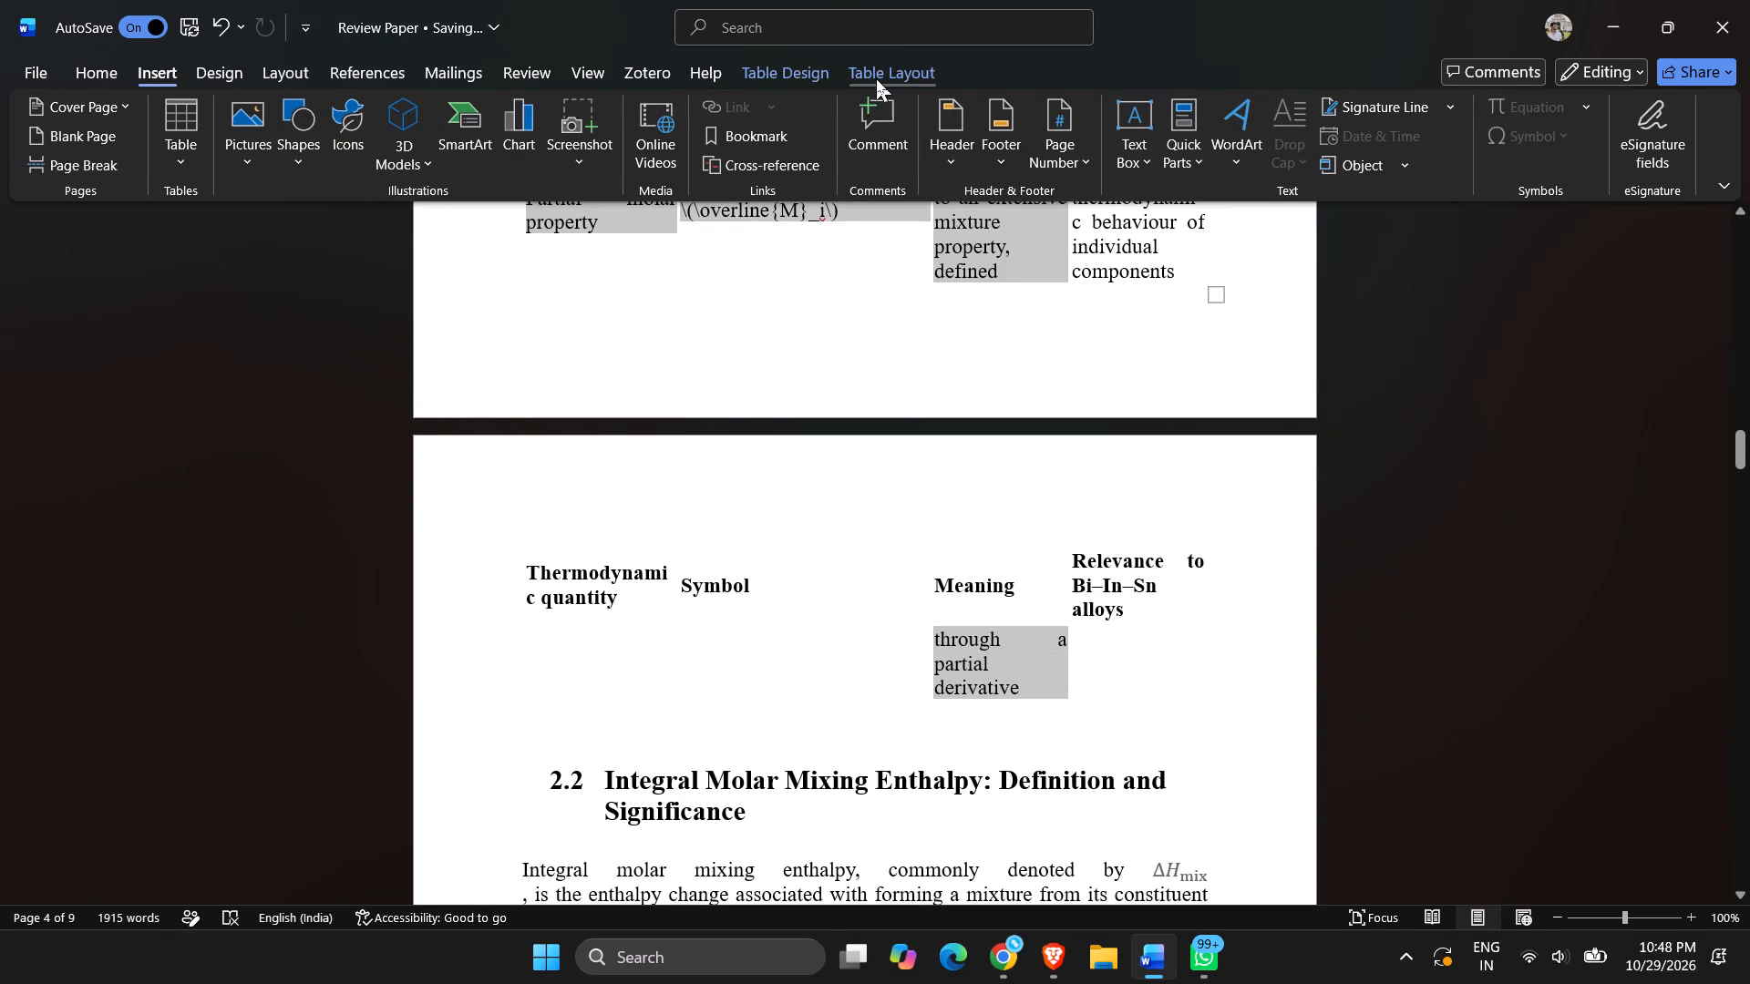
left_click(882, 68)
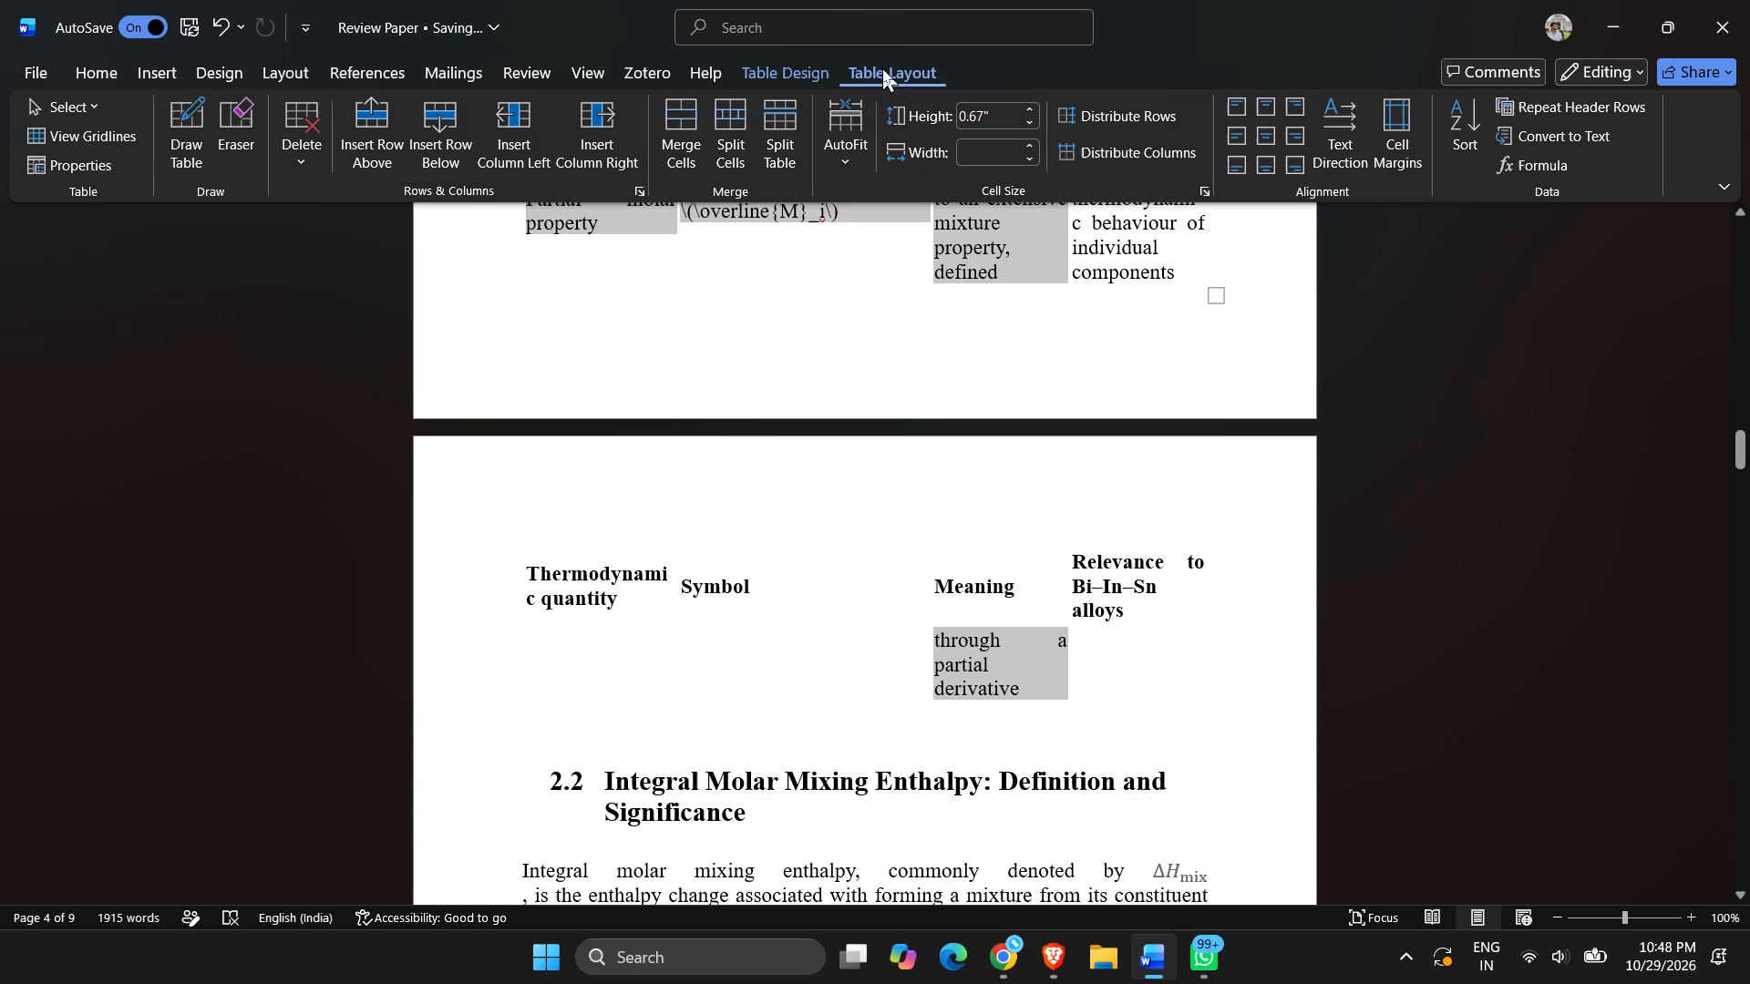
left_click(791, 69)
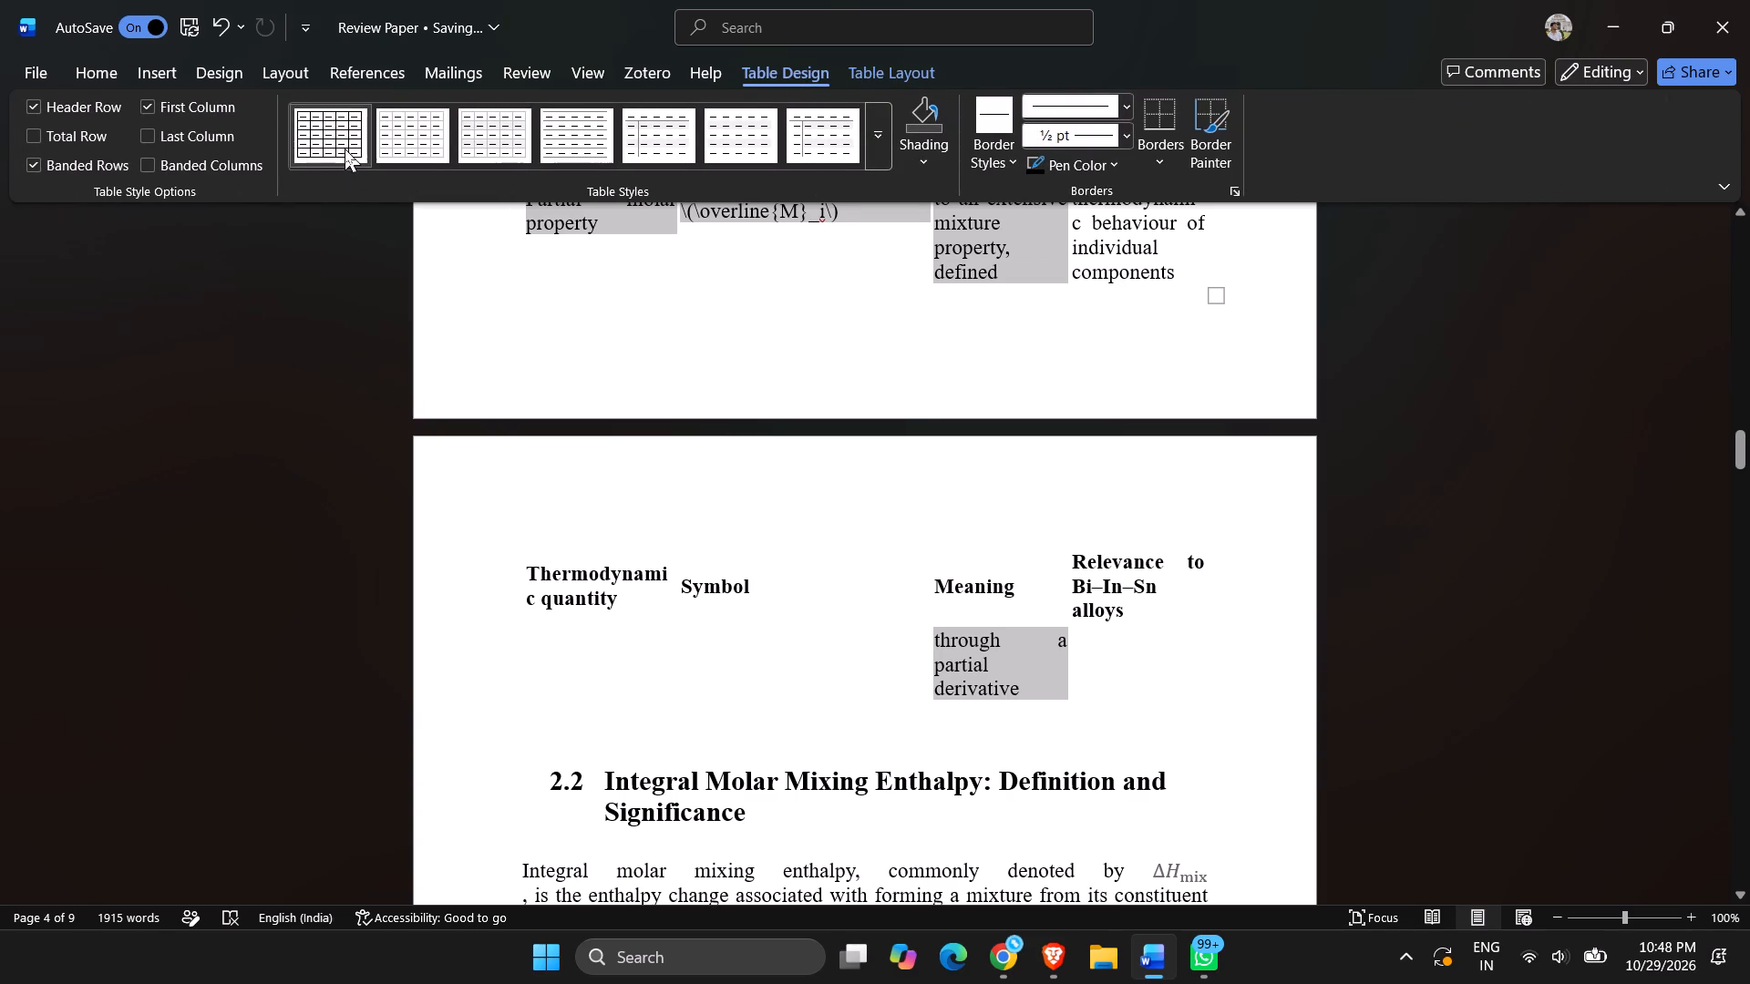
left_click(341, 149)
left_click(434, 132)
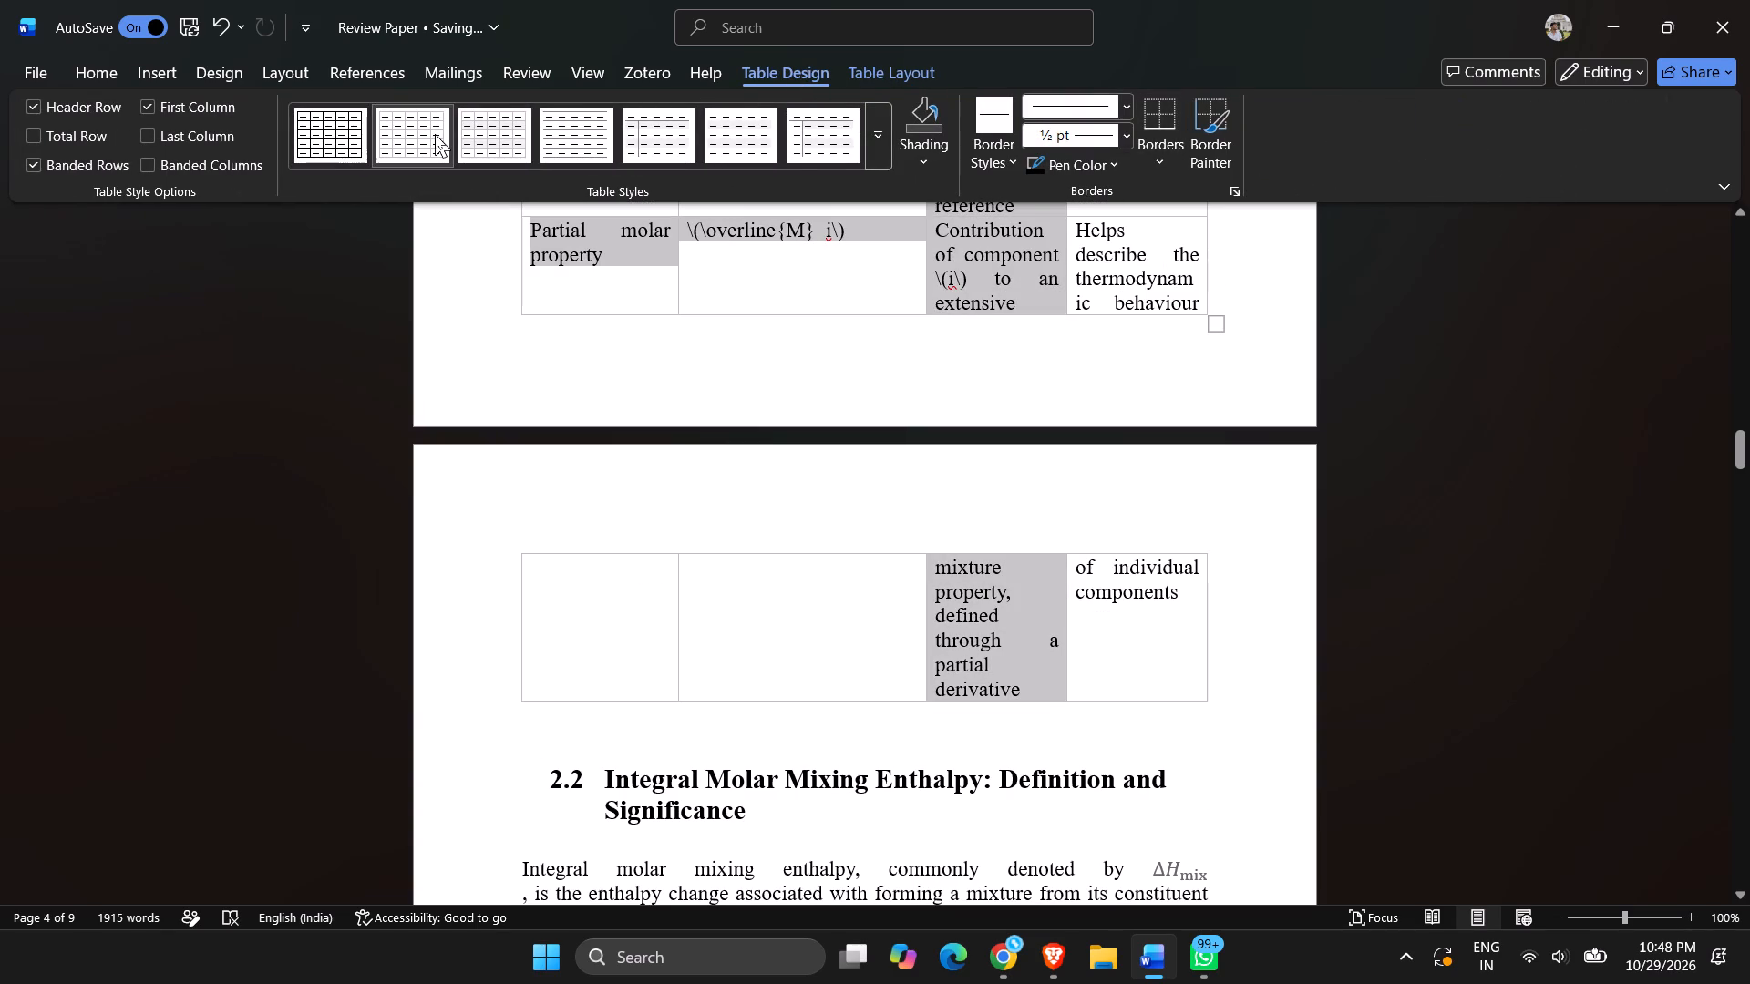
left_click(338, 138)
left_click(1450, 458)
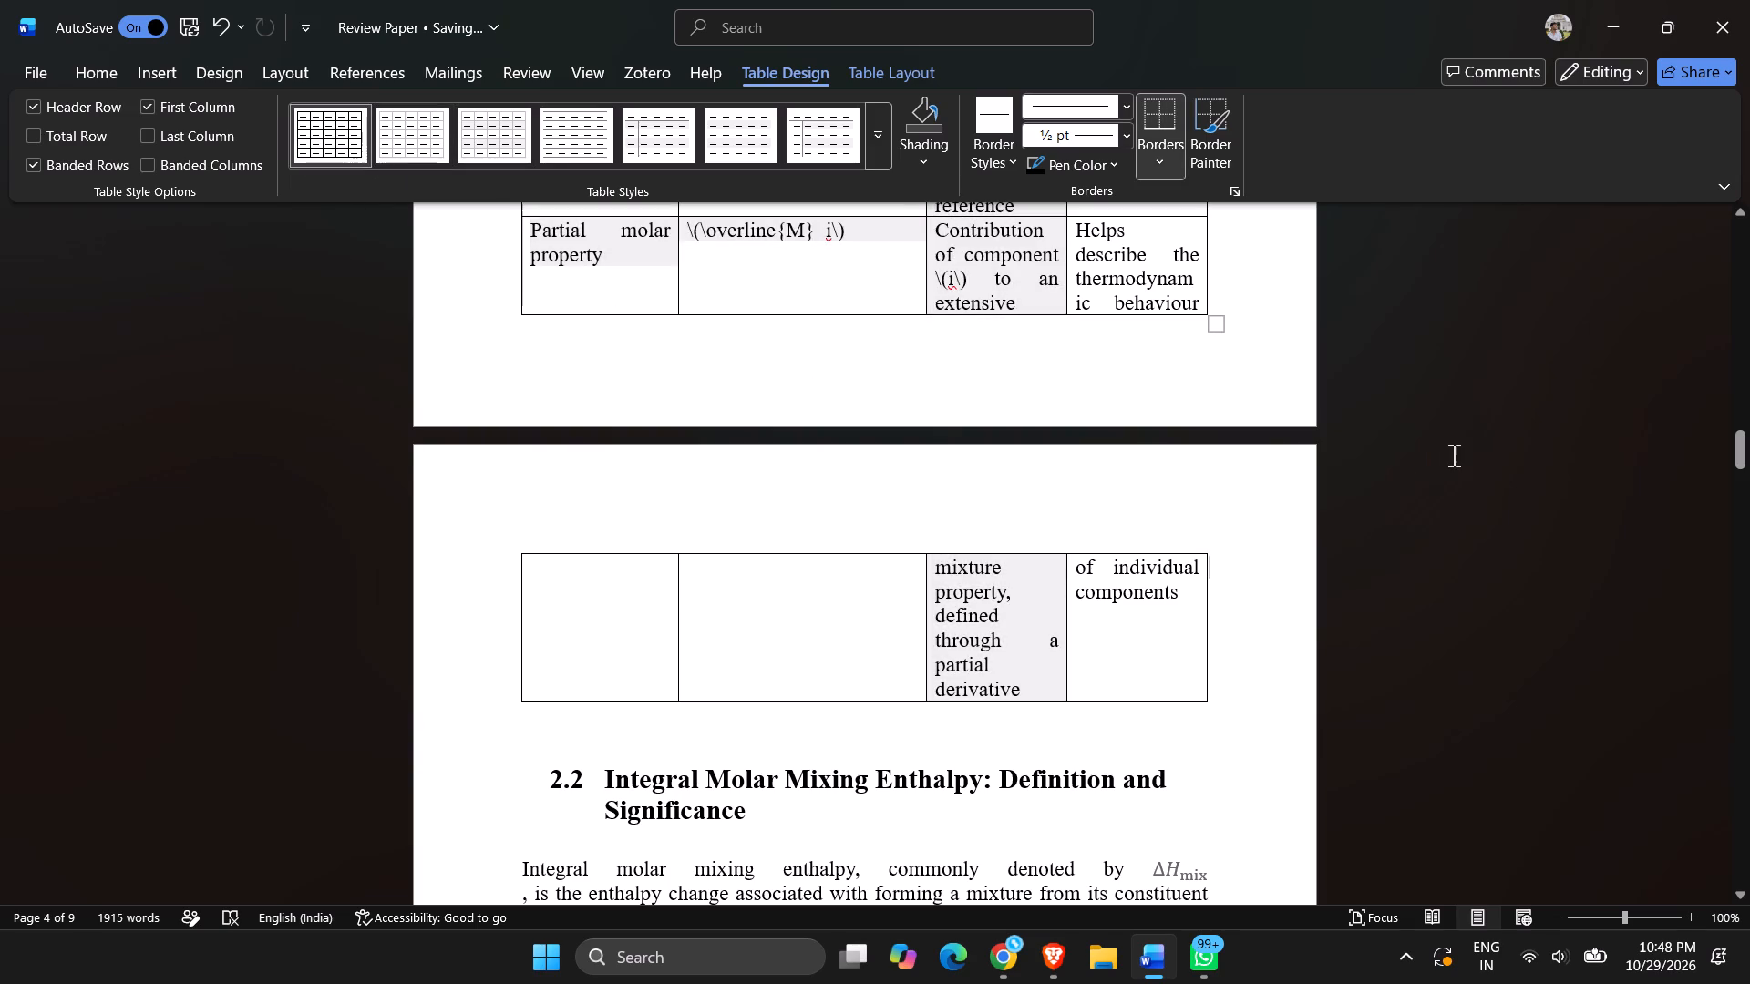
Examine the bordered thermodynamic quantities table across its pages, from the header row to the Partial molar property row.
scroll(1451, 457, "up", 17)
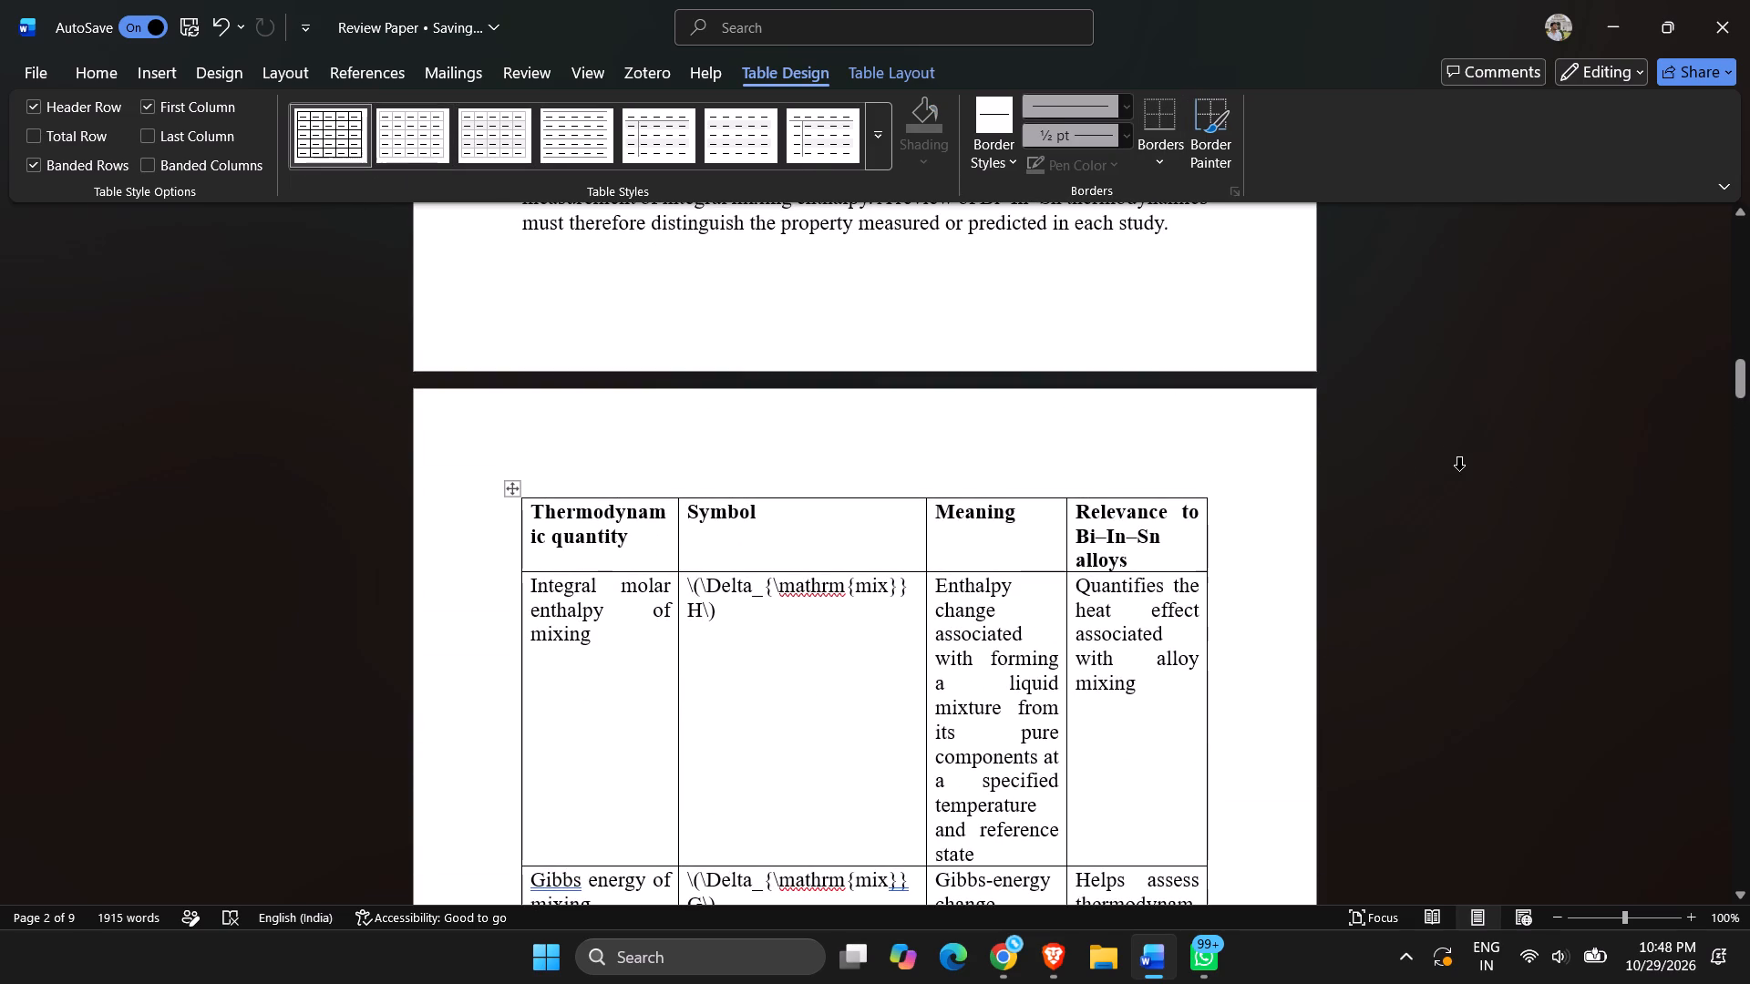
scroll(1459, 472, "up", 6)
scroll(1460, 475, "down", 20)
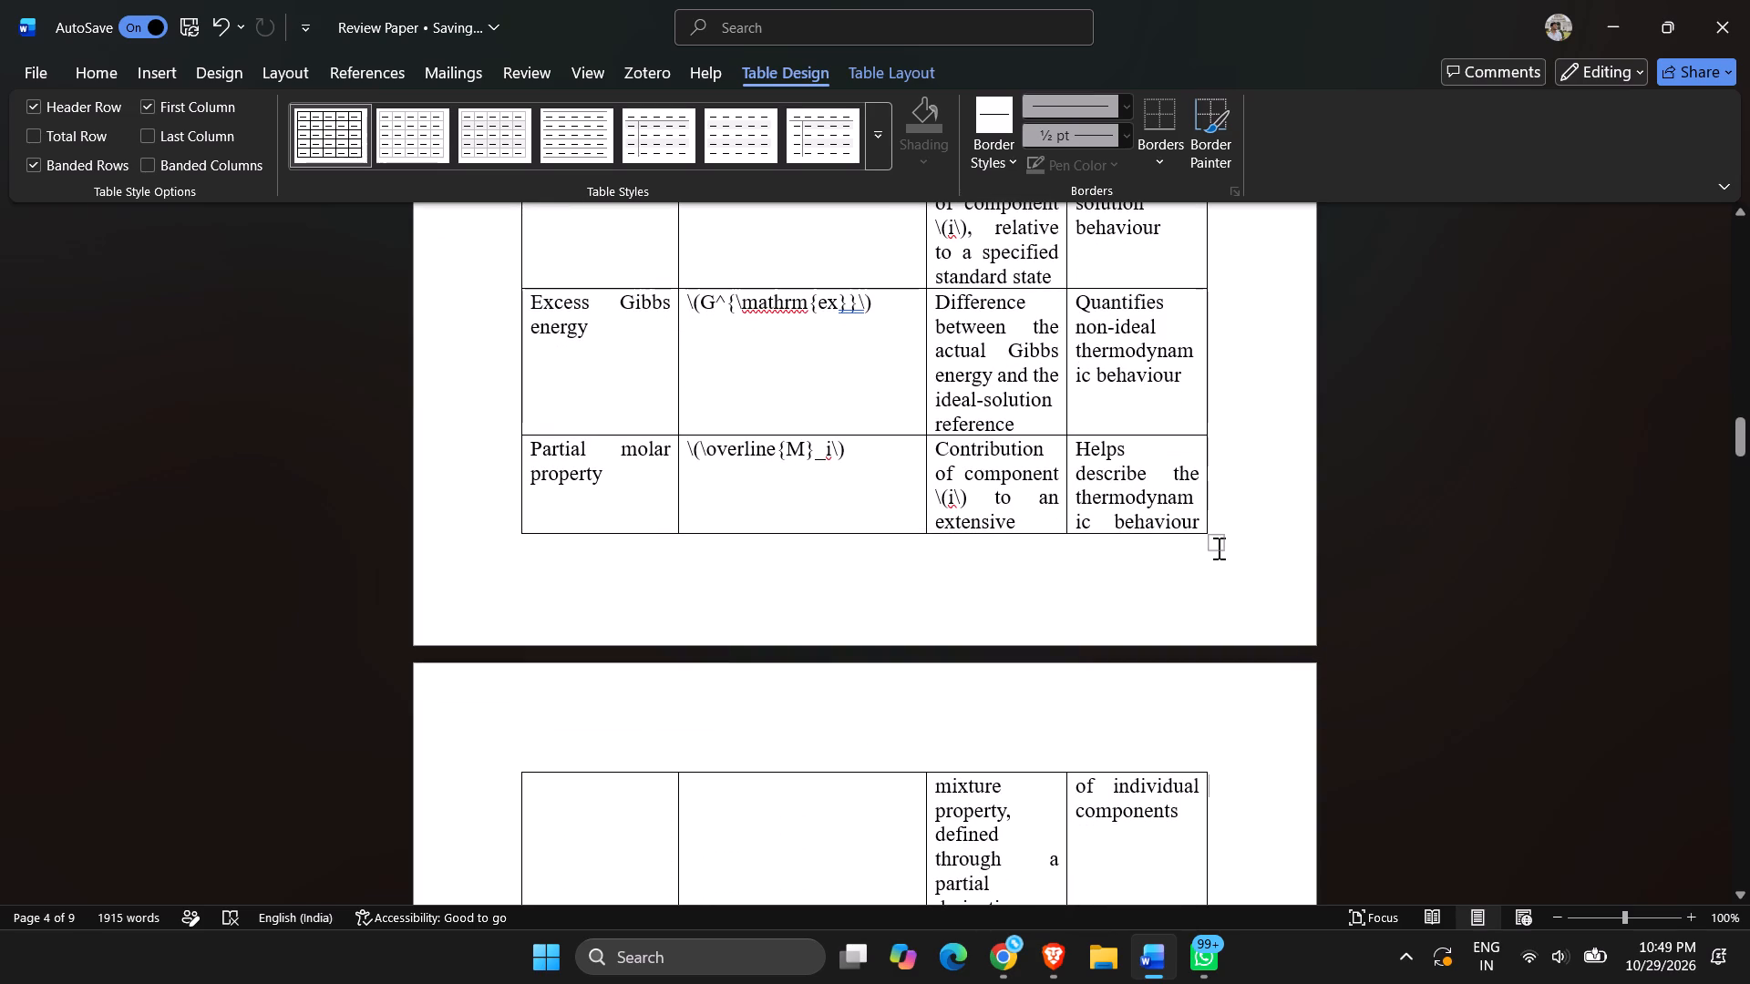
scroll(1206, 567, "down", 6)
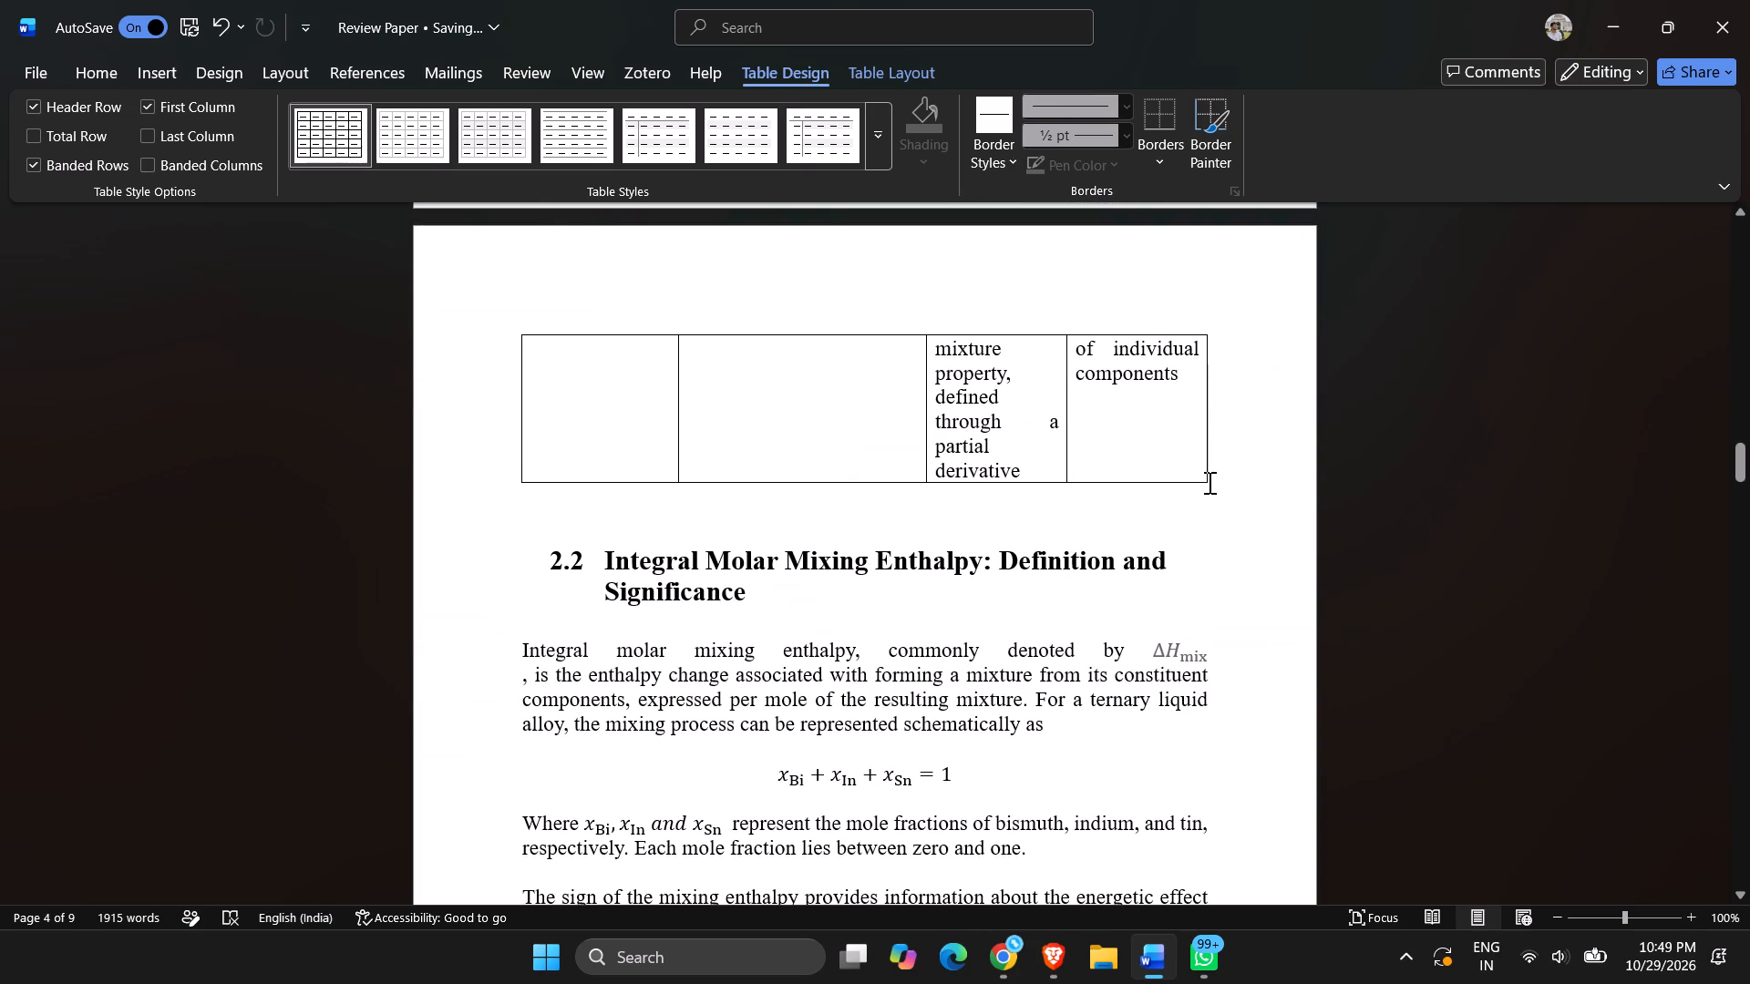
left_click(1275, 464)
scroll(1496, 466, "up", 20)
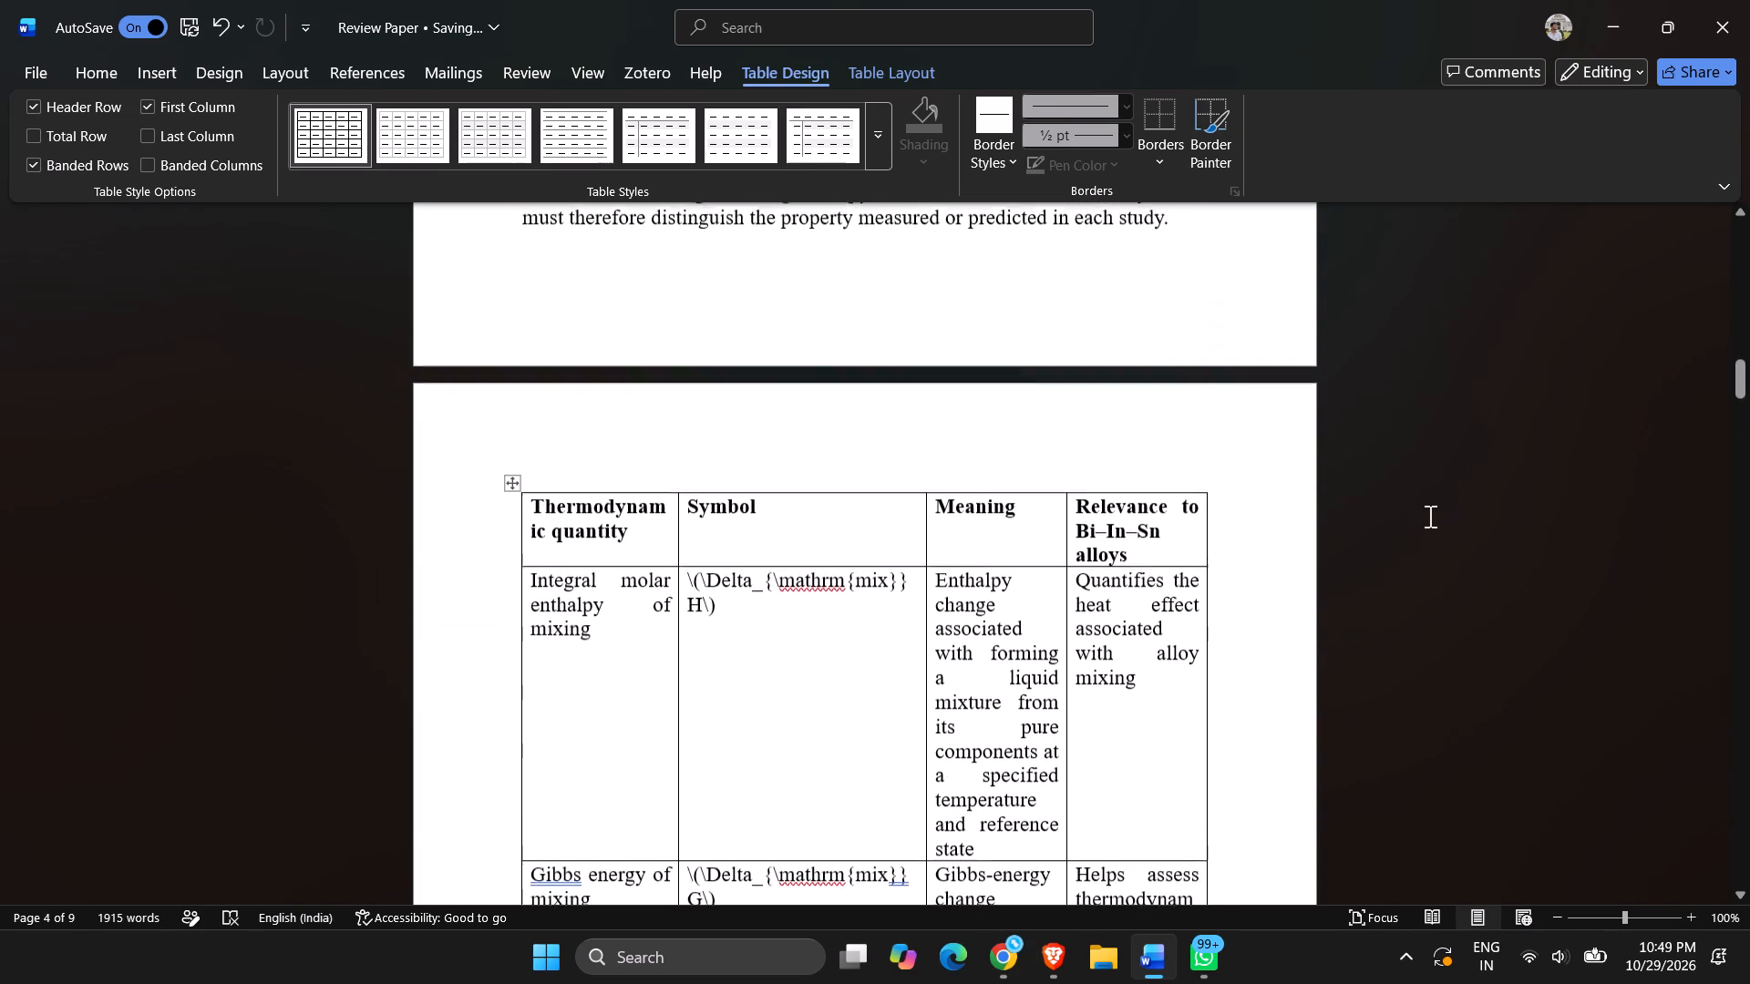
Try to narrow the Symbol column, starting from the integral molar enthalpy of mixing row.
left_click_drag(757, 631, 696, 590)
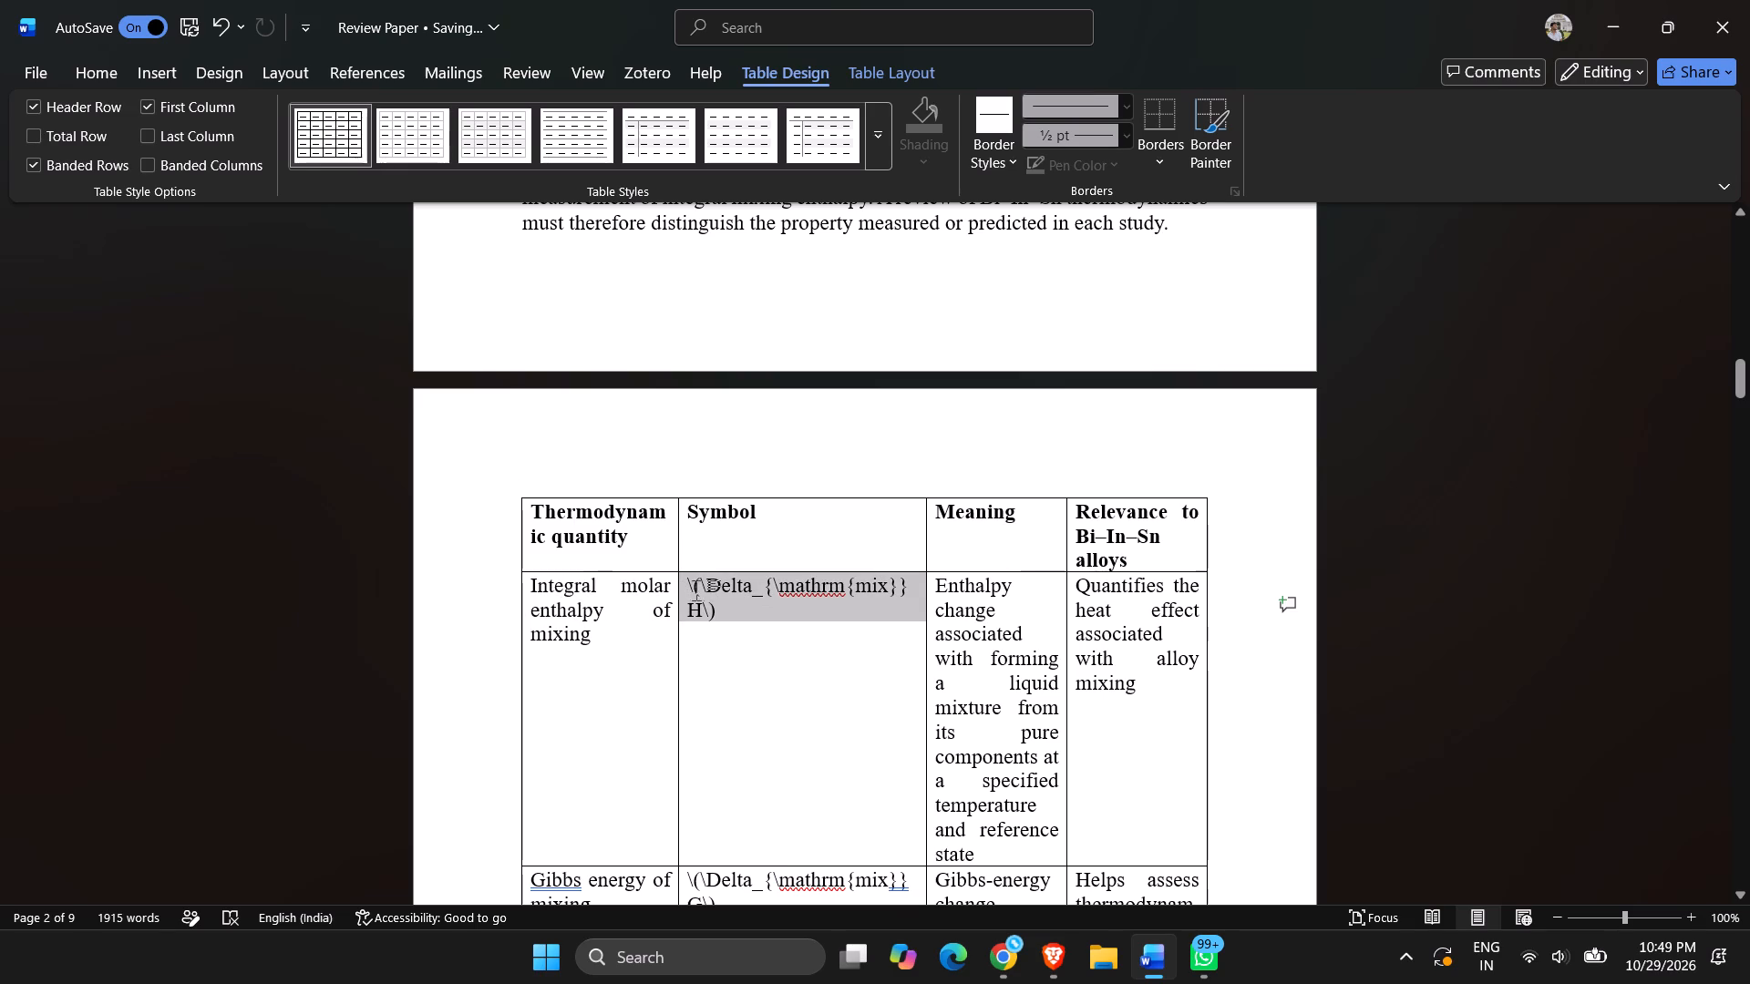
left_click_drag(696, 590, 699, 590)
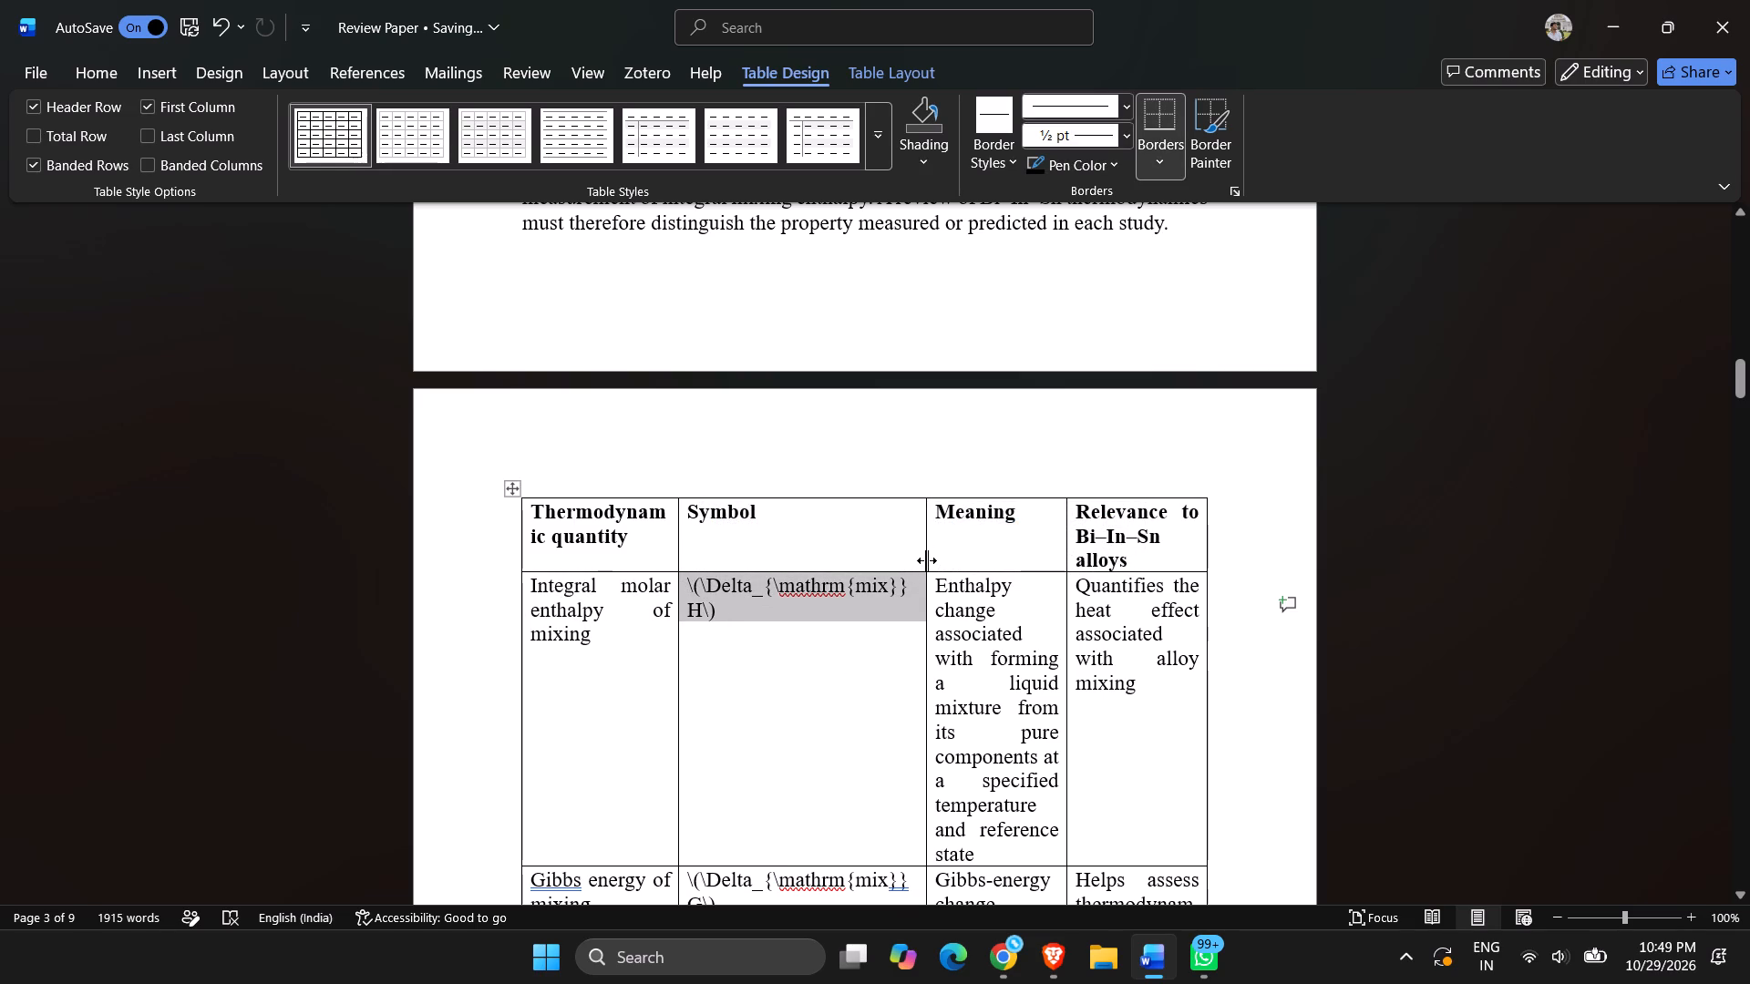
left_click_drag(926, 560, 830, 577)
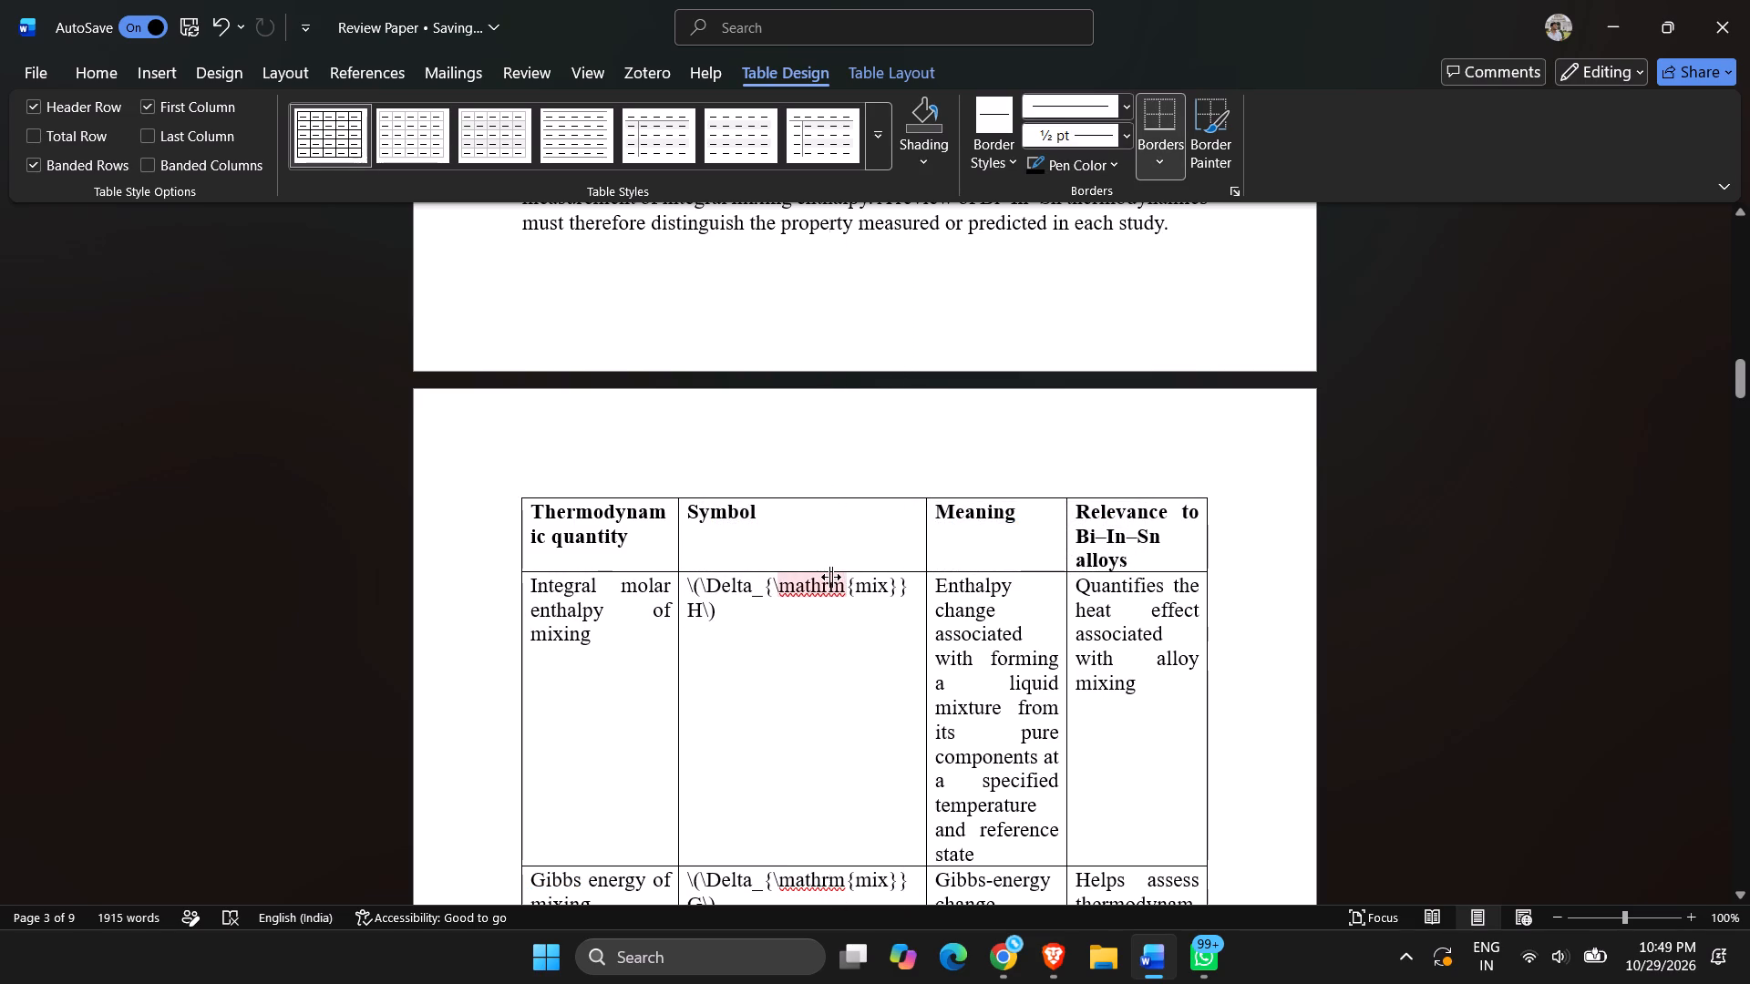
Look through the document around the table and onward through sections 2.2 and 2.3 to review the layout.
scroll(809, 602, "up", 5)
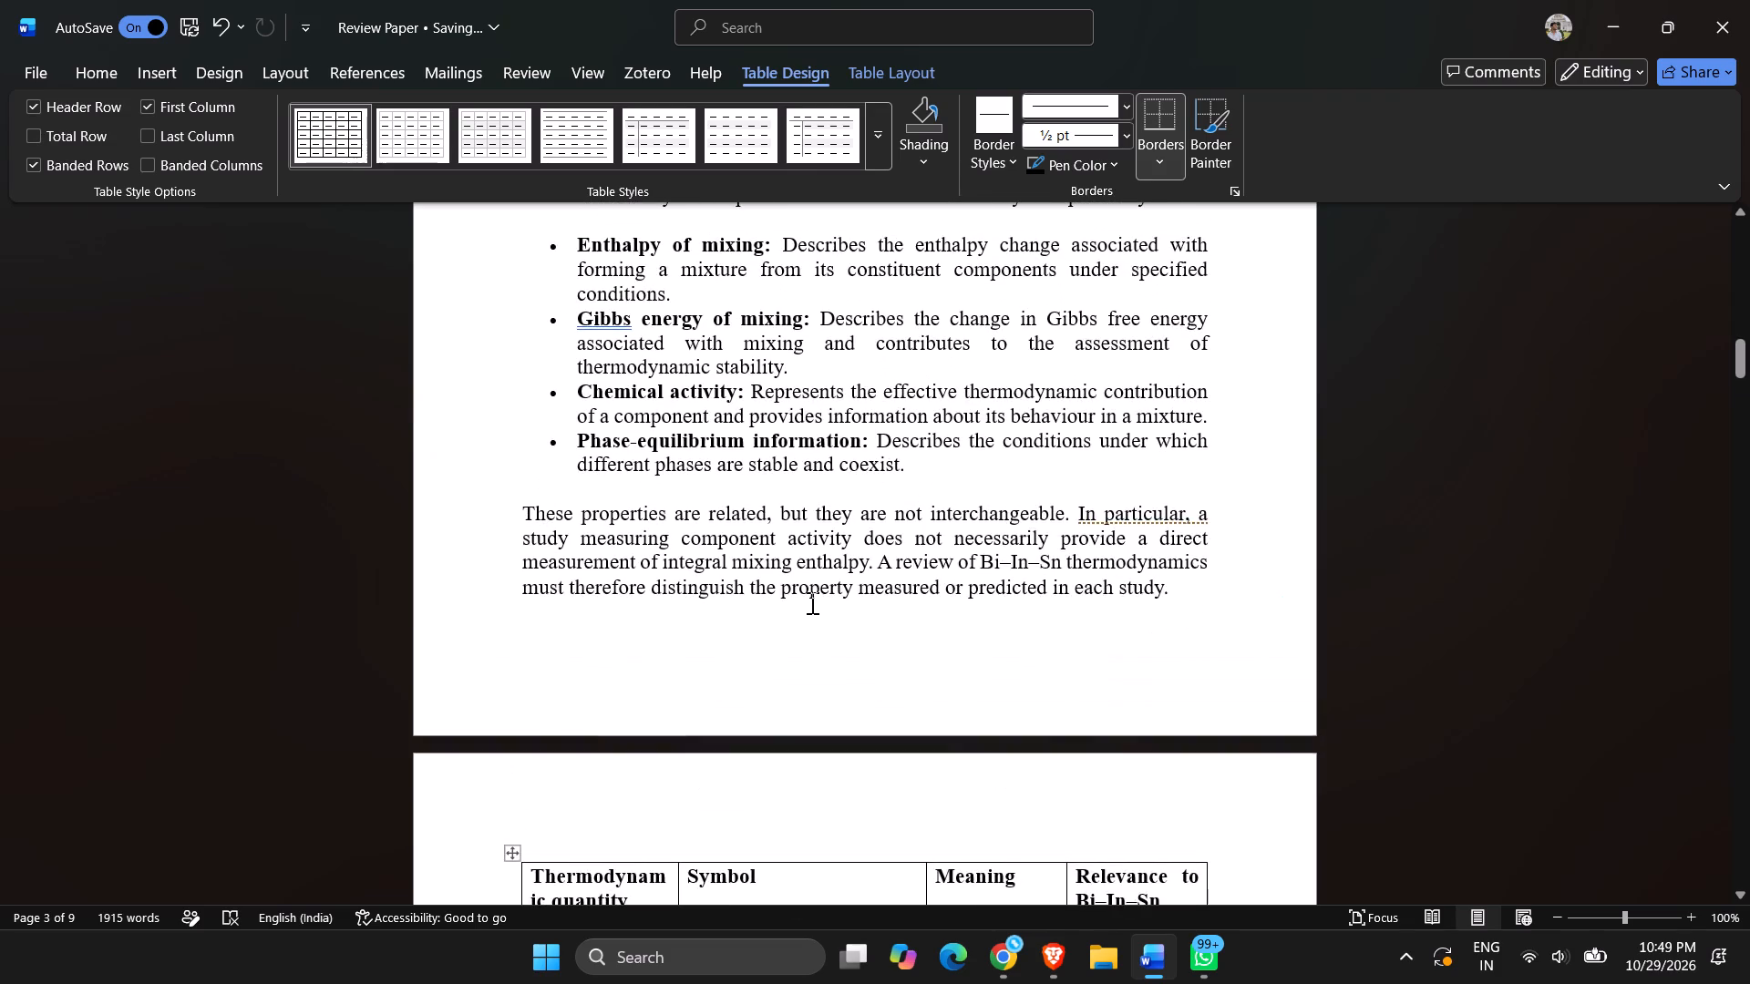
scroll(810, 602, "up", 2)
scroll(811, 602, "down", 5)
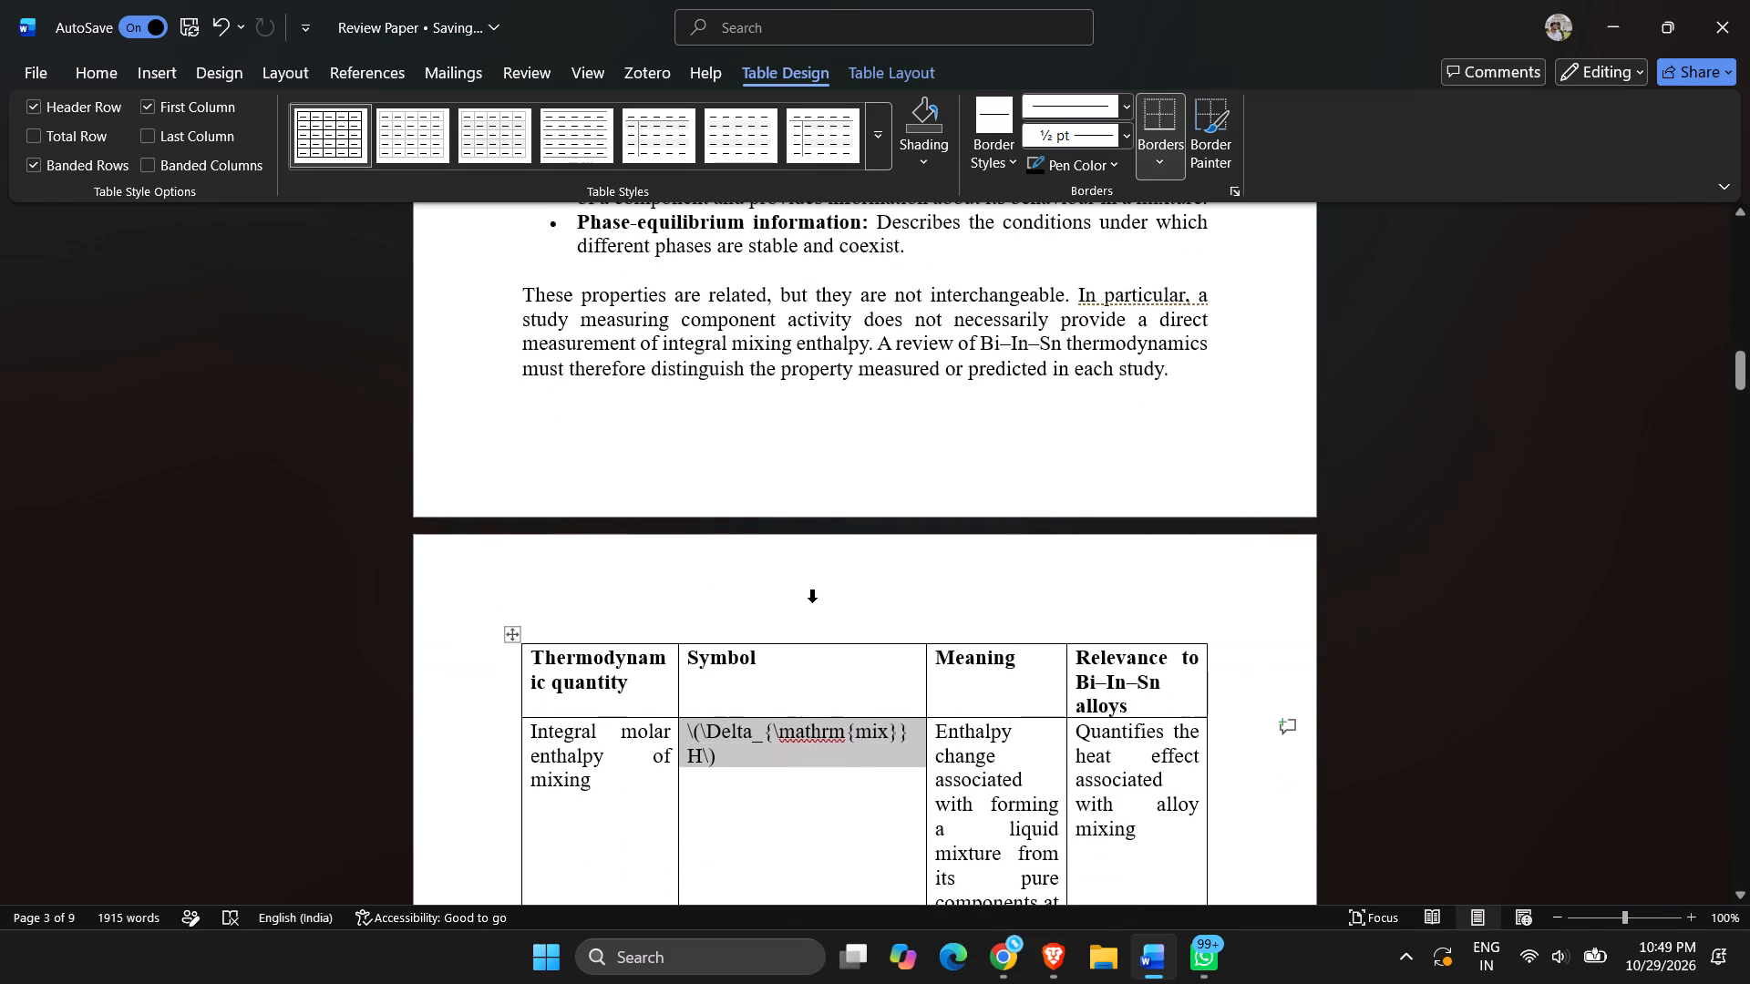
scroll(812, 602, "up", 18)
scroll(813, 602, "up", 6)
scroll(814, 604, "down", 2)
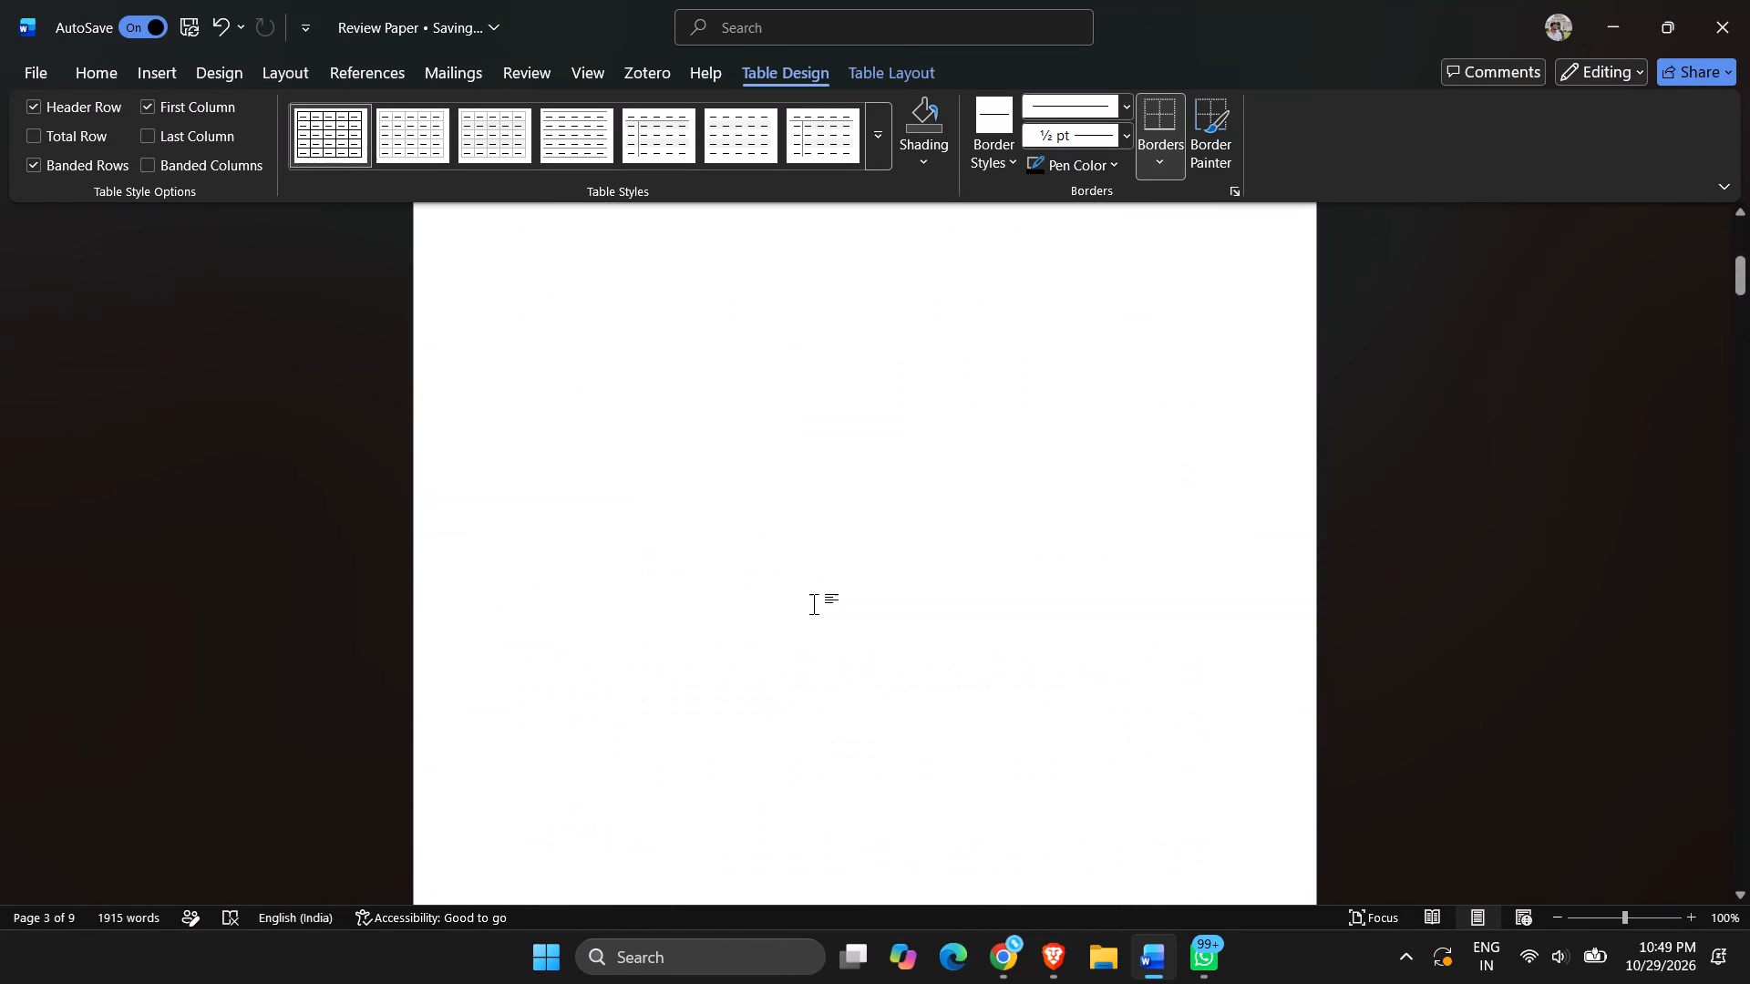
scroll(814, 605, "down", 20)
scroll(814, 605, "down", 19)
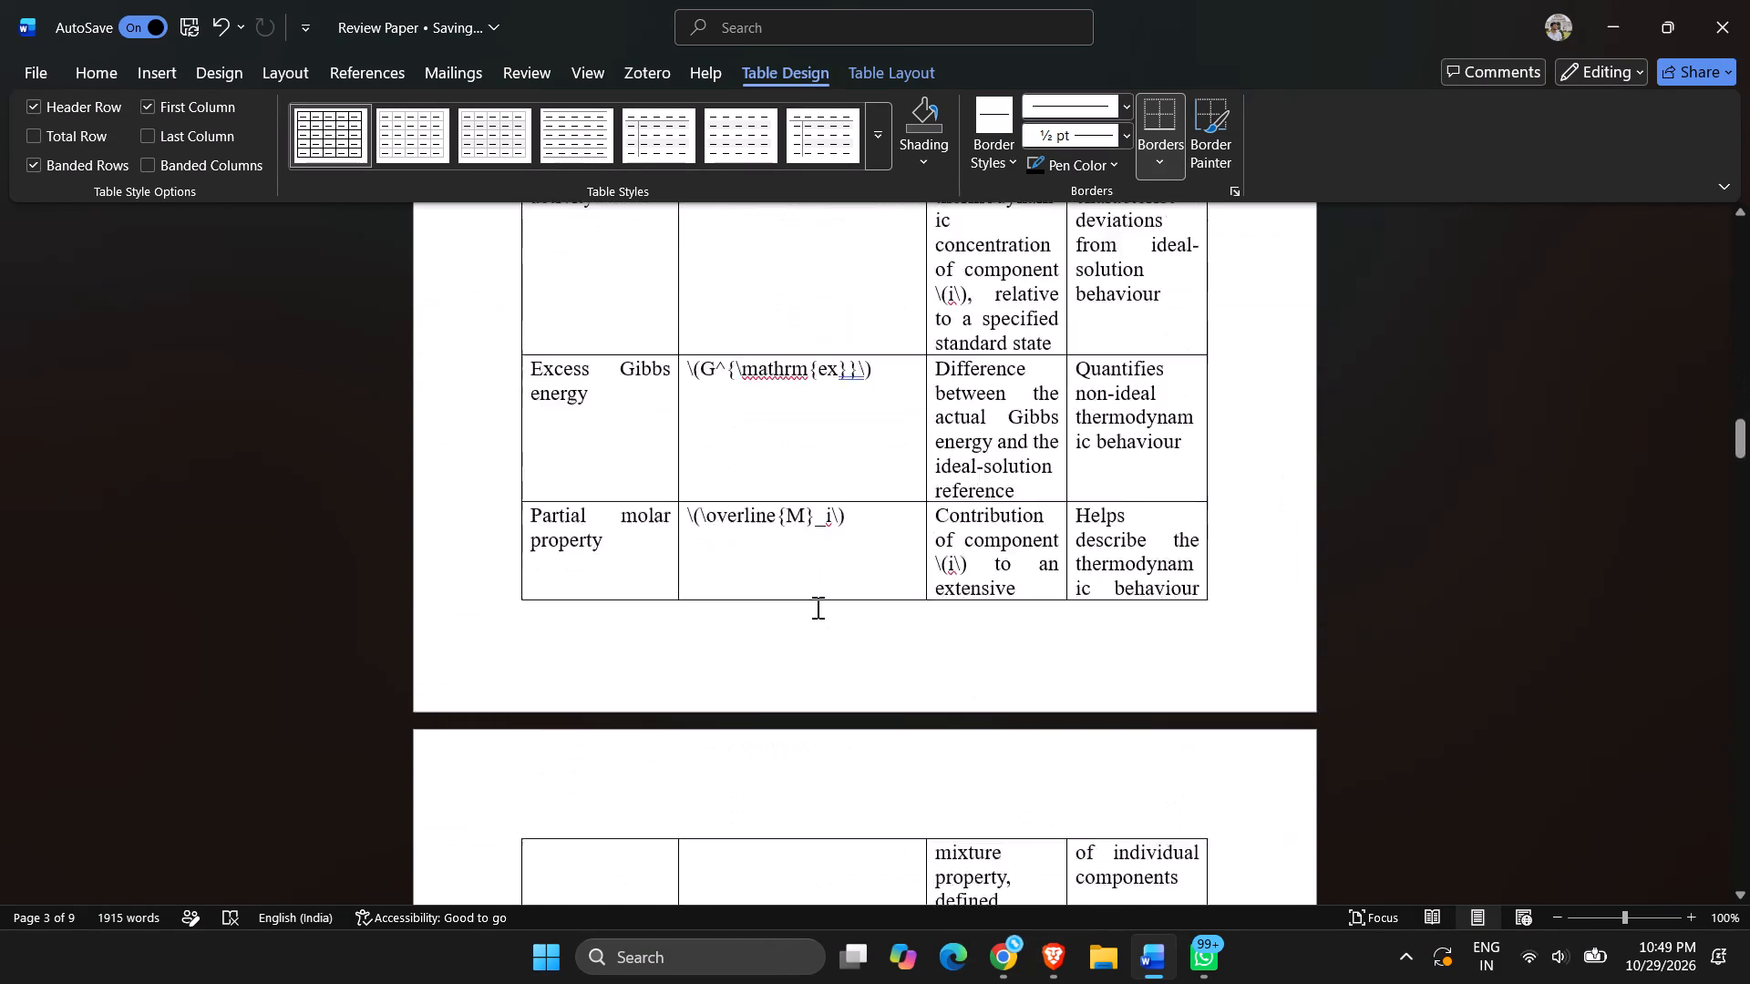
scroll(816, 608, "down", 15)
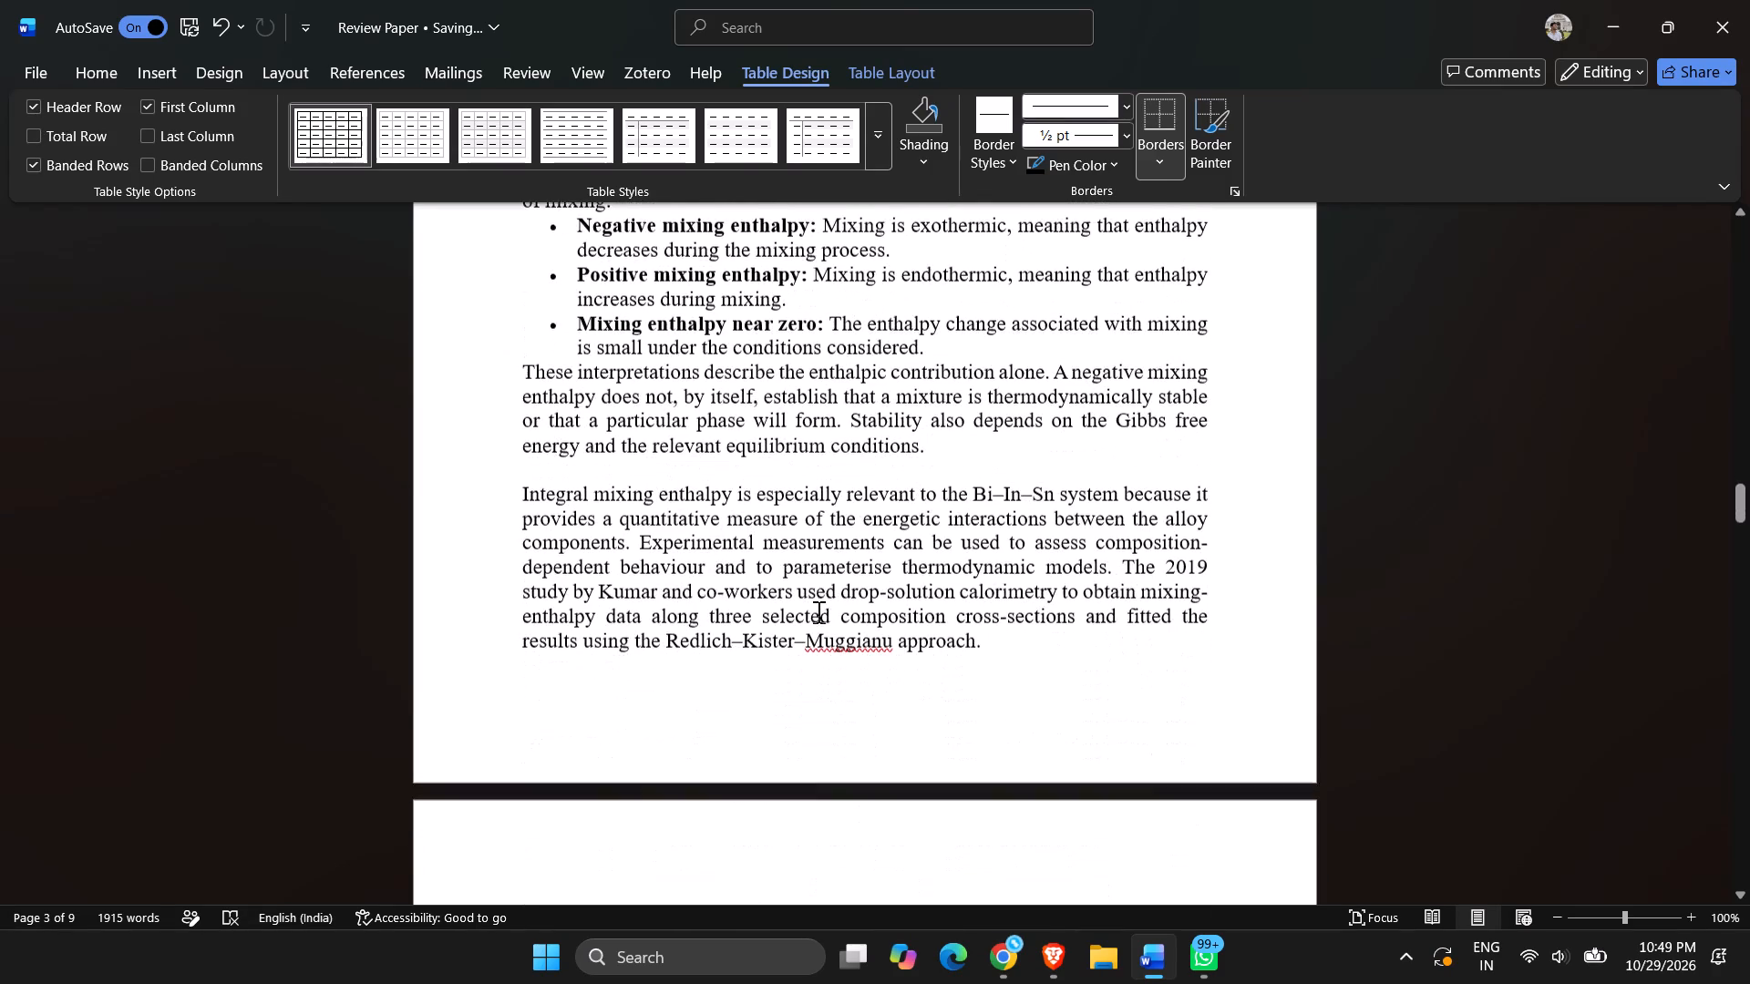
scroll(817, 611, "down", 18)
scroll(817, 613, "down", 7)
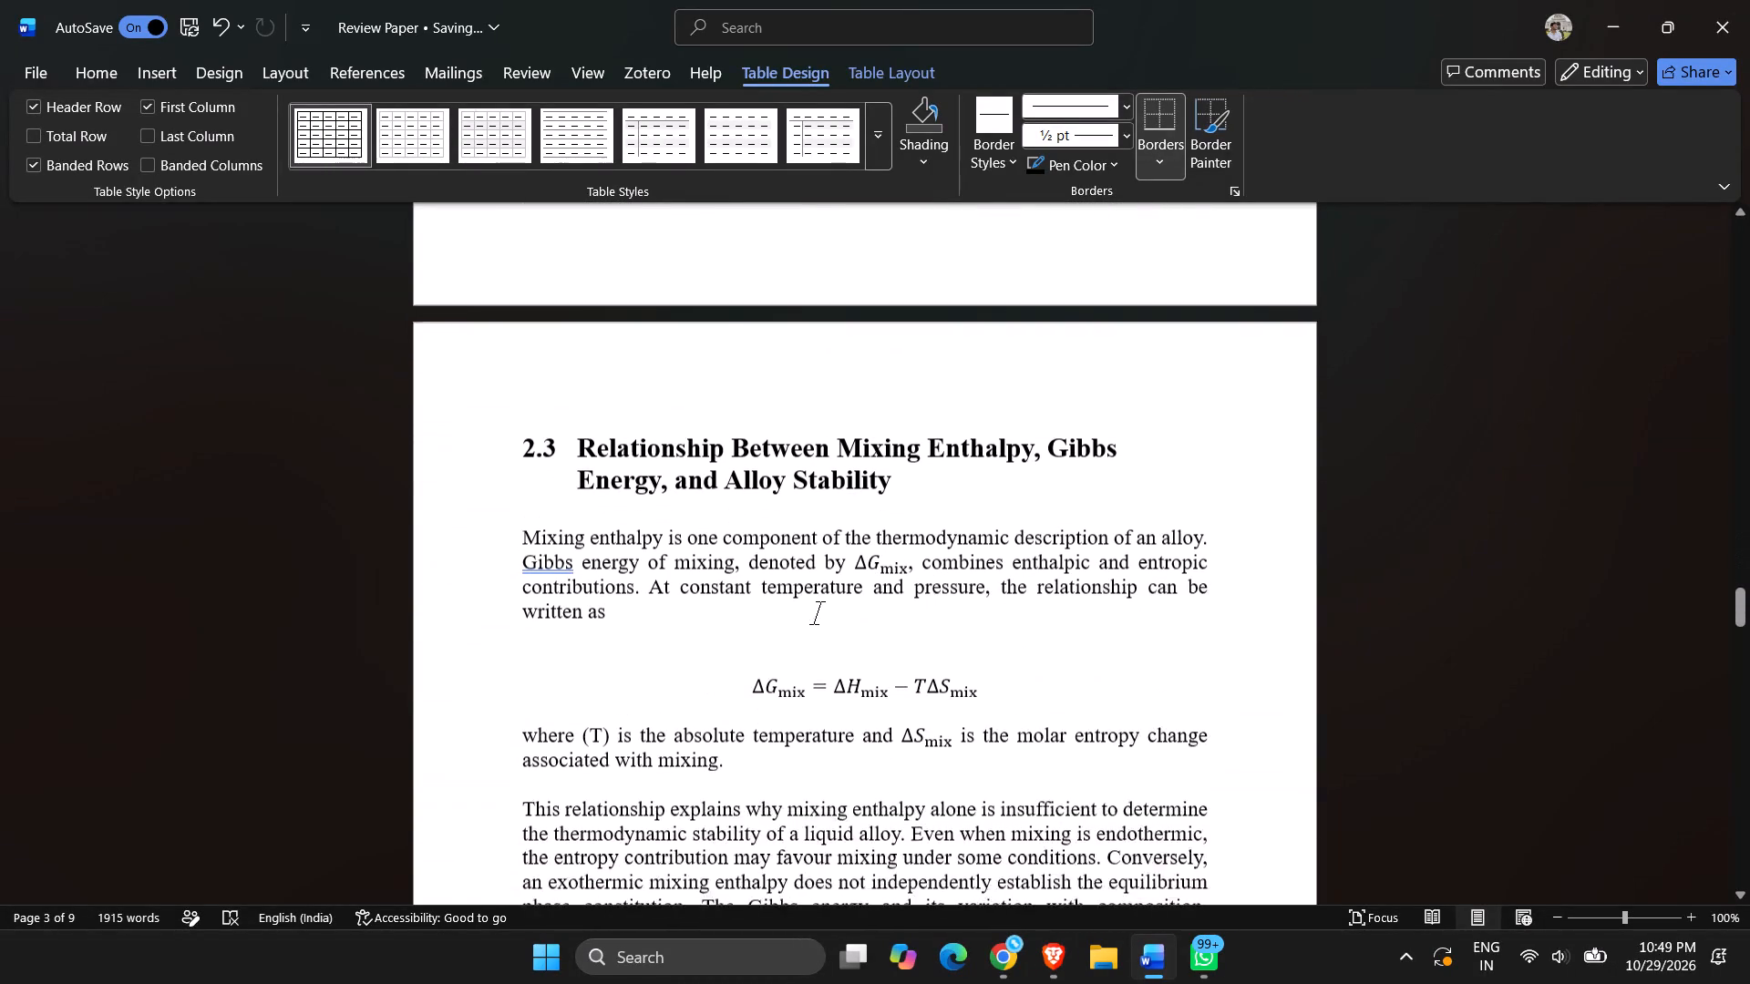
Replace the raw LaTeX symbol in the Integral molar enthalpy of mixing row with an equation containing ΔHmix, copied from the section 2.3 equation.
left_click(846, 630)
left_click(837, 630)
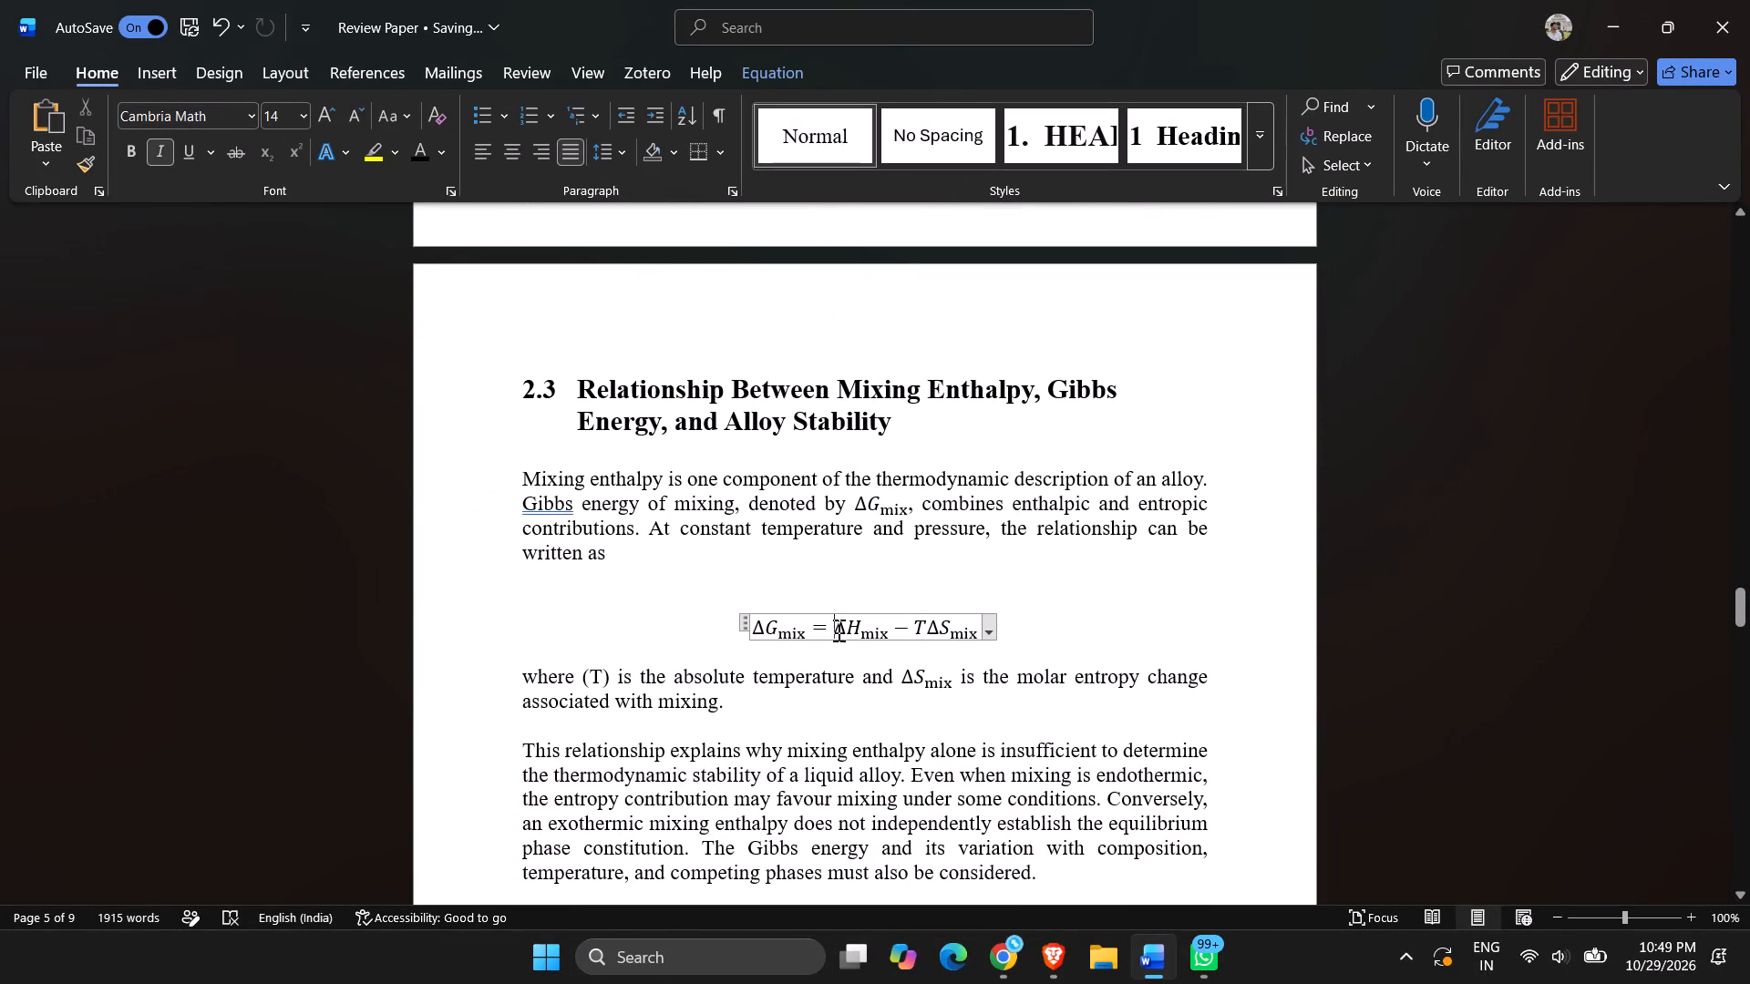
key("shift+Right")
key("shift+Right")
key("shift+Right")
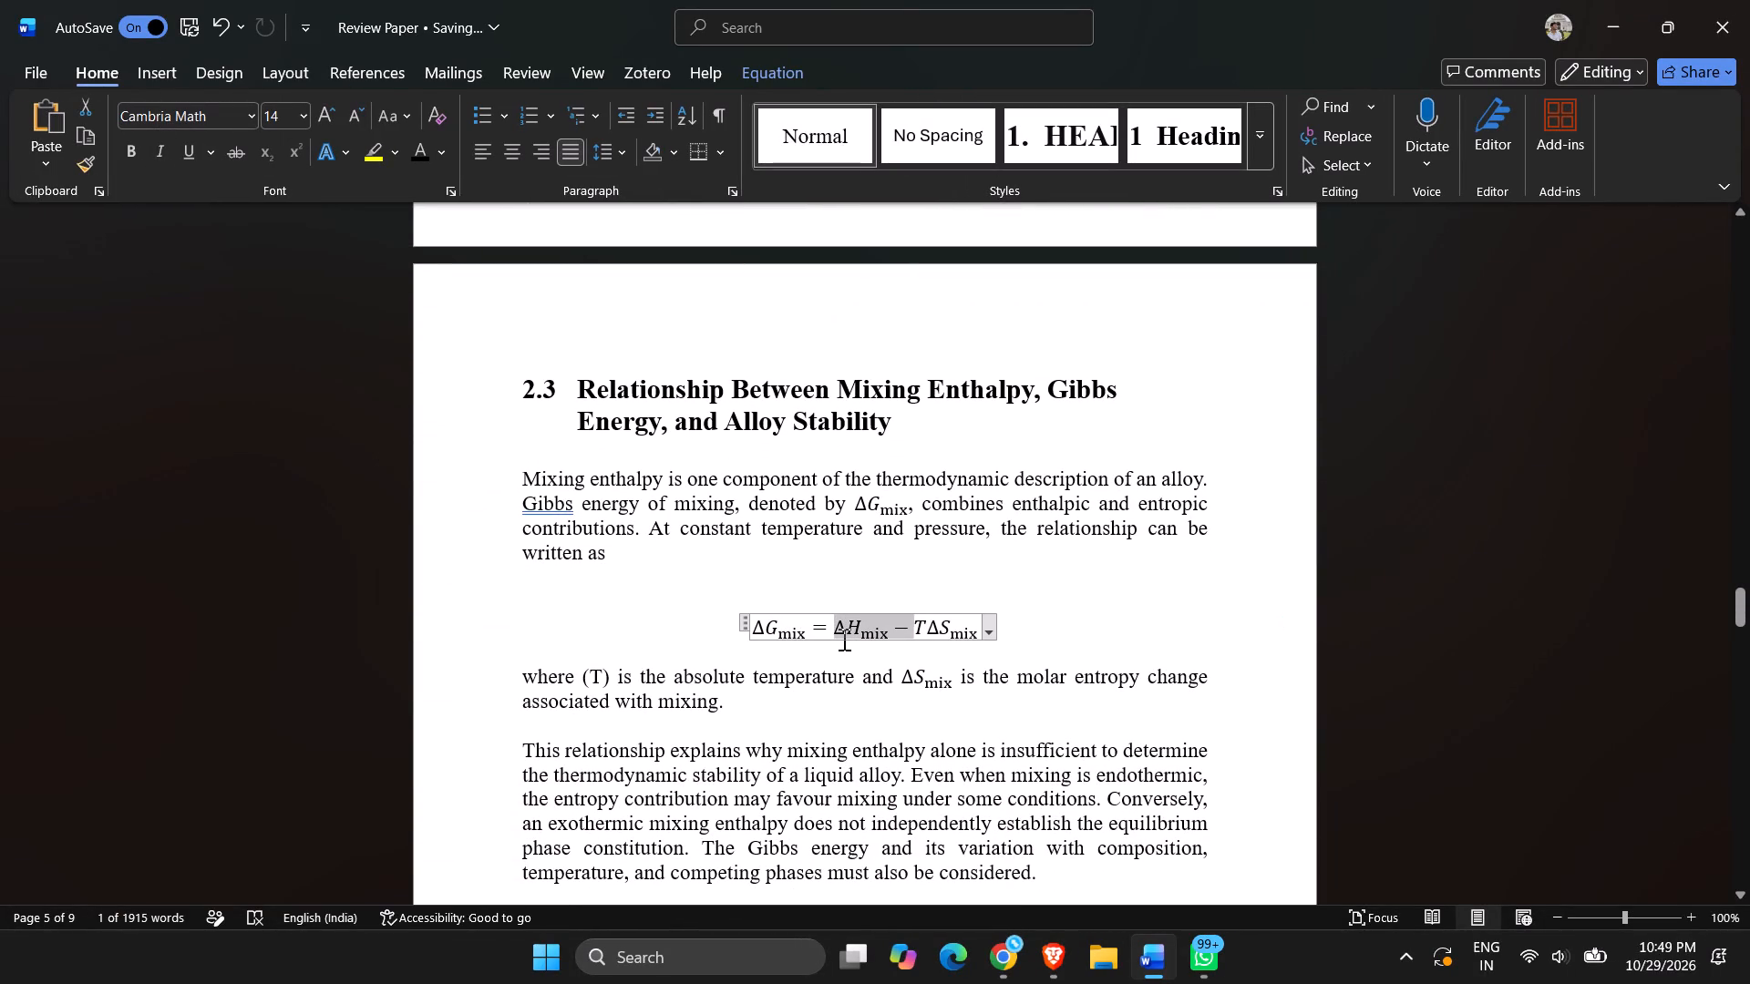
key("shift+Left")
key("ctrl+c")
scroll(844, 628, "up", 20)
scroll(844, 628, "up", 7)
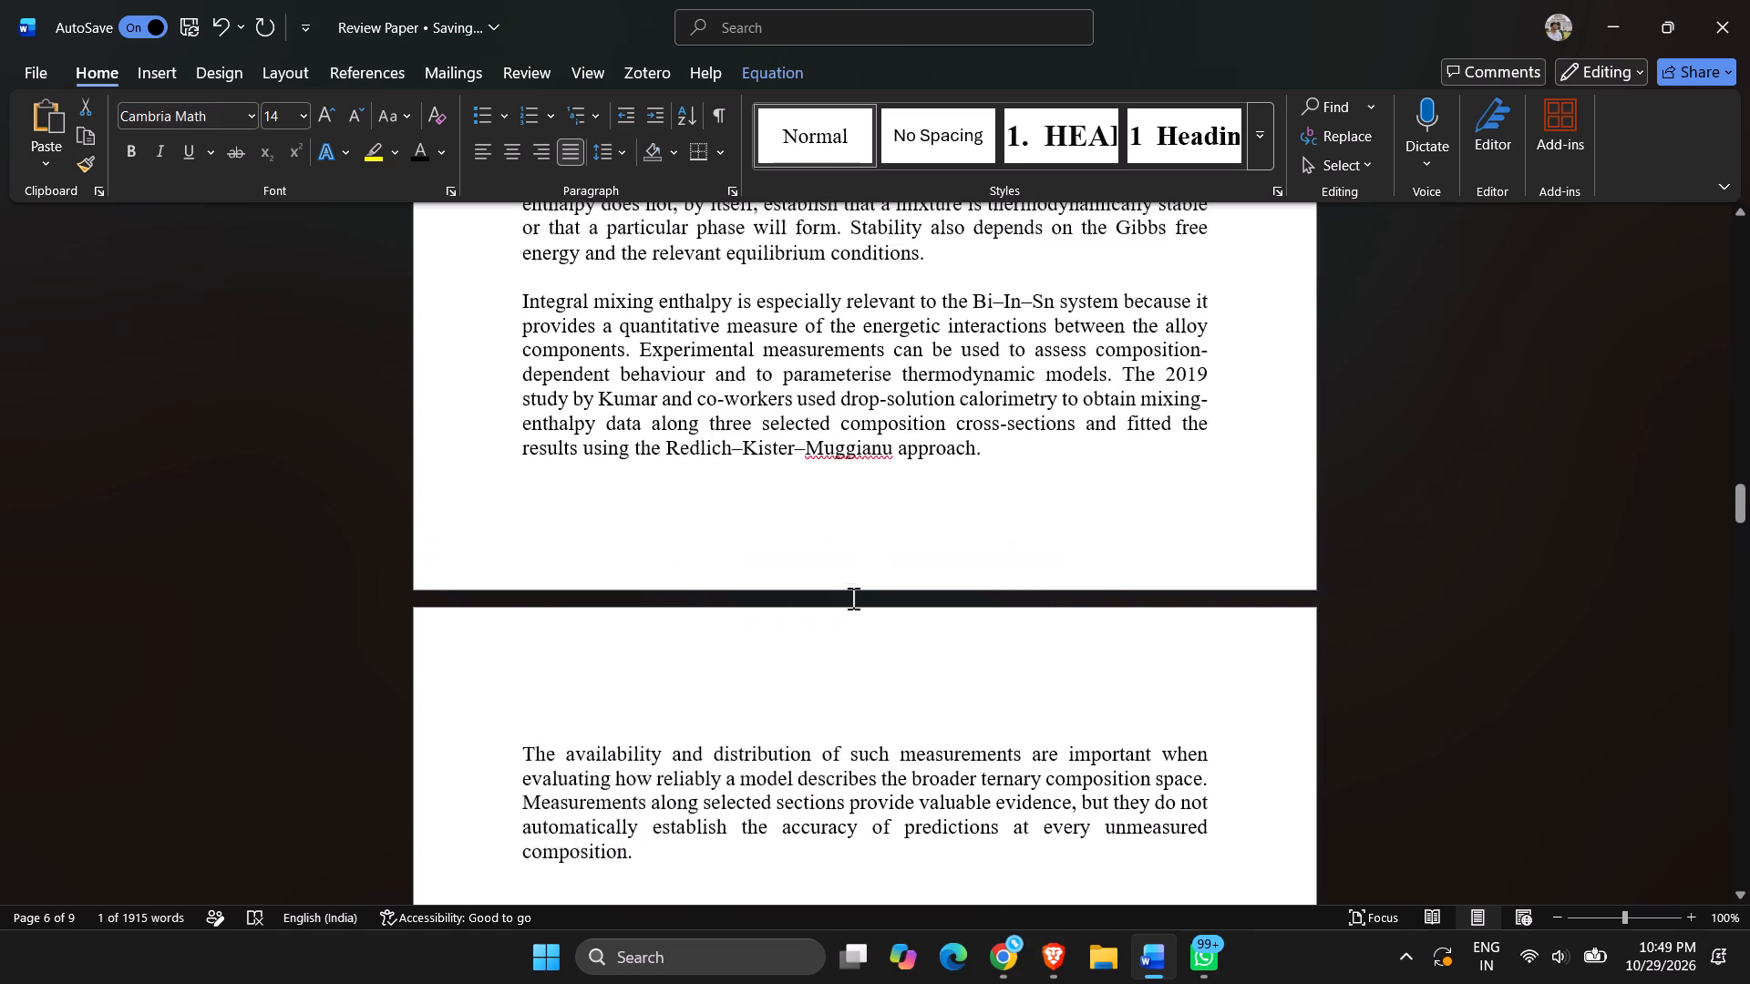
scroll(851, 598, "up", 20)
scroll(847, 596, "up", 5)
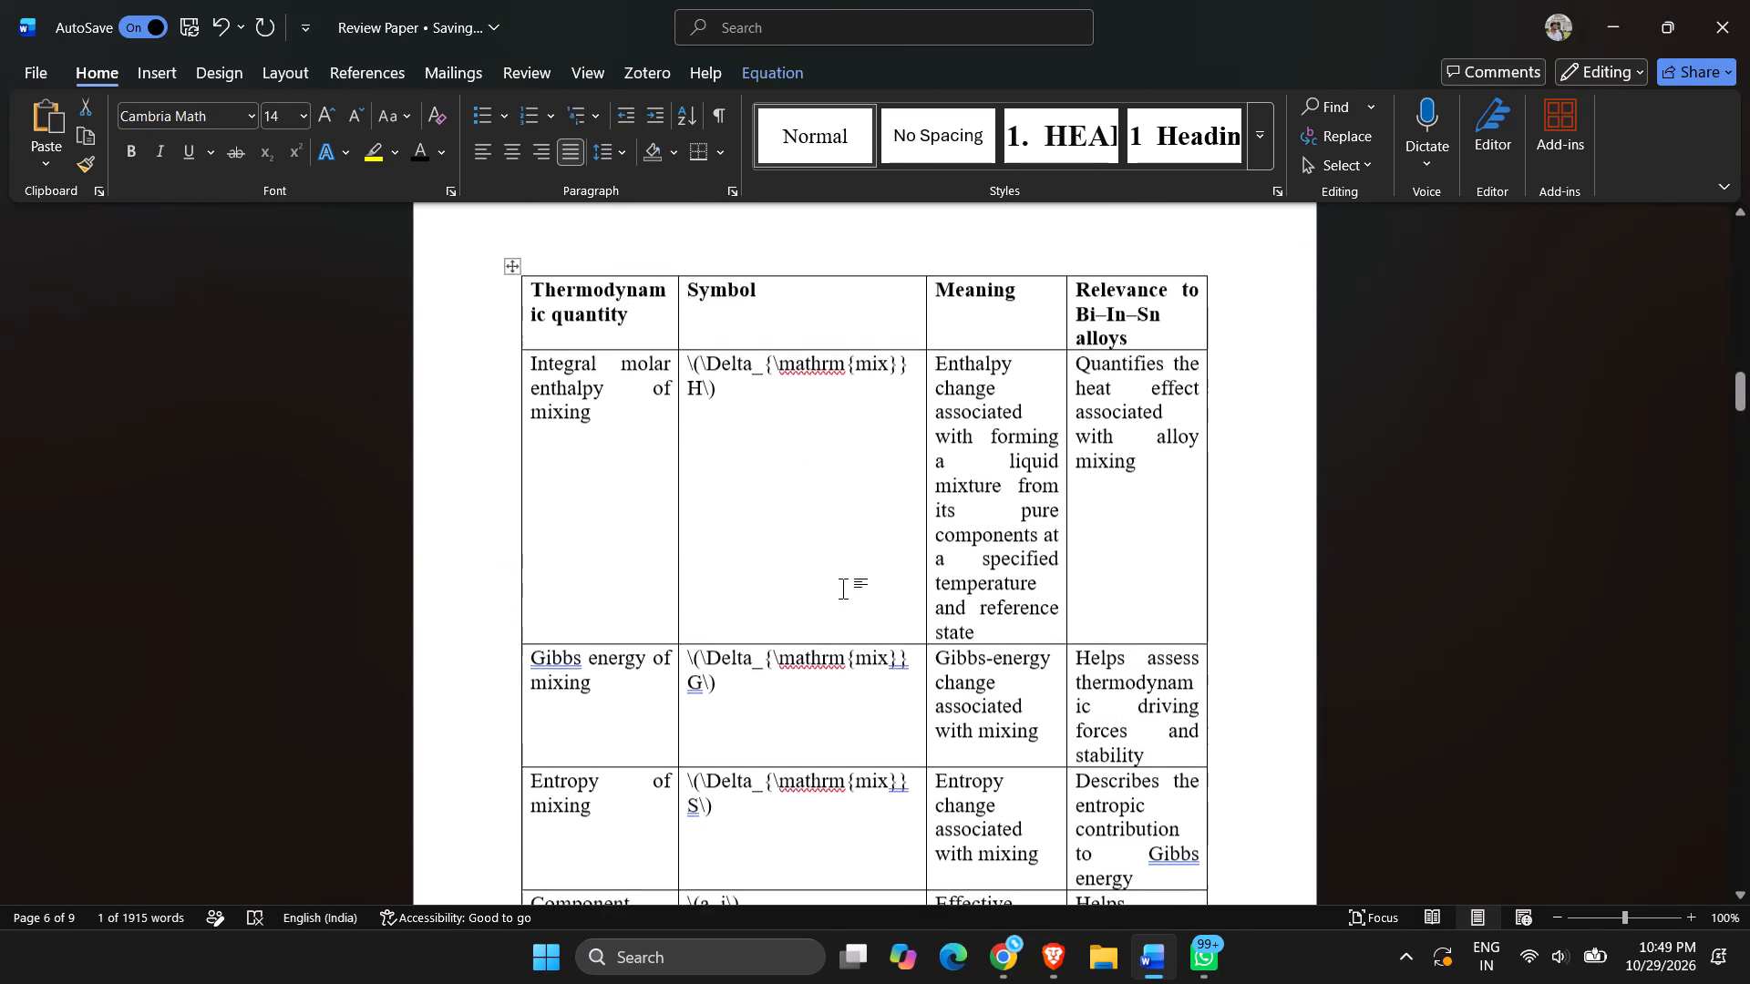
scroll(827, 576, "up", 3)
left_click_drag(761, 615, 682, 583)
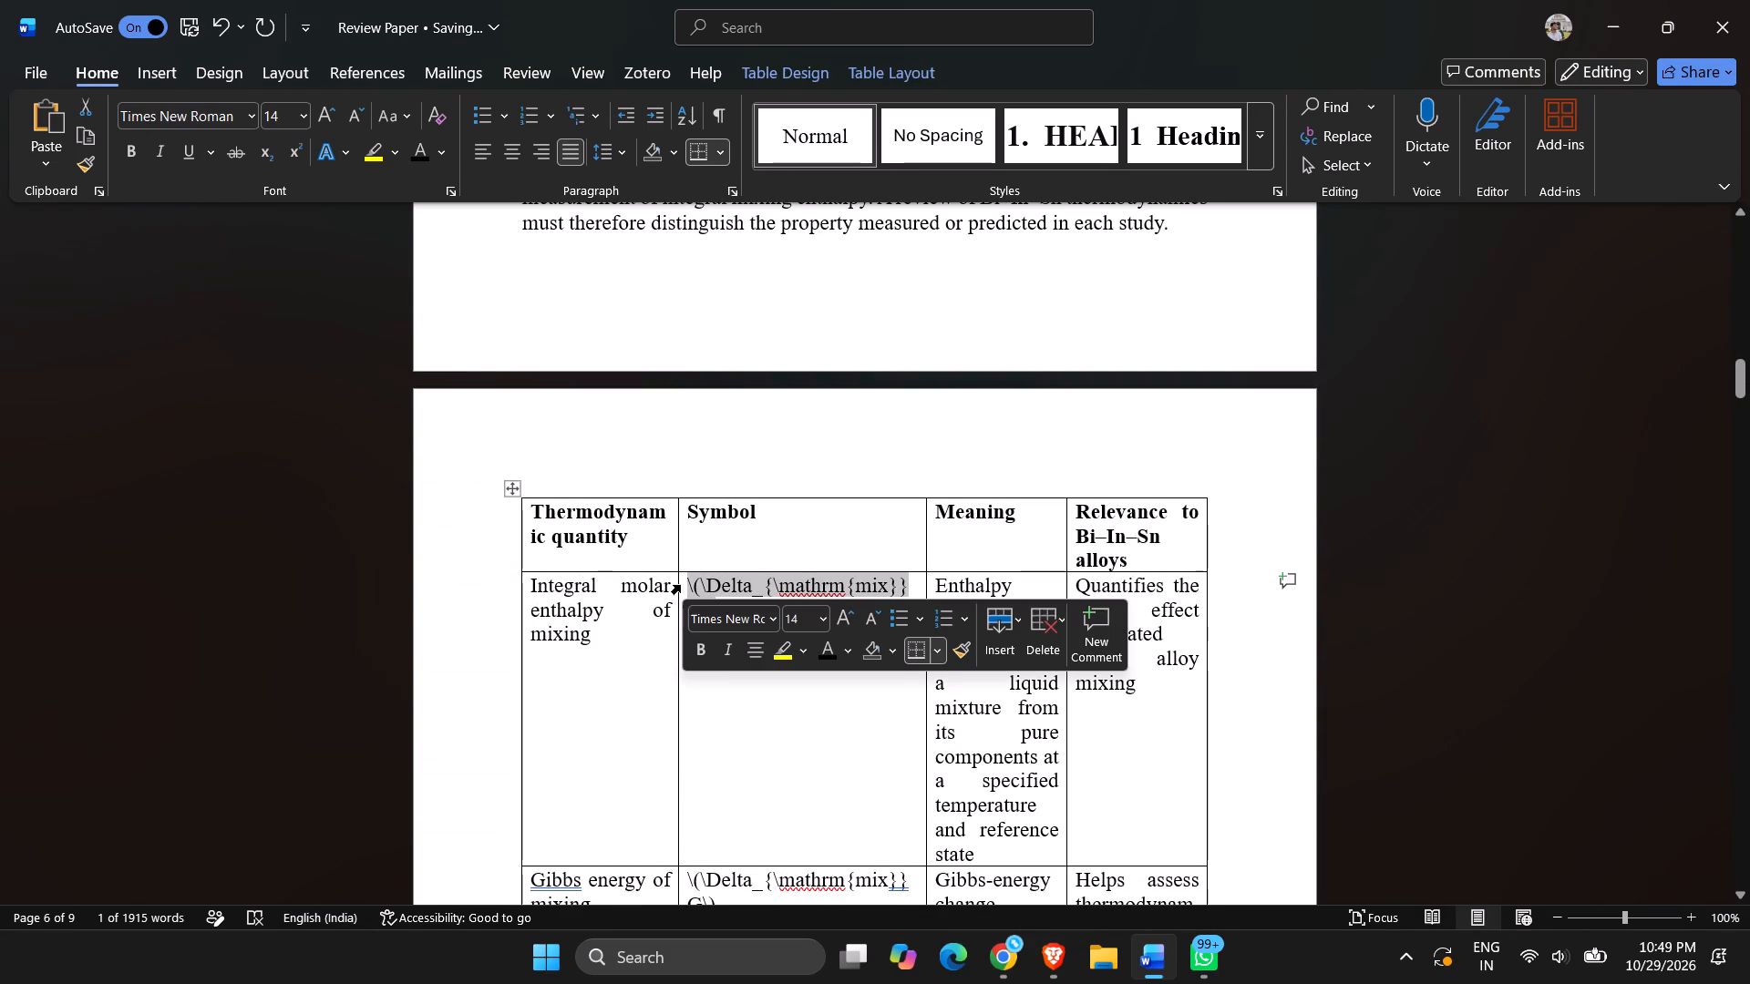
key("alt+plus")
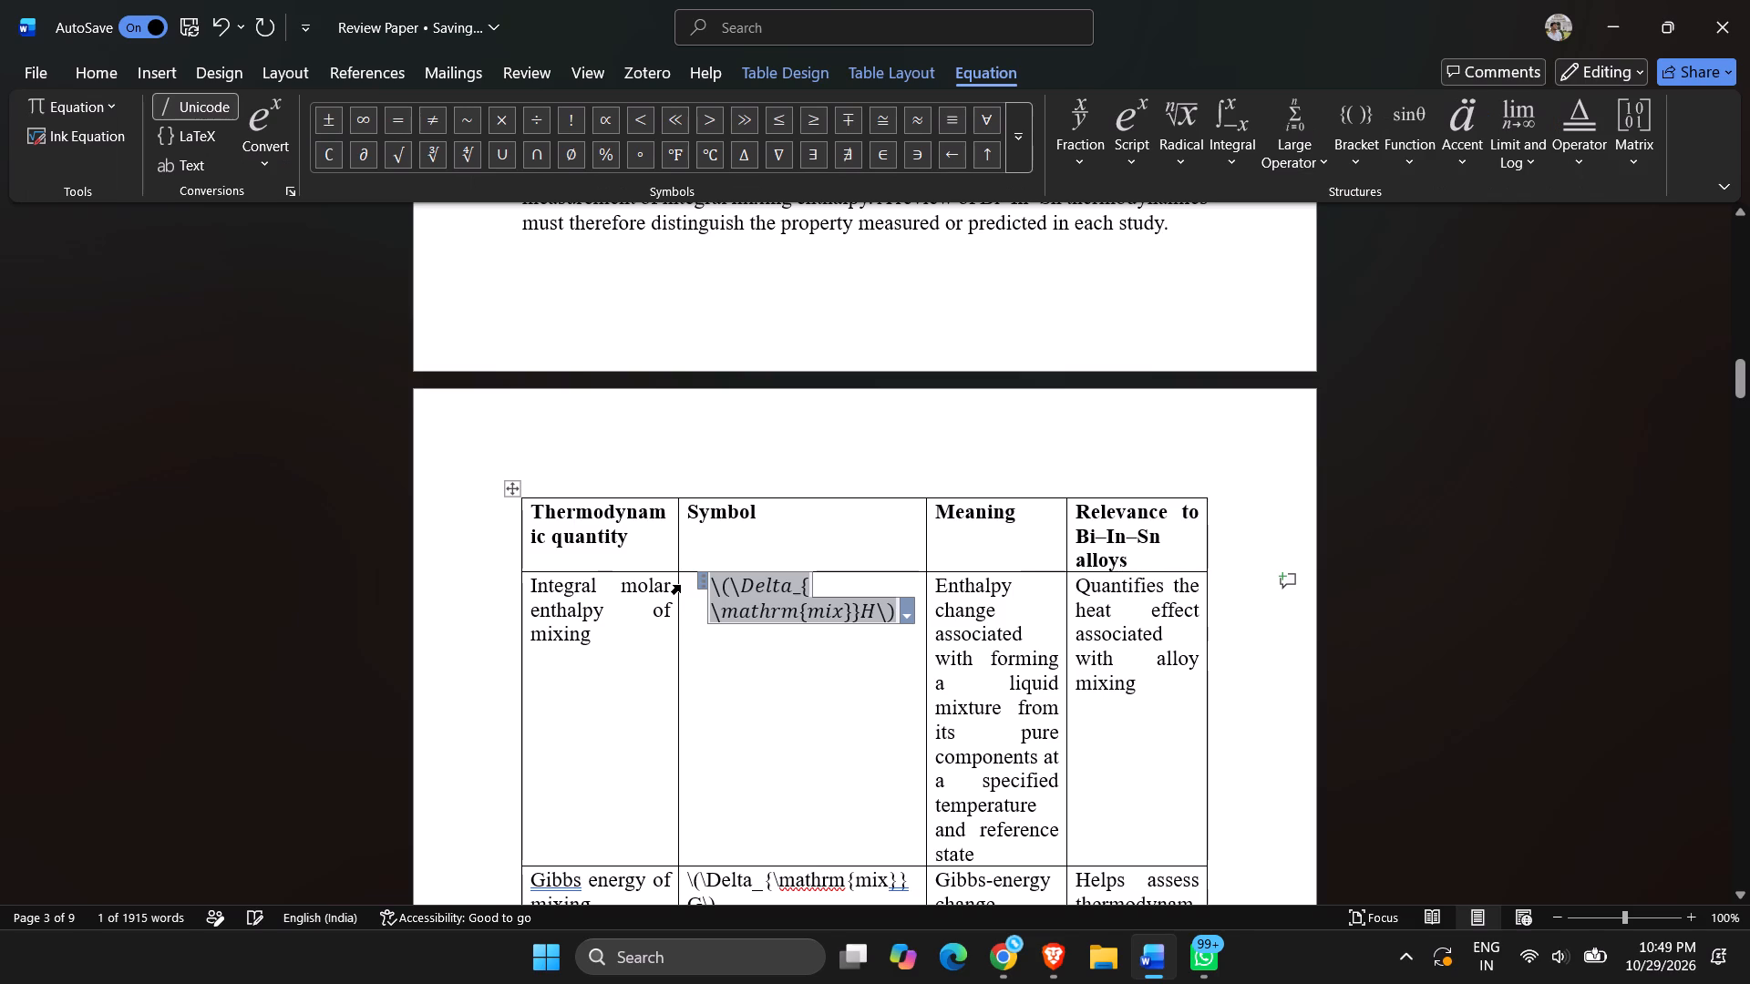
key("ctrl+v")
left_click(808, 646)
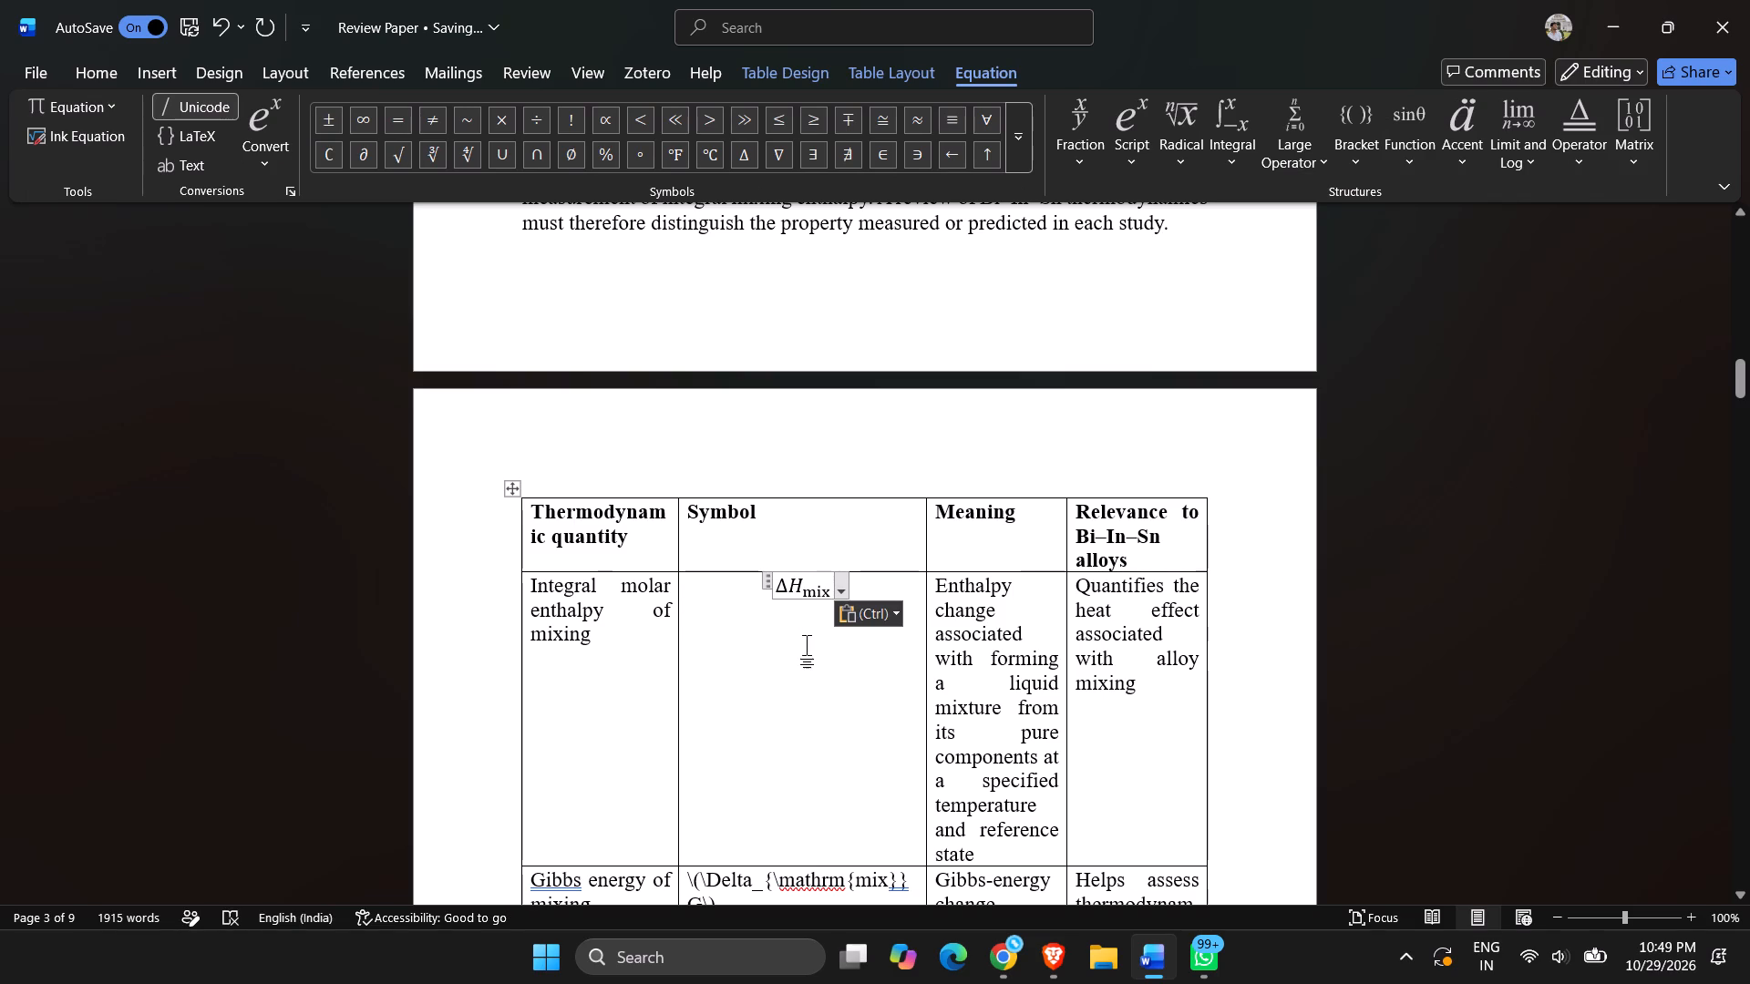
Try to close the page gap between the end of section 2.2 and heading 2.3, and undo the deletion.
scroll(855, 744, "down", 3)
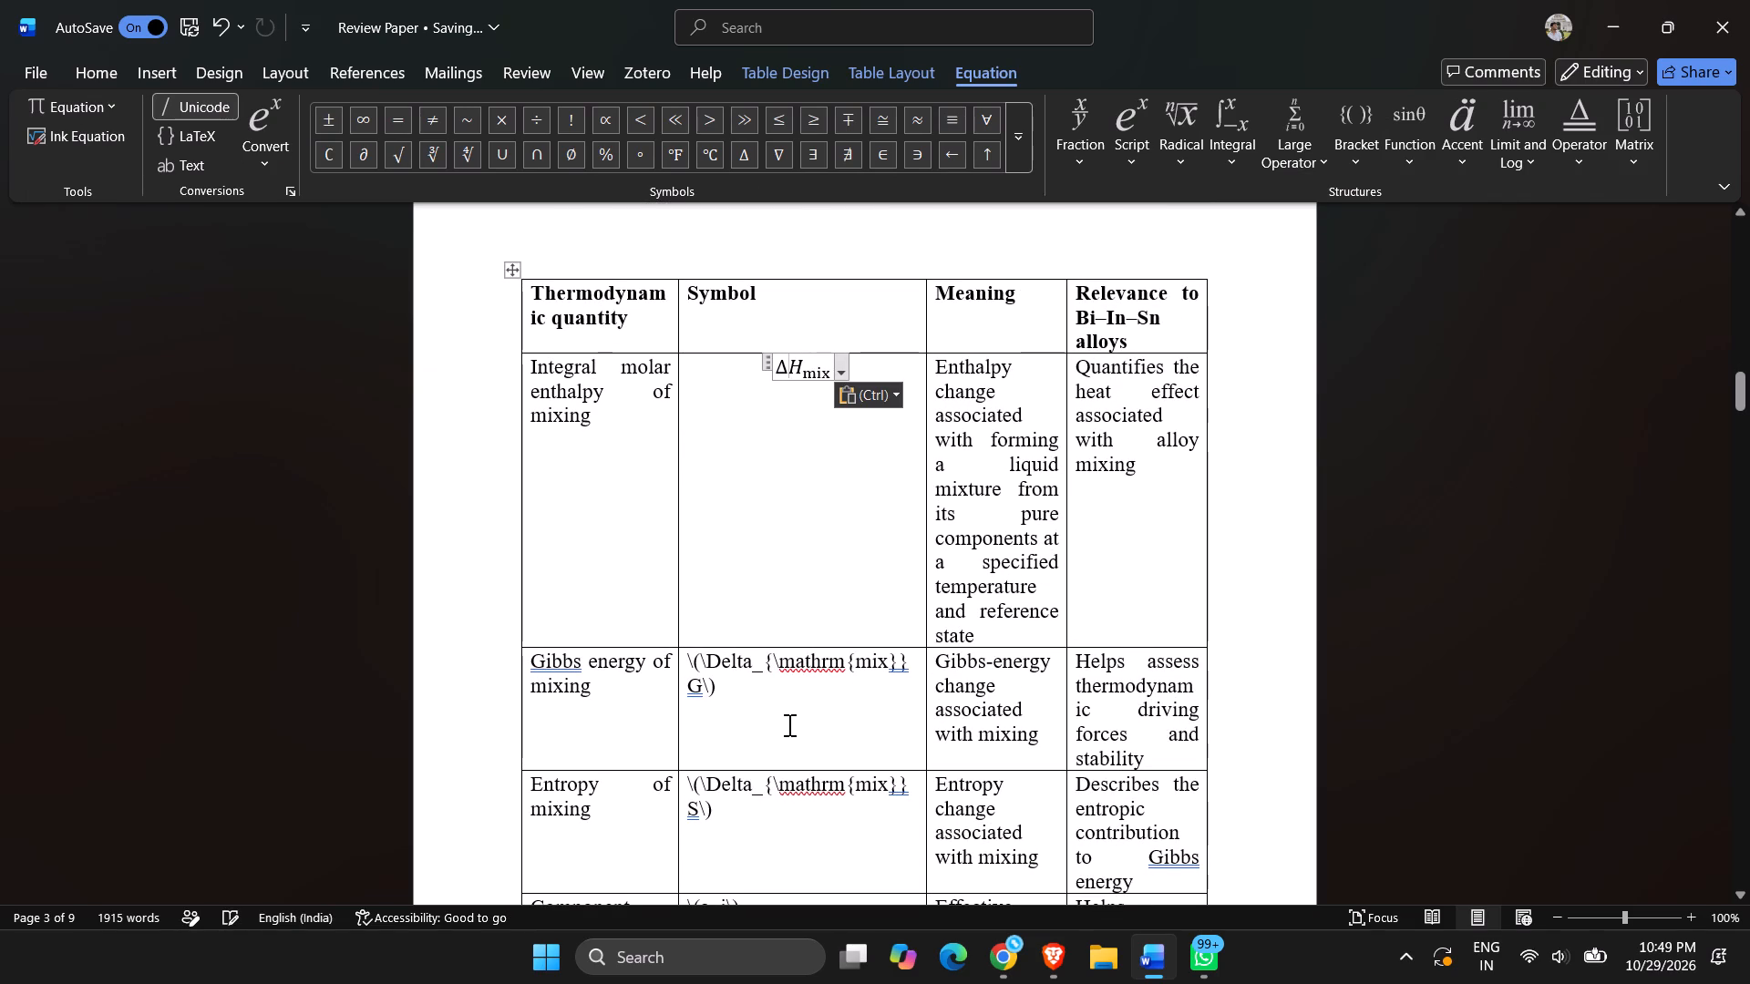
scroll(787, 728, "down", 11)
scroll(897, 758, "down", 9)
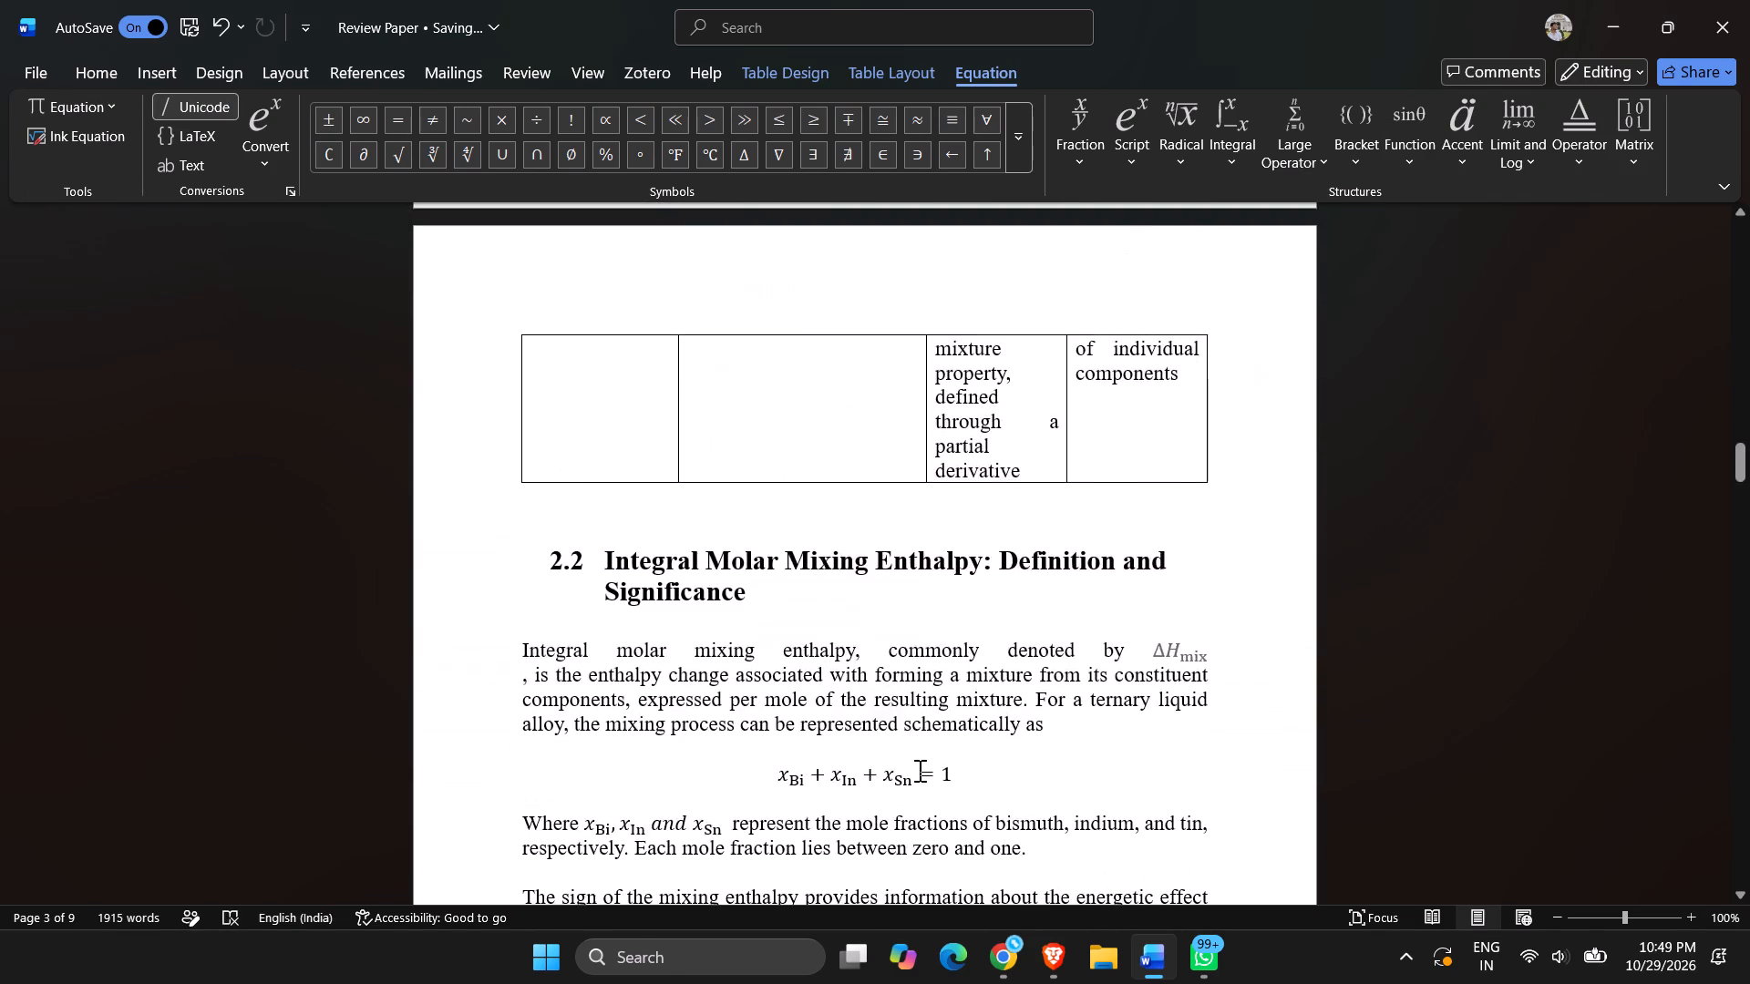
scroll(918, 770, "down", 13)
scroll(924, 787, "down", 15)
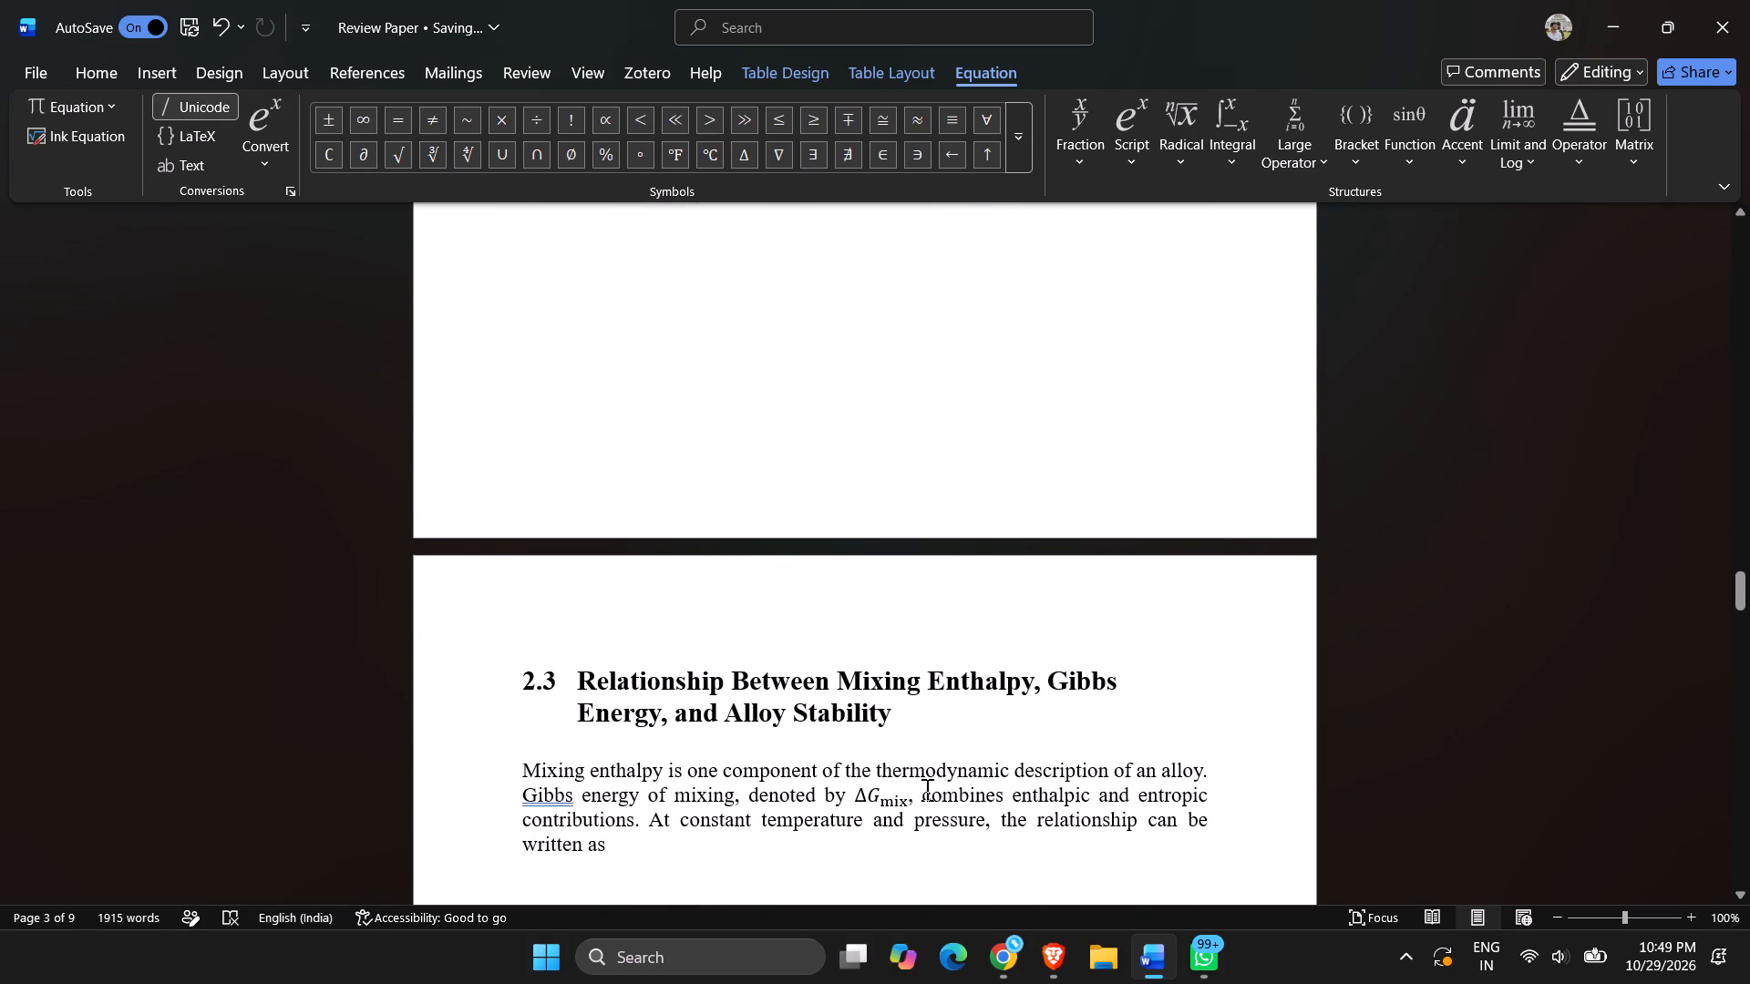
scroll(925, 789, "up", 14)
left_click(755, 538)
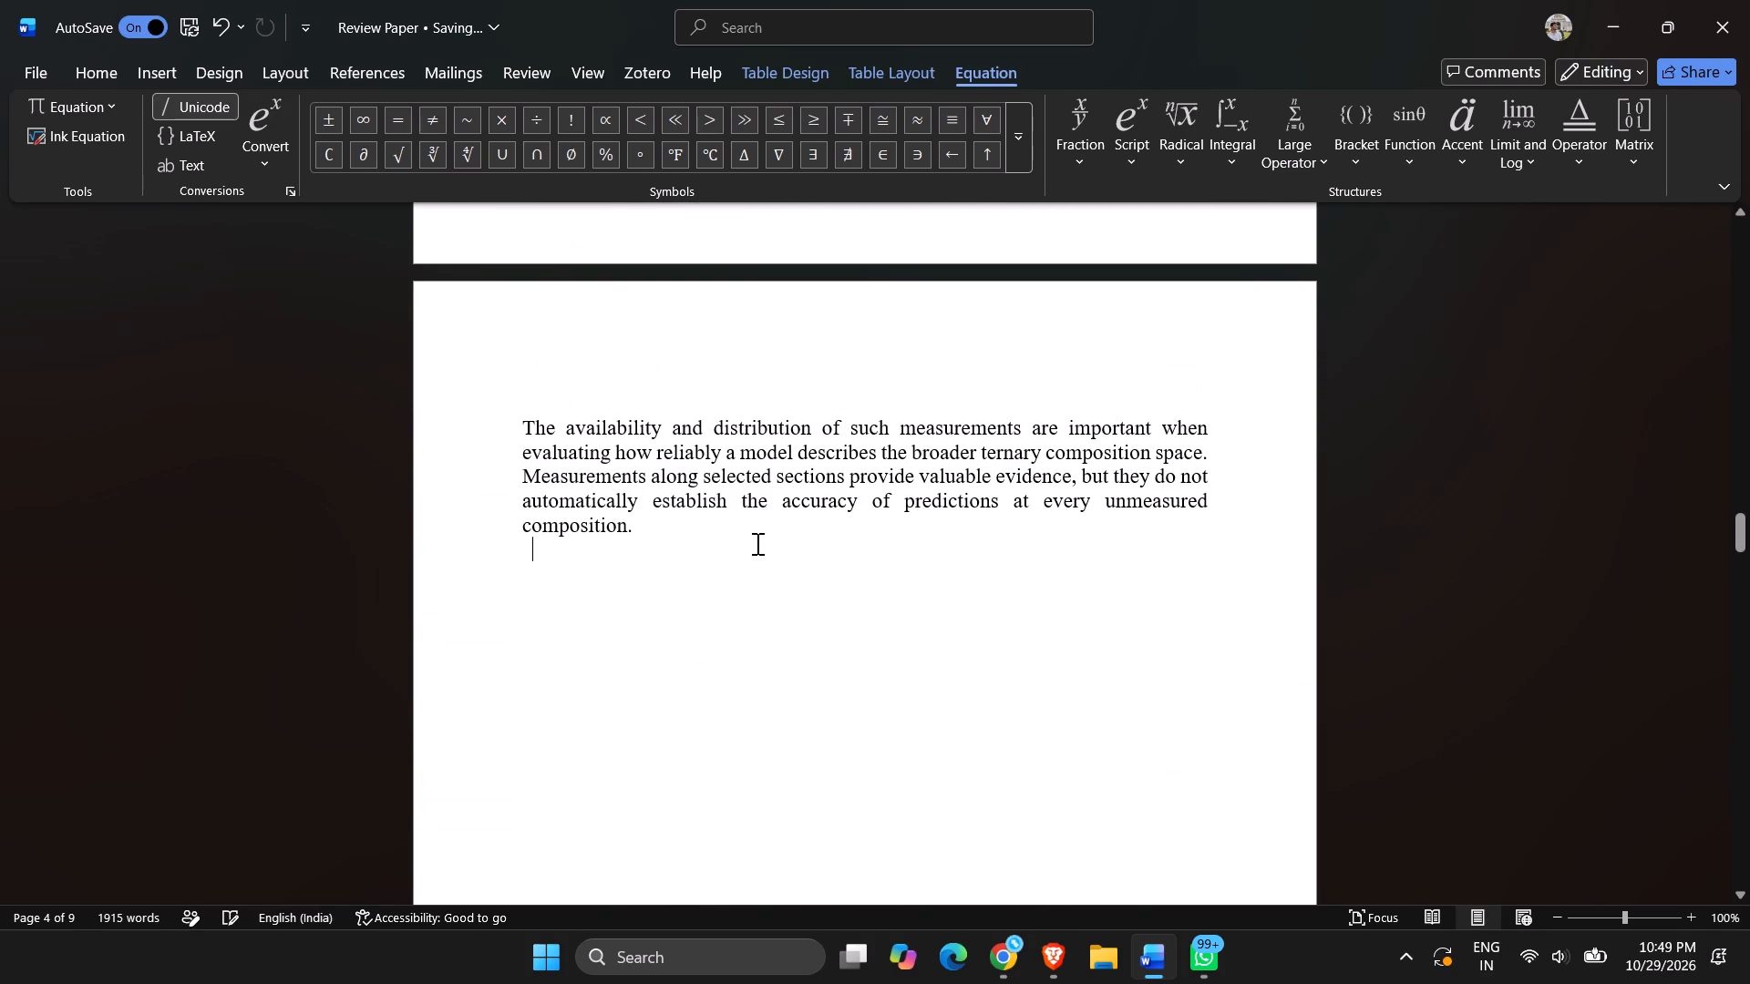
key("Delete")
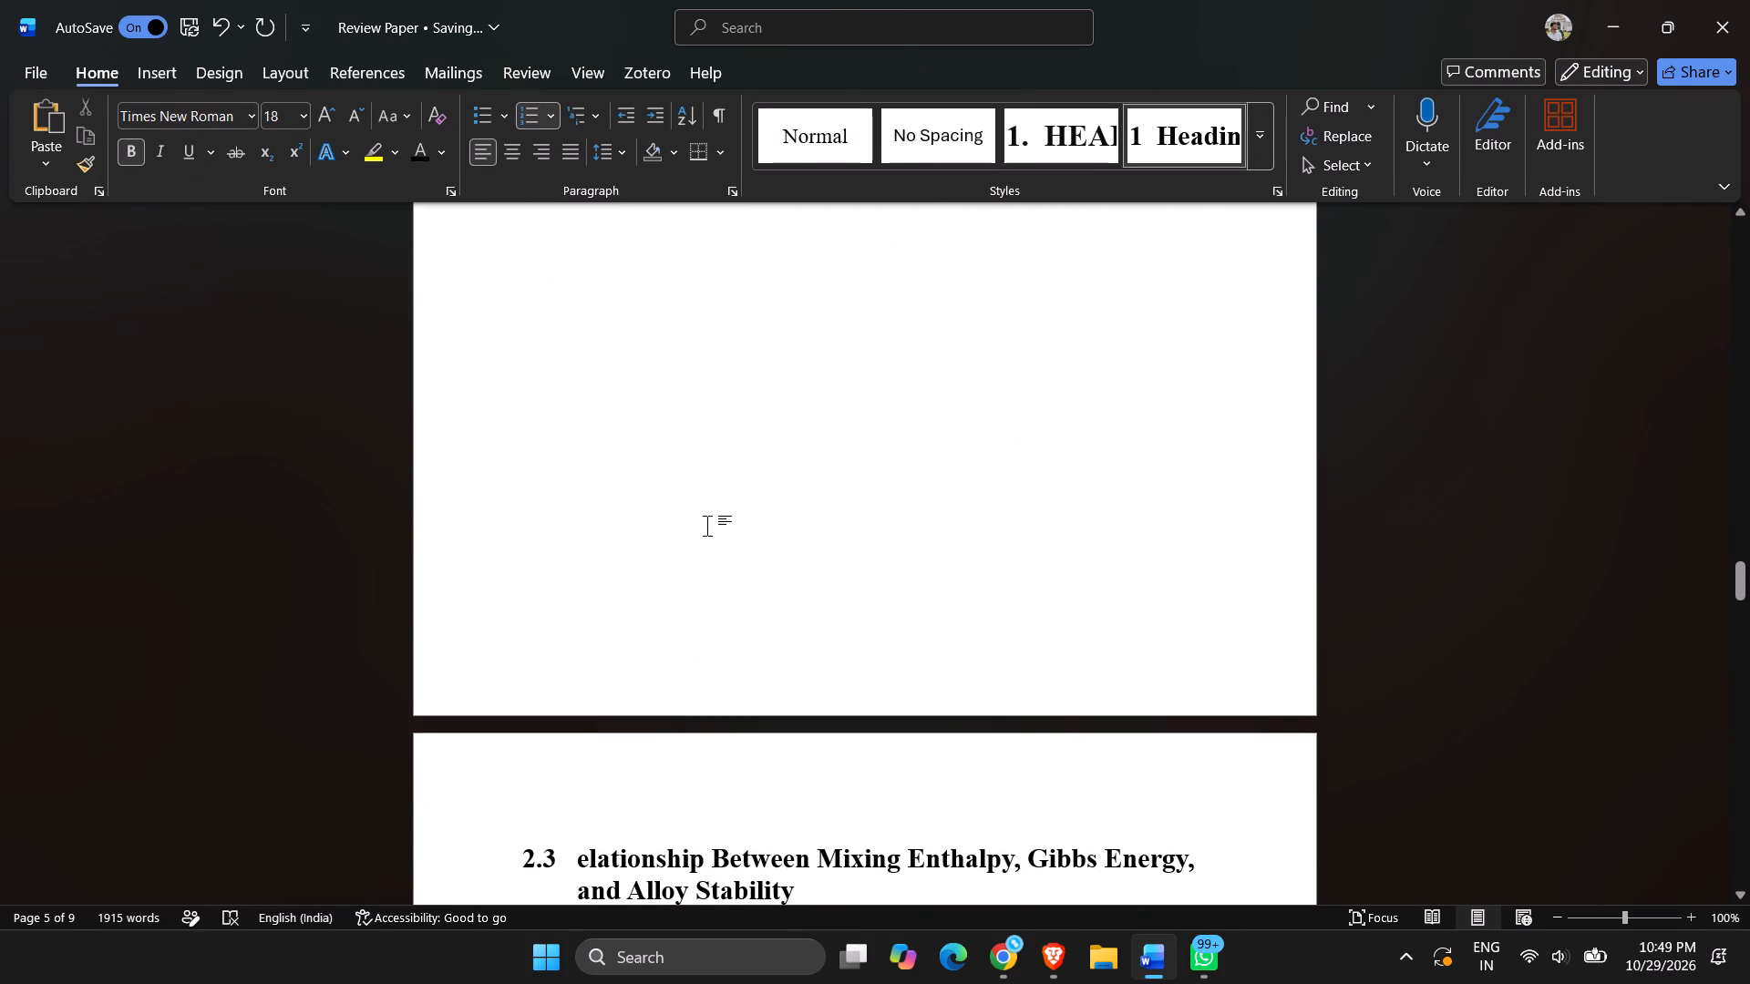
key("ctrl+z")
Remove the page gap before heading 2.3, leaving one blank line after the paragraph ending "unmeasured composition.".
scroll(705, 521, "up", 11)
left_click(688, 483)
key("Delete")
key("Delete")
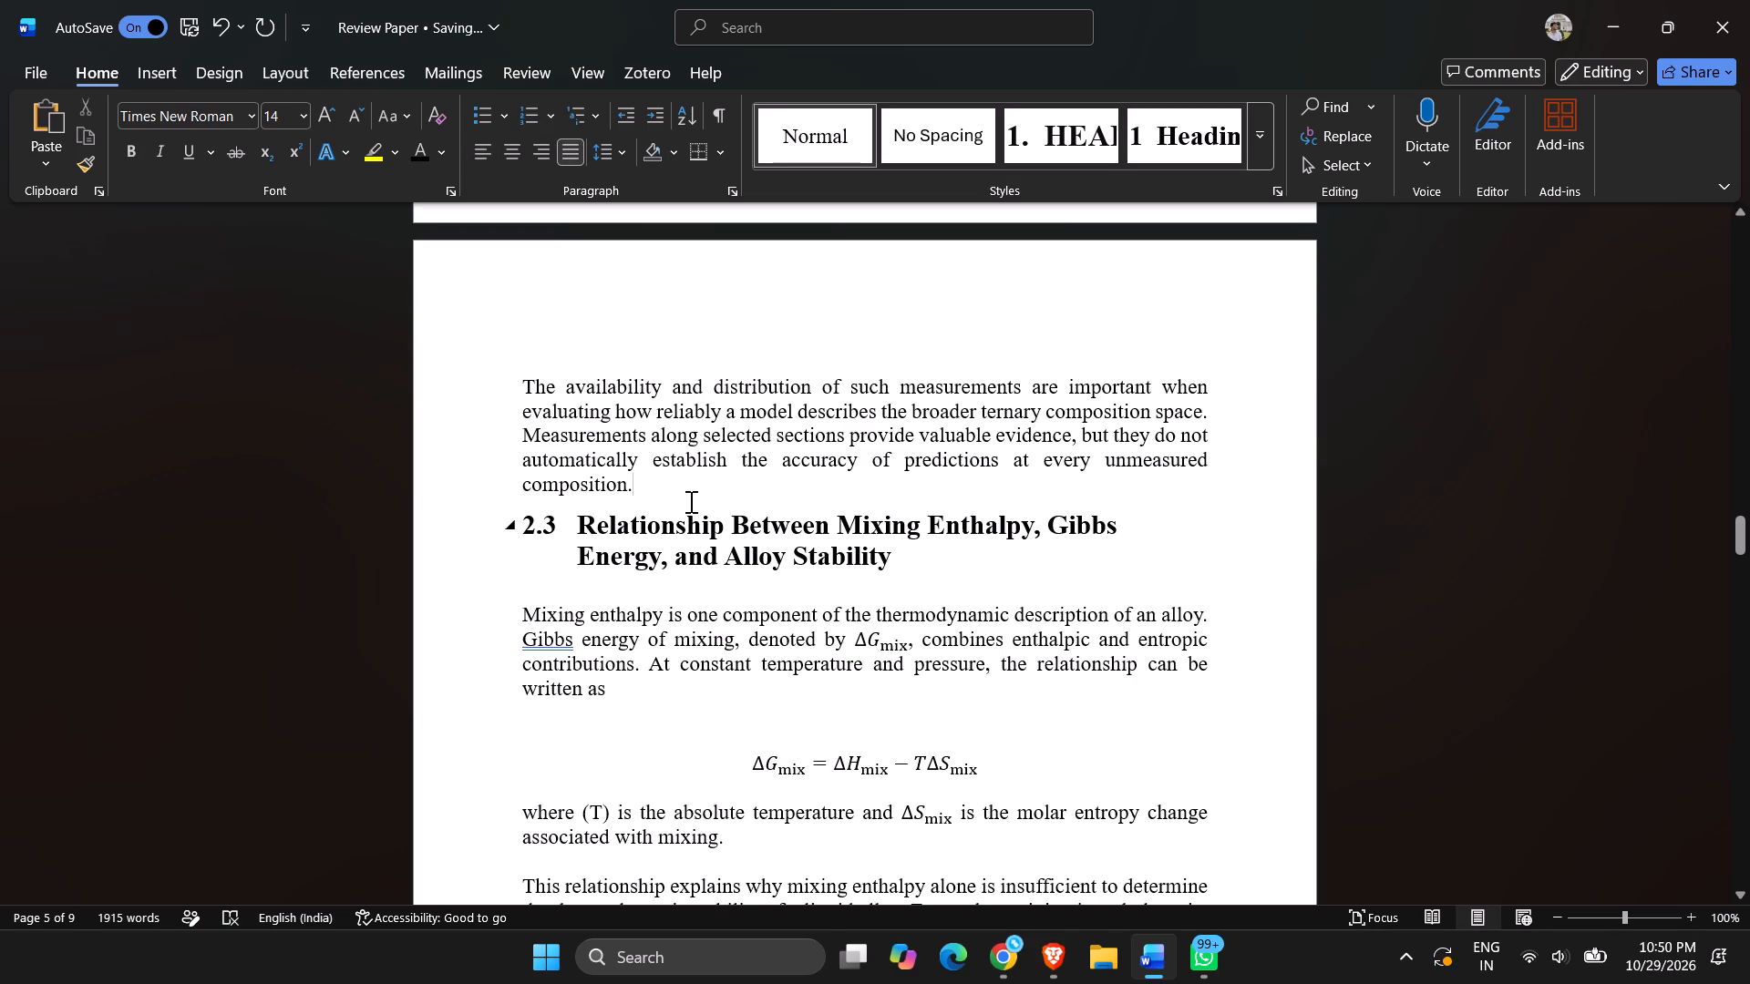
key("Return")
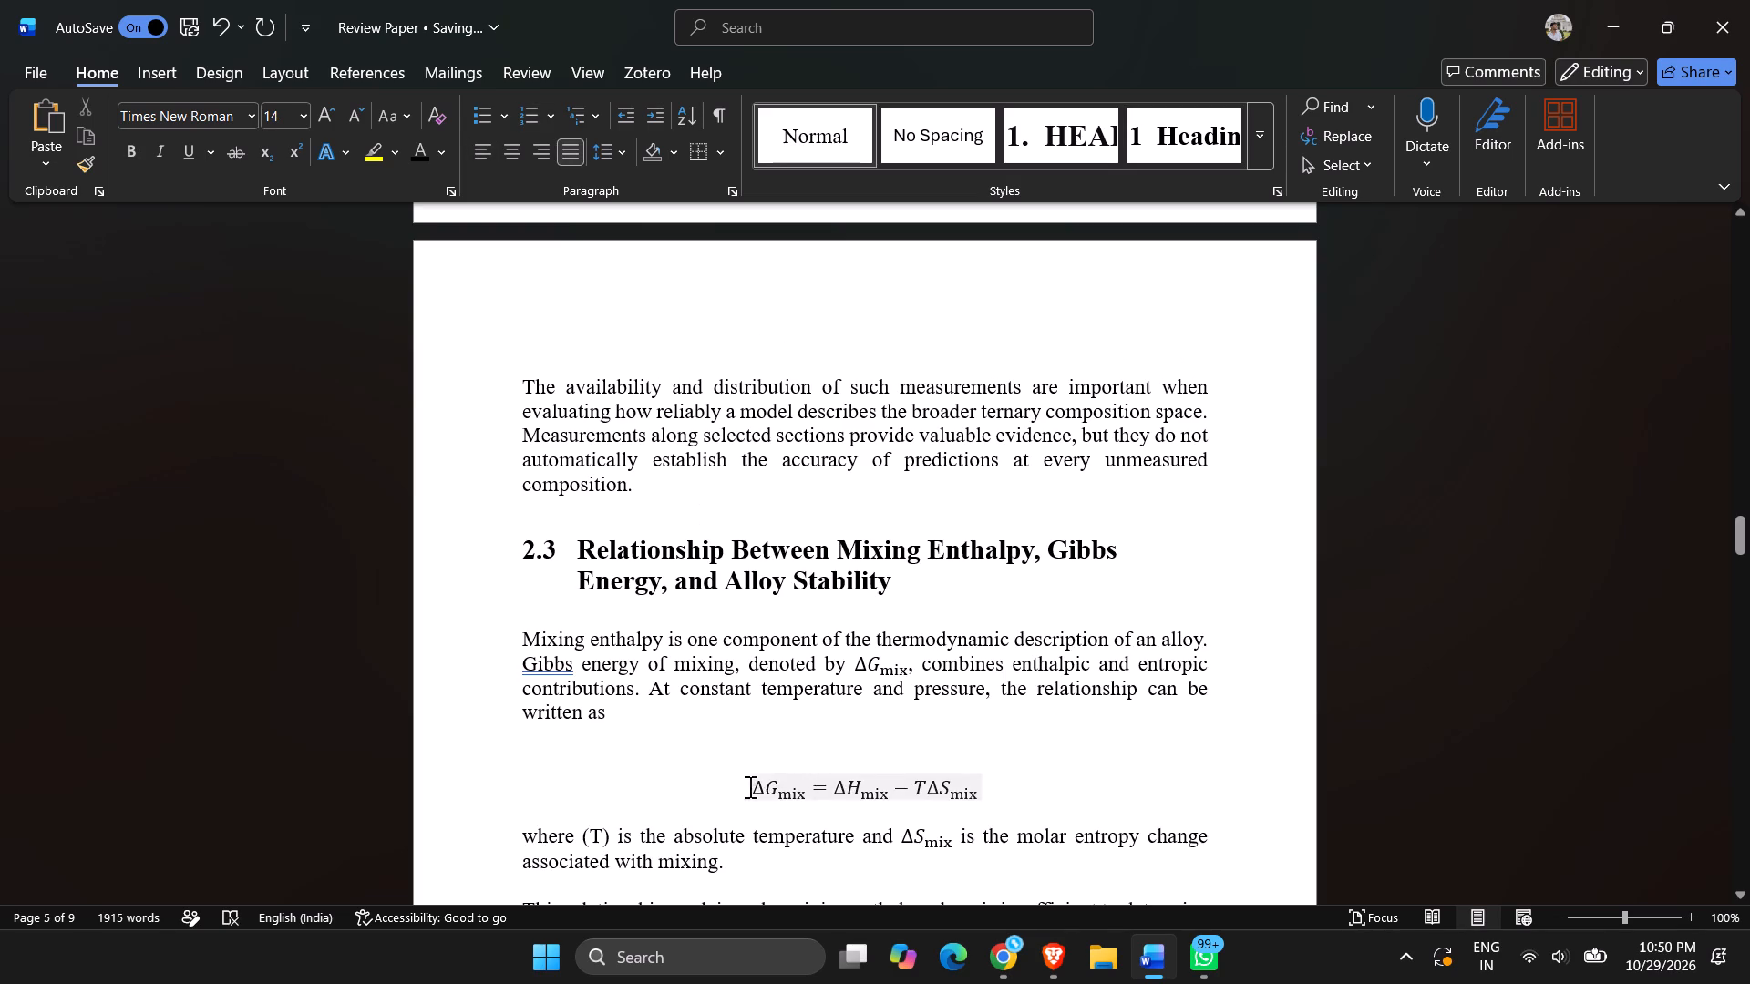
Replace the raw LaTeX symbol in the Gibbs energy of mixing row with an equation containing ΔGmix, copied from the section 2.3 equation.
left_click(749, 789)
left_click(756, 788)
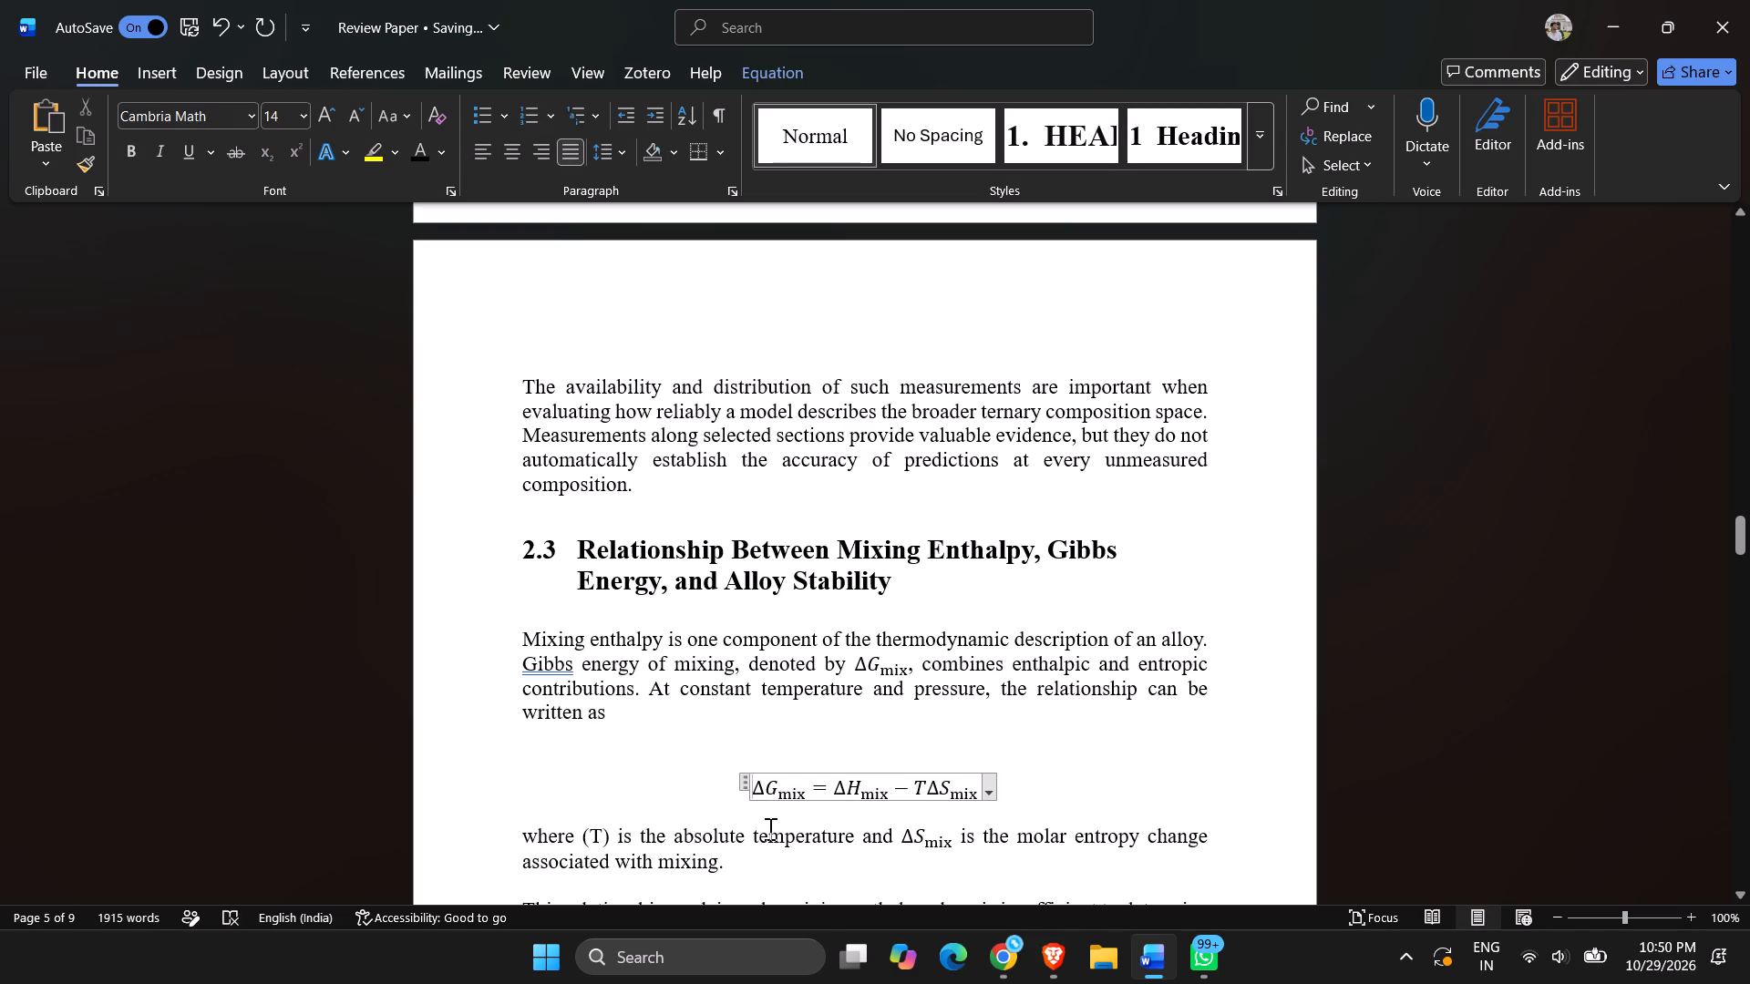
key("shift+Right")
key("shift+Right")
key("ctrl+c")
scroll(774, 818, "up", 3)
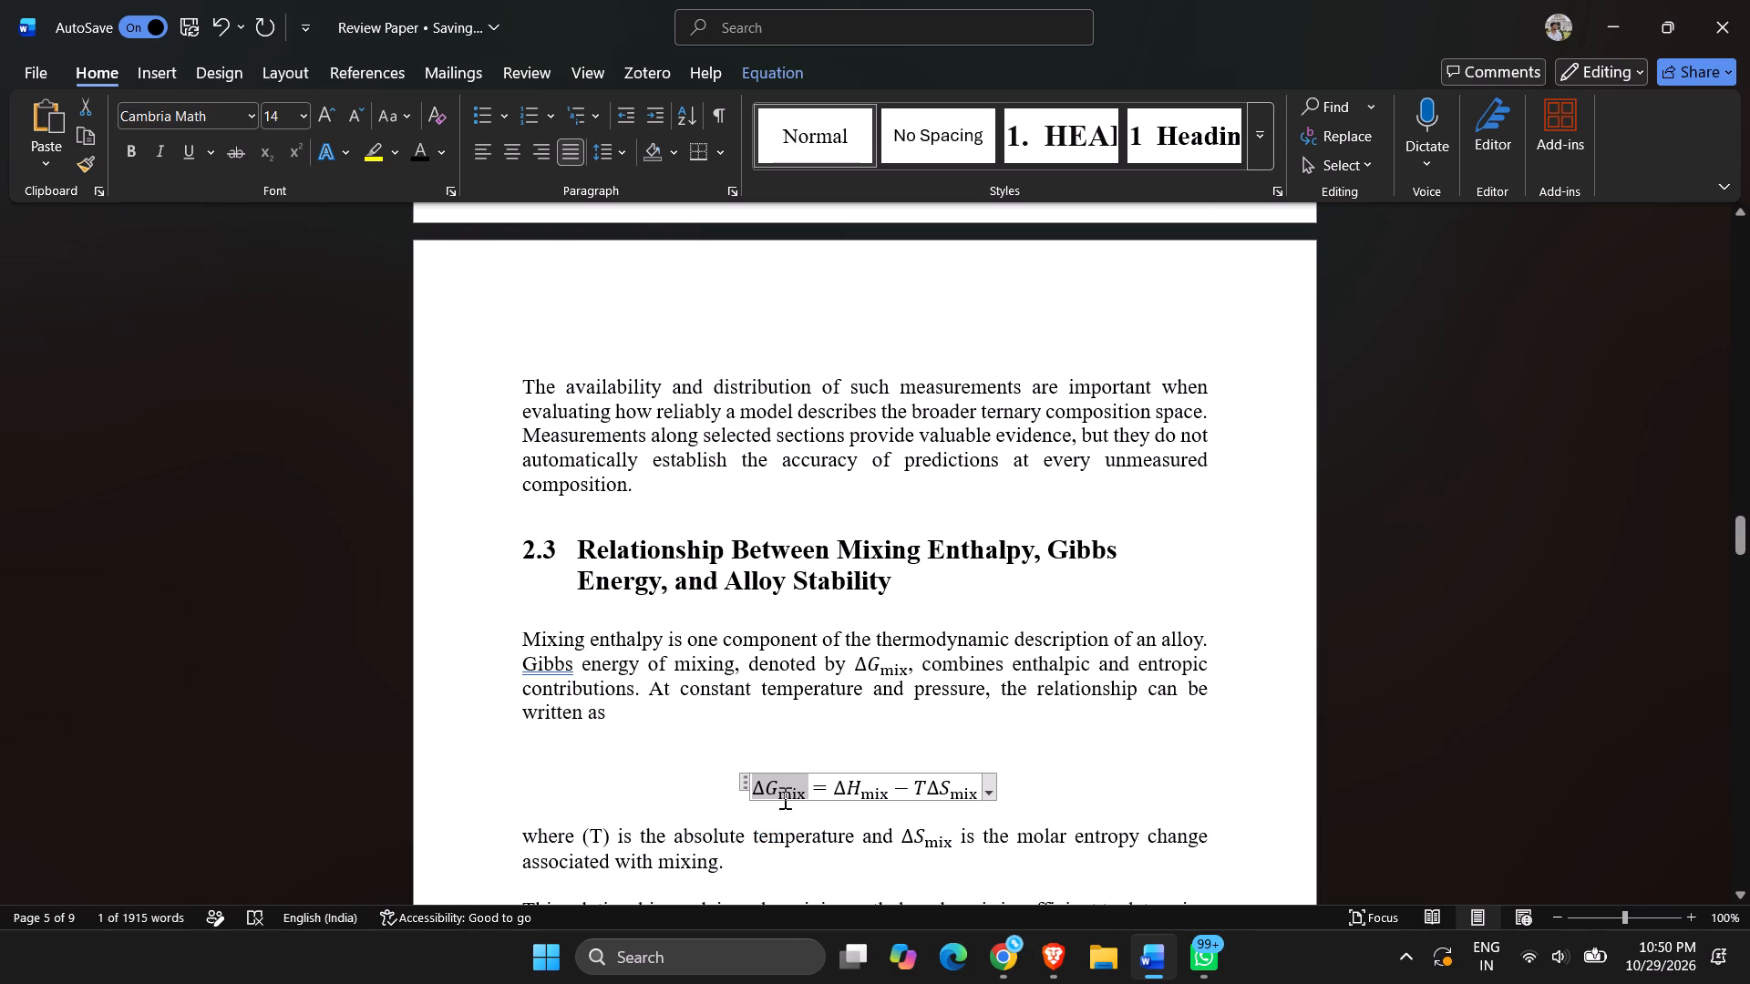
scroll(783, 797, "up", 20)
scroll(783, 797, "up", 7)
scroll(874, 600, "up", 3)
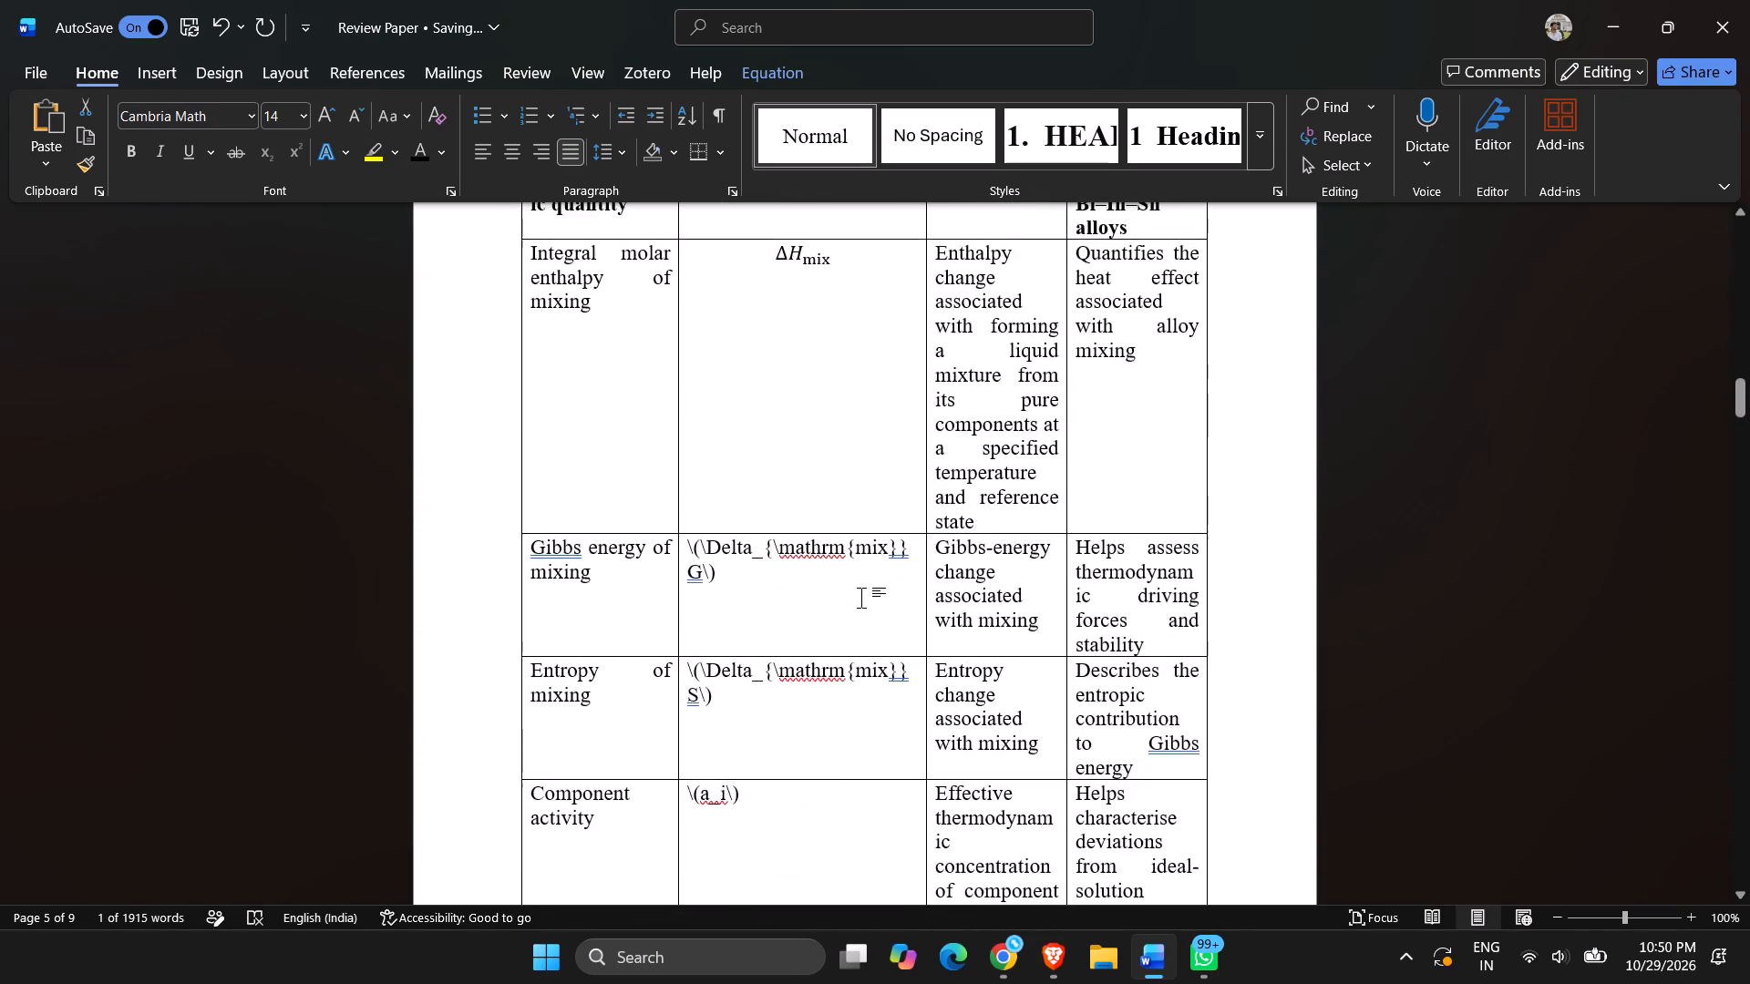
scroll(829, 598, "up", 2)
scroll(827, 600, "down", 2)
left_click(739, 585)
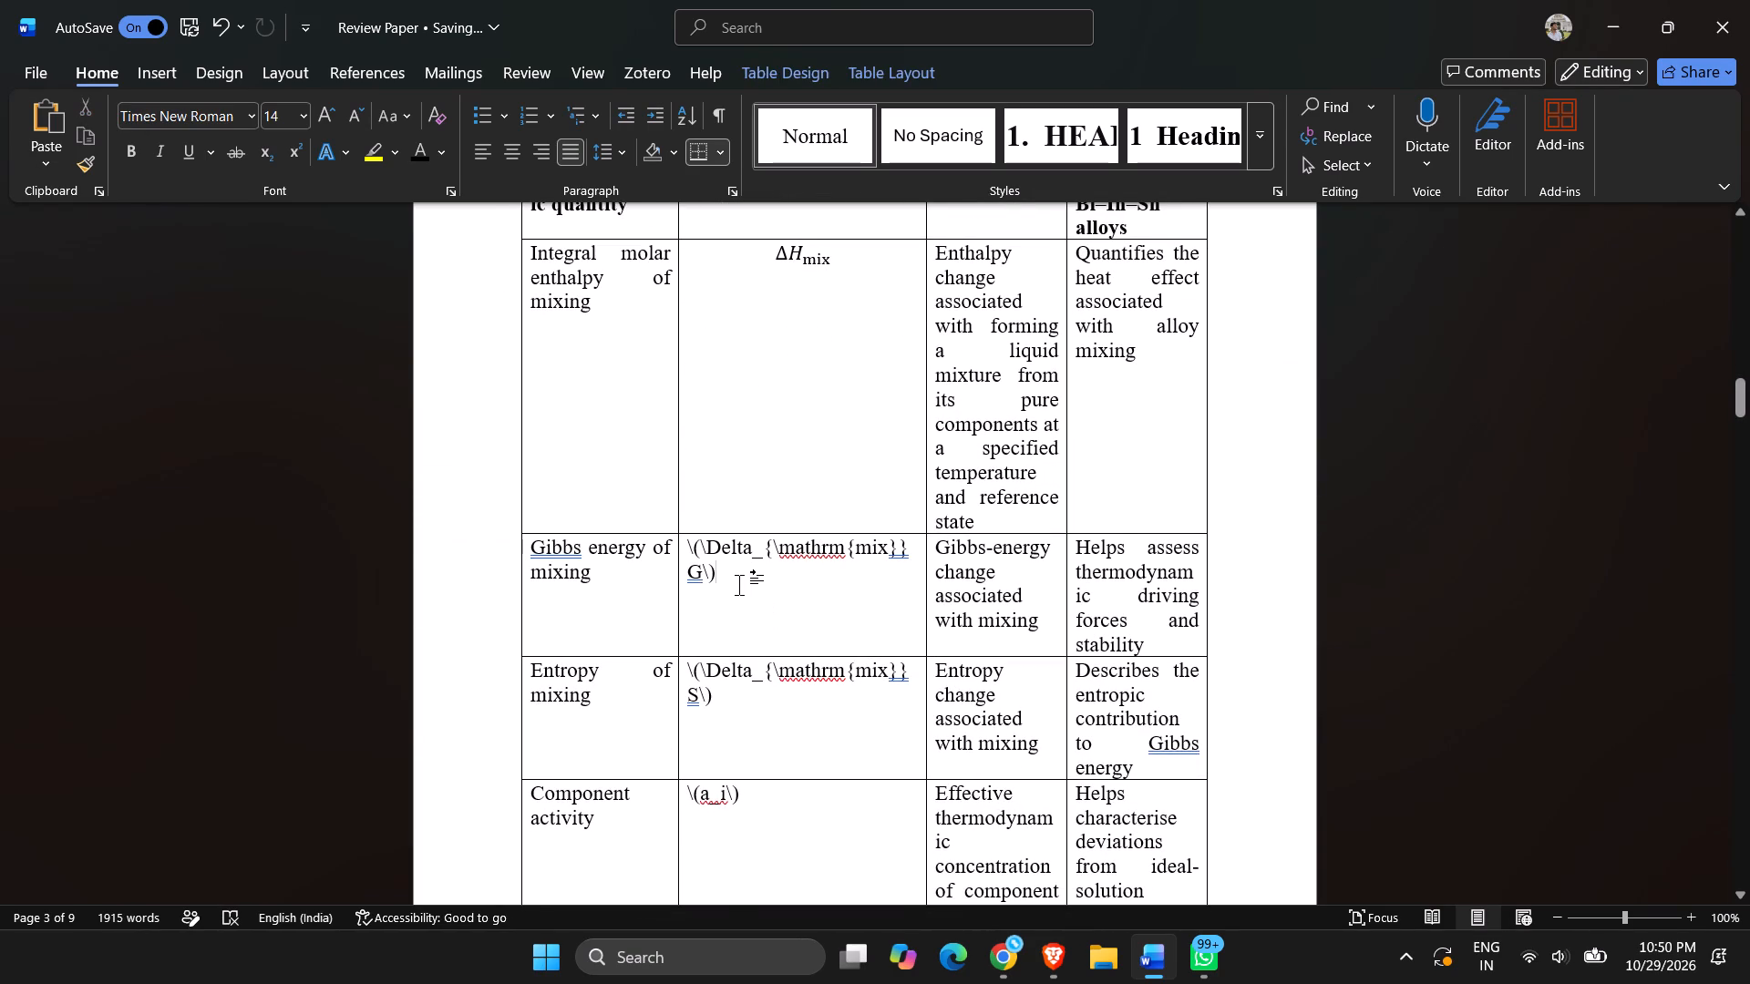
key("ctrl+BackSpace")
key("ctrl+BackSpace")
key("ctrl+BackSpace")
key("ctrl+BackSpace")
key("ctrl+BackSpace")
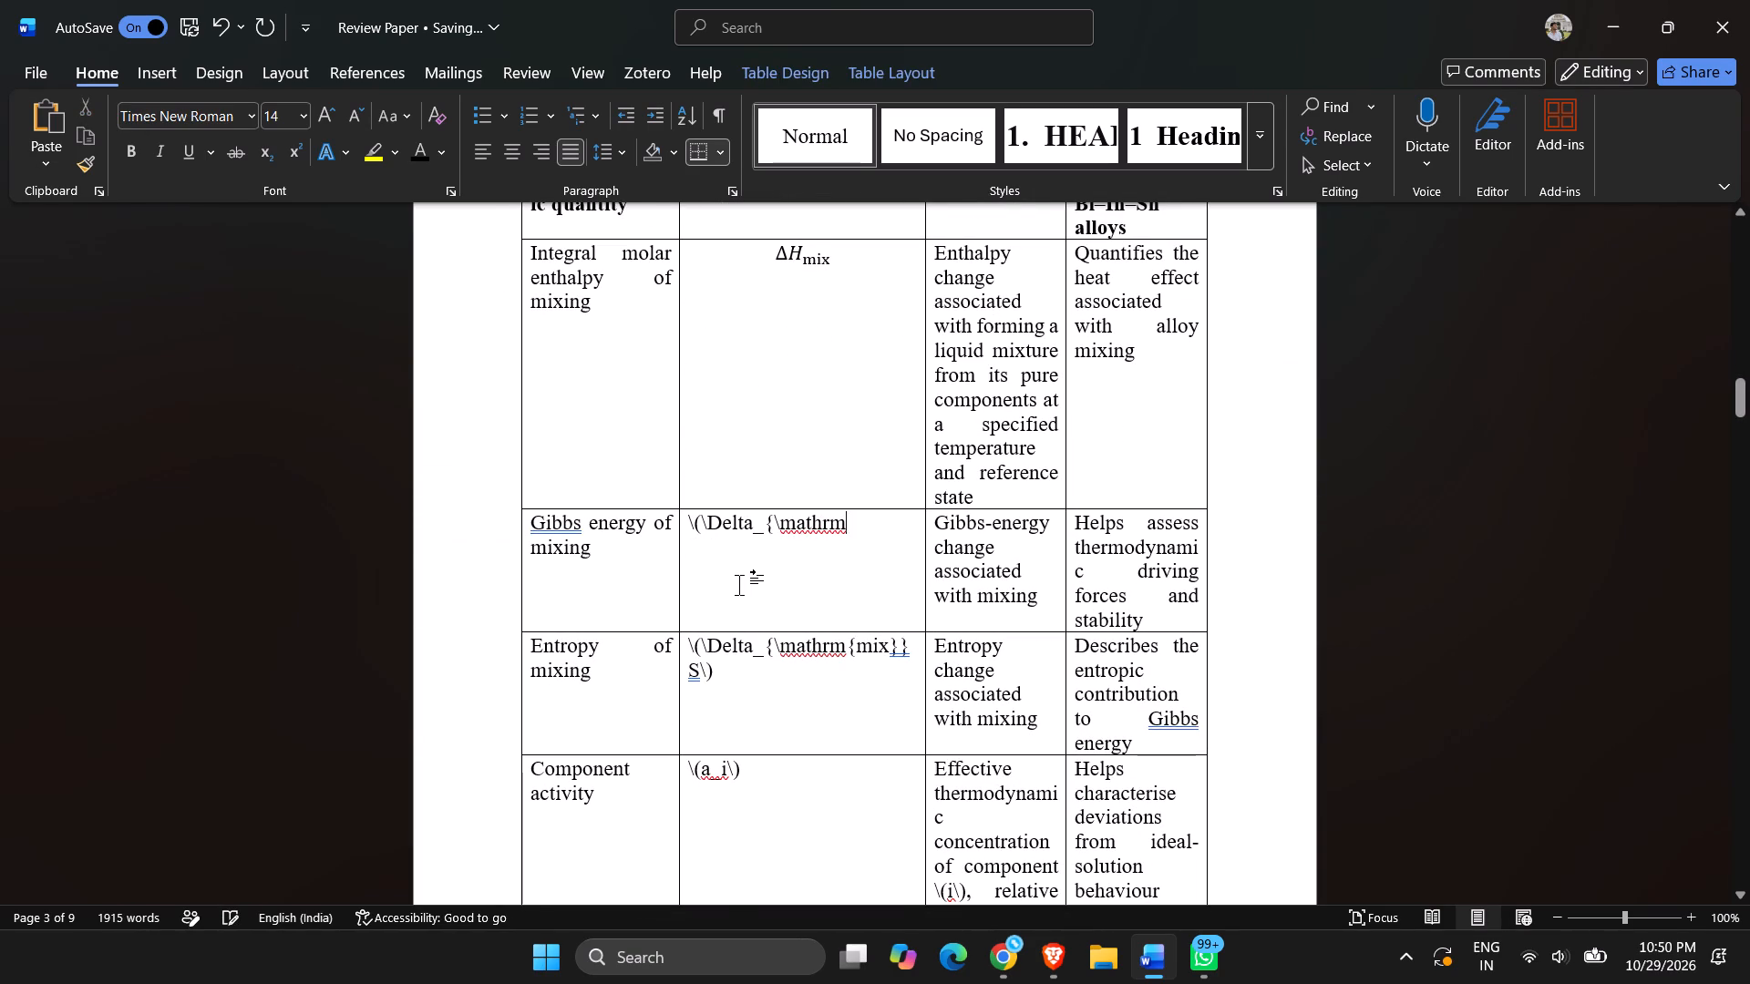
key("ctrl+BackSpace")
key("ctrl+BackSpace")
key("ctrl+BackSpace")
key("BackSpace")
key("BackSpace")
key("BackSpace")
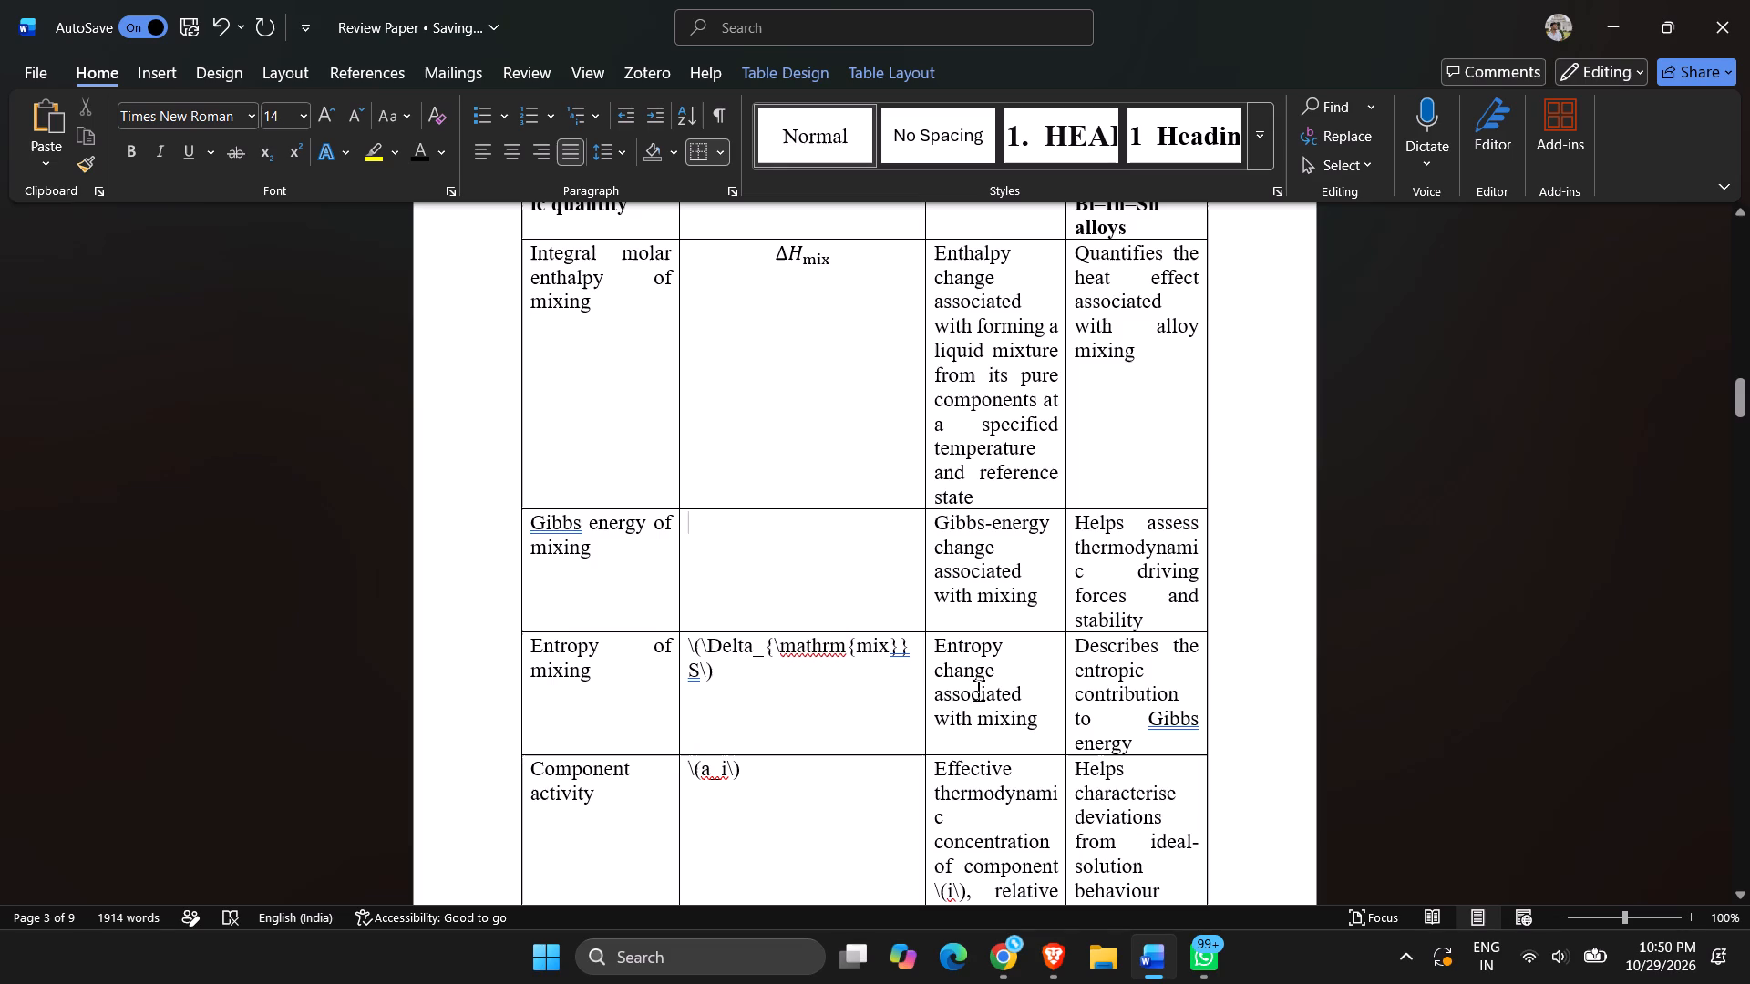
key("alt+plus")
key("ctrl+v")
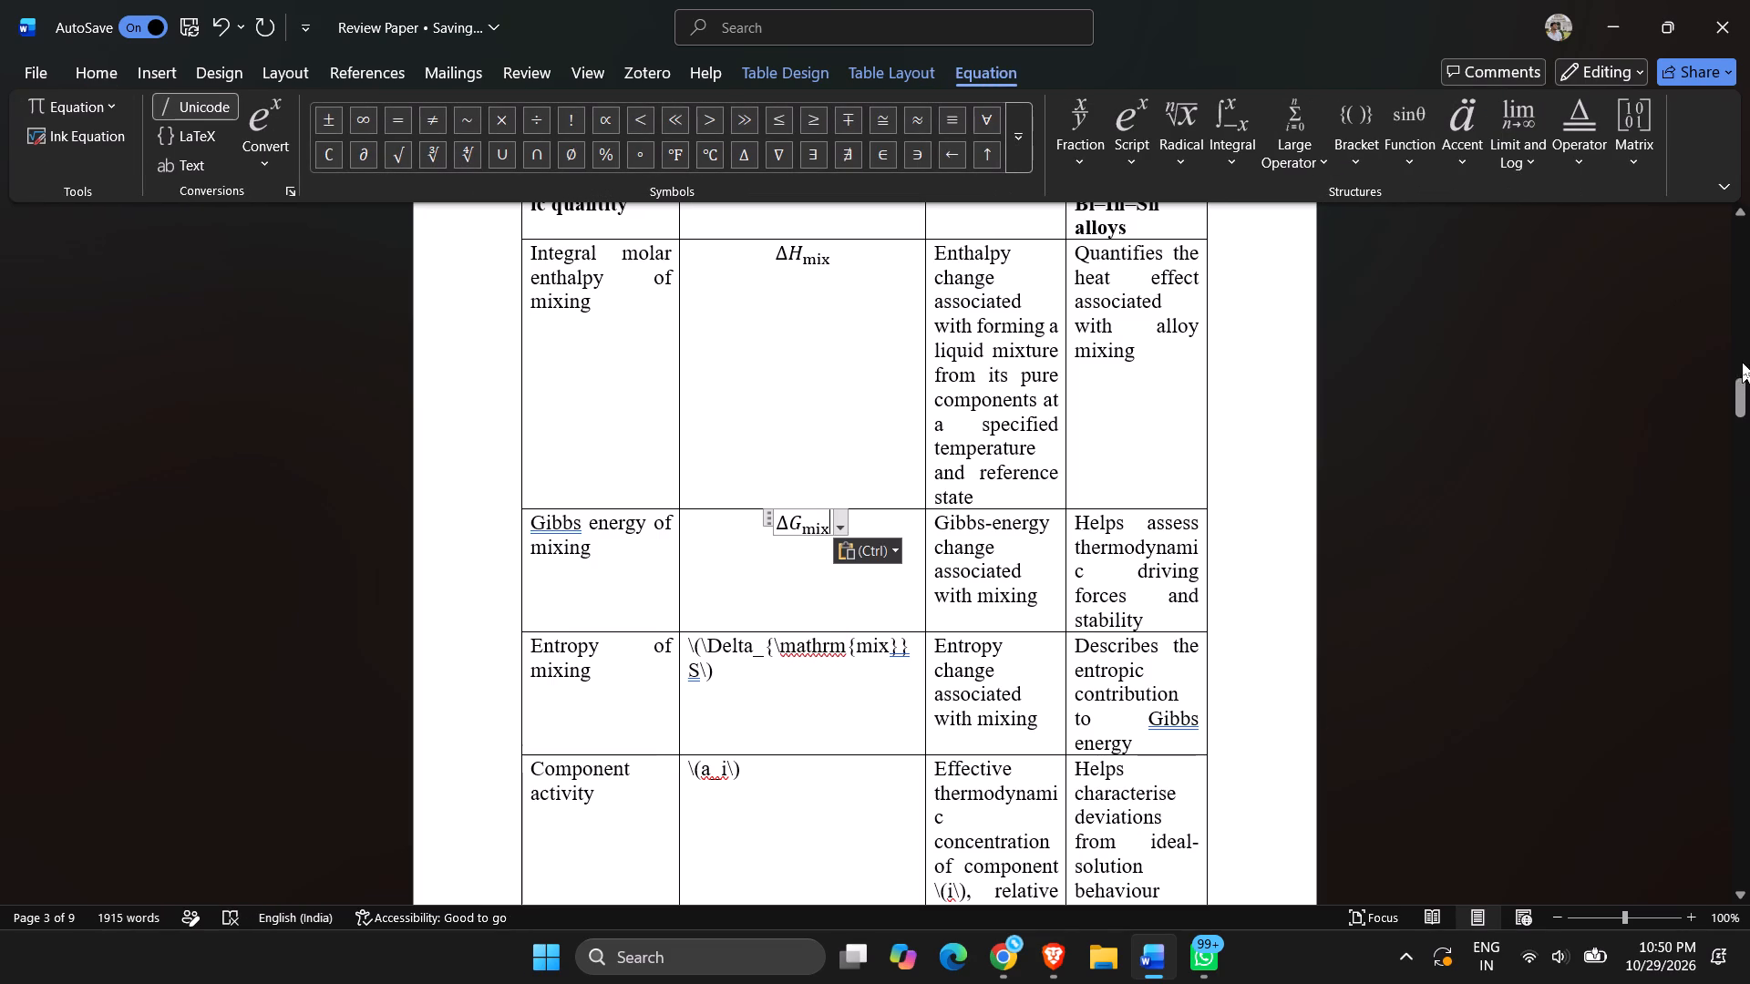
Split the document window so the table's Entropy of mixing row shows above the section 2.3 Gibbs energy equation.
left_click_drag(1742, 389, 1726, 545)
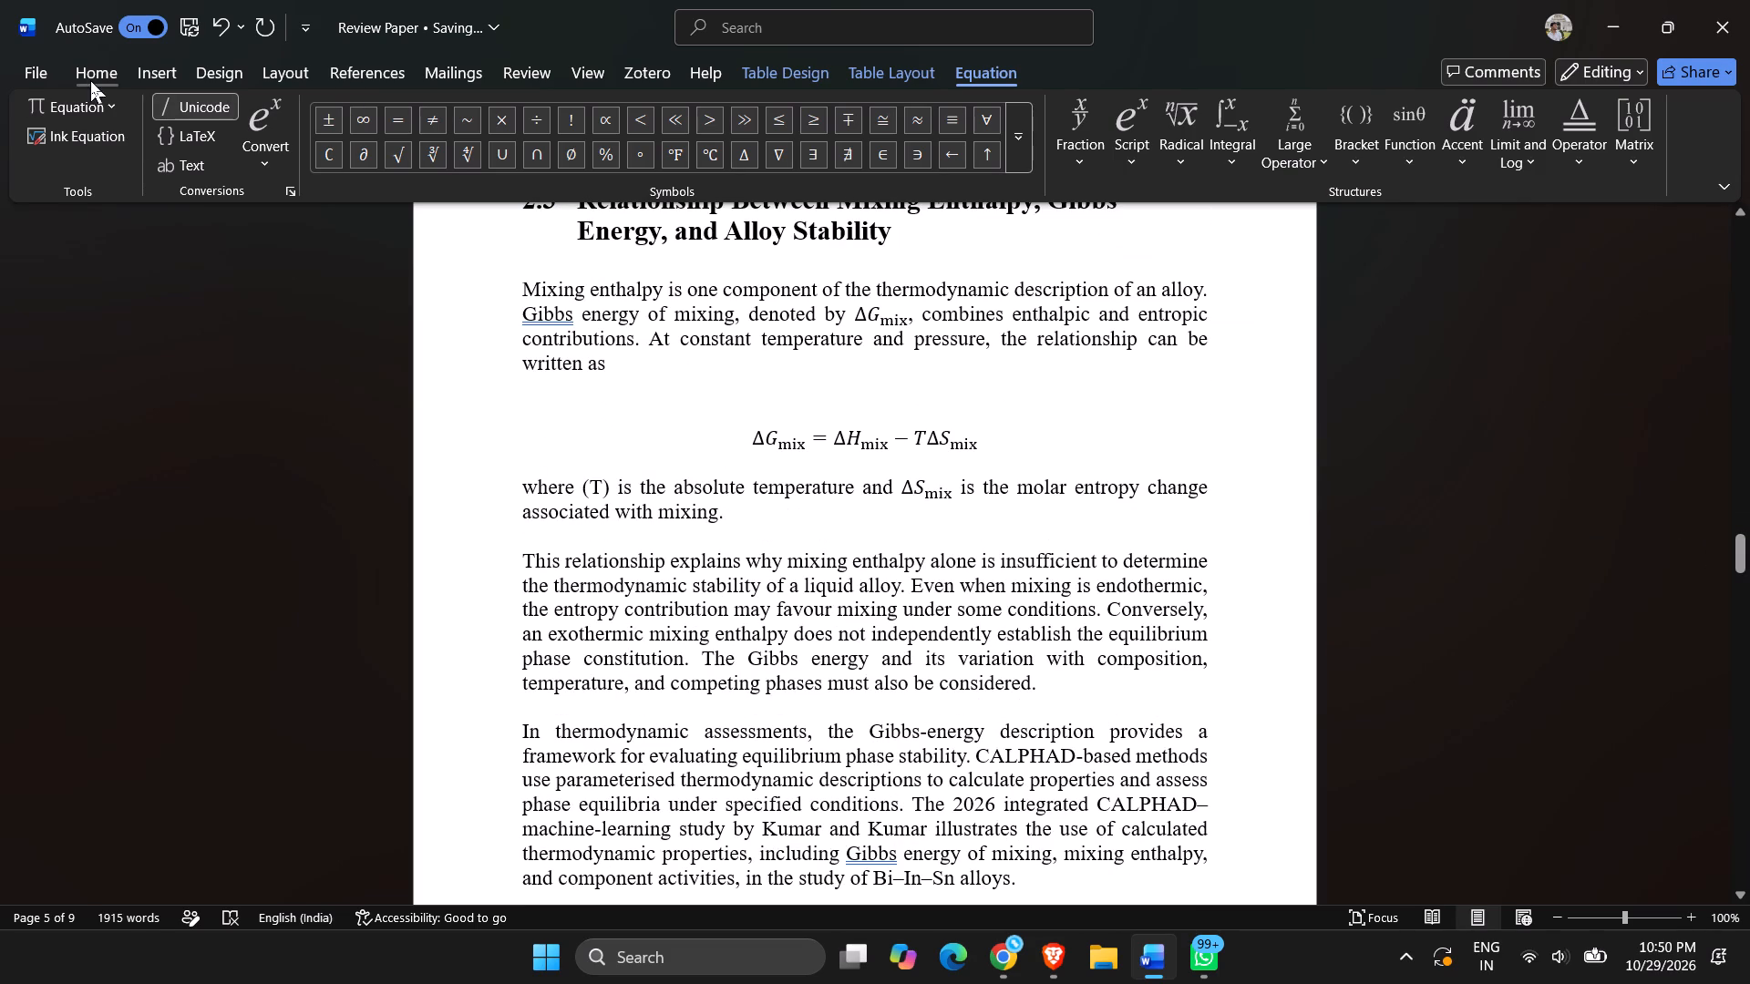
left_click(574, 73)
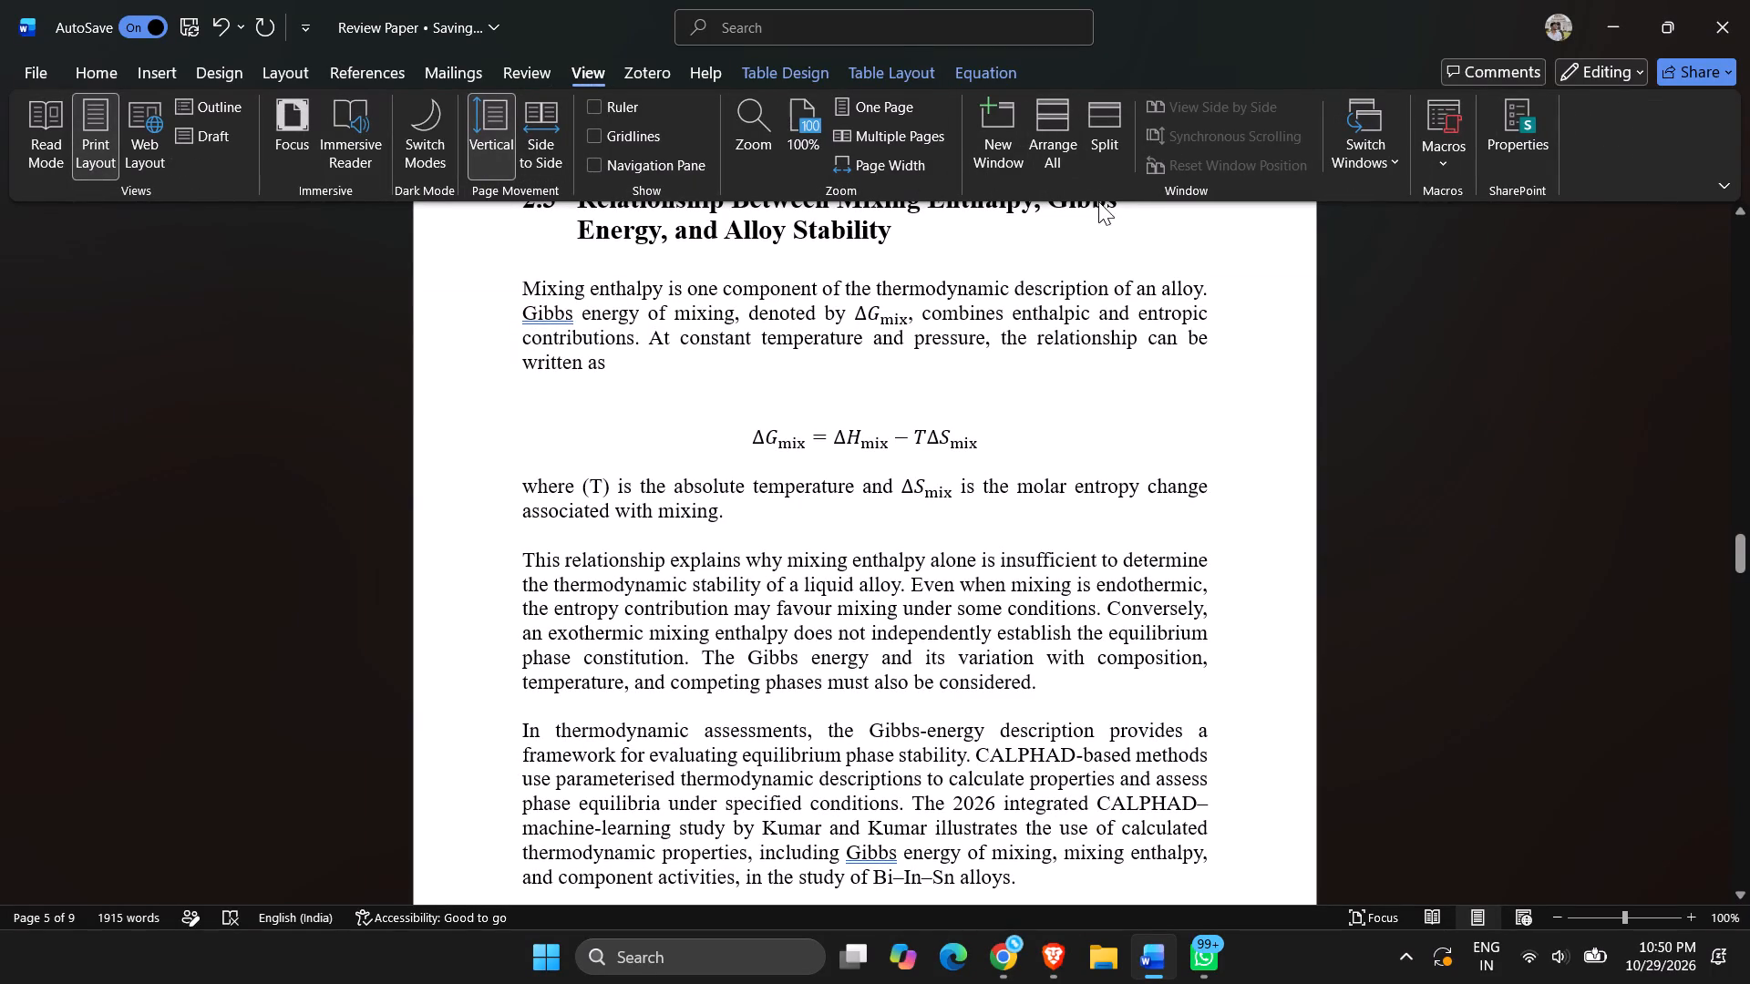
left_click(1103, 149)
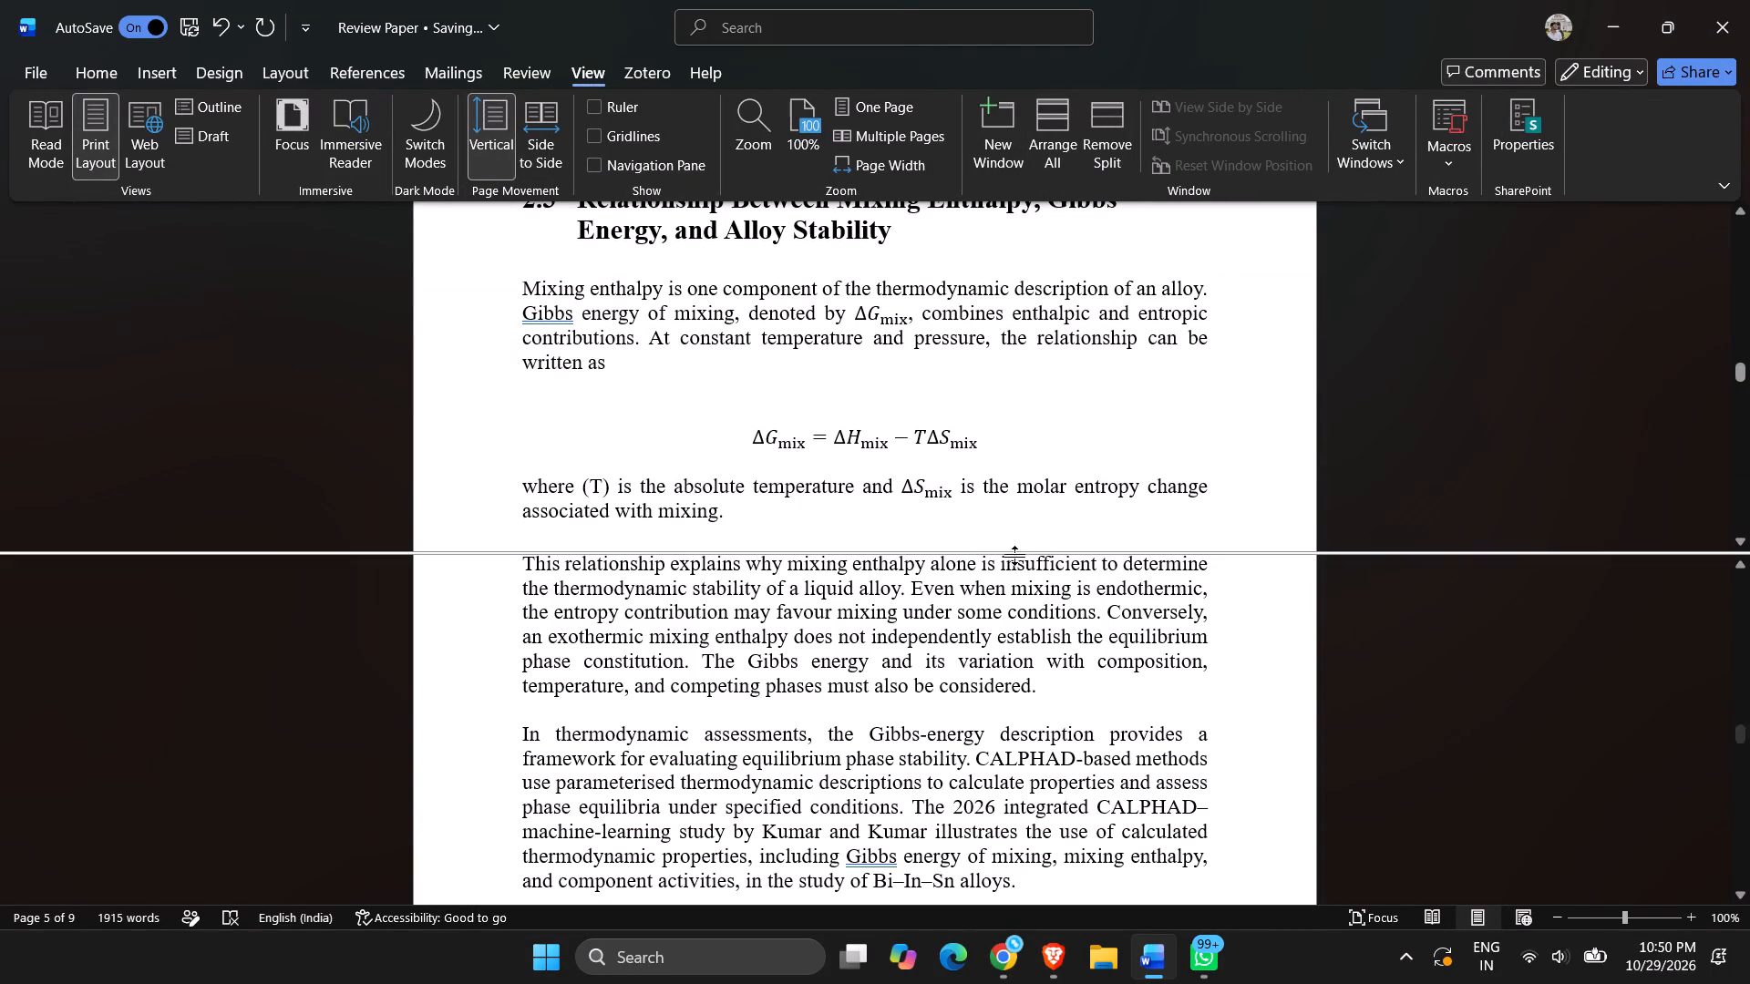
scroll(1002, 603, "up", 3)
scroll(1045, 404, "up", 8)
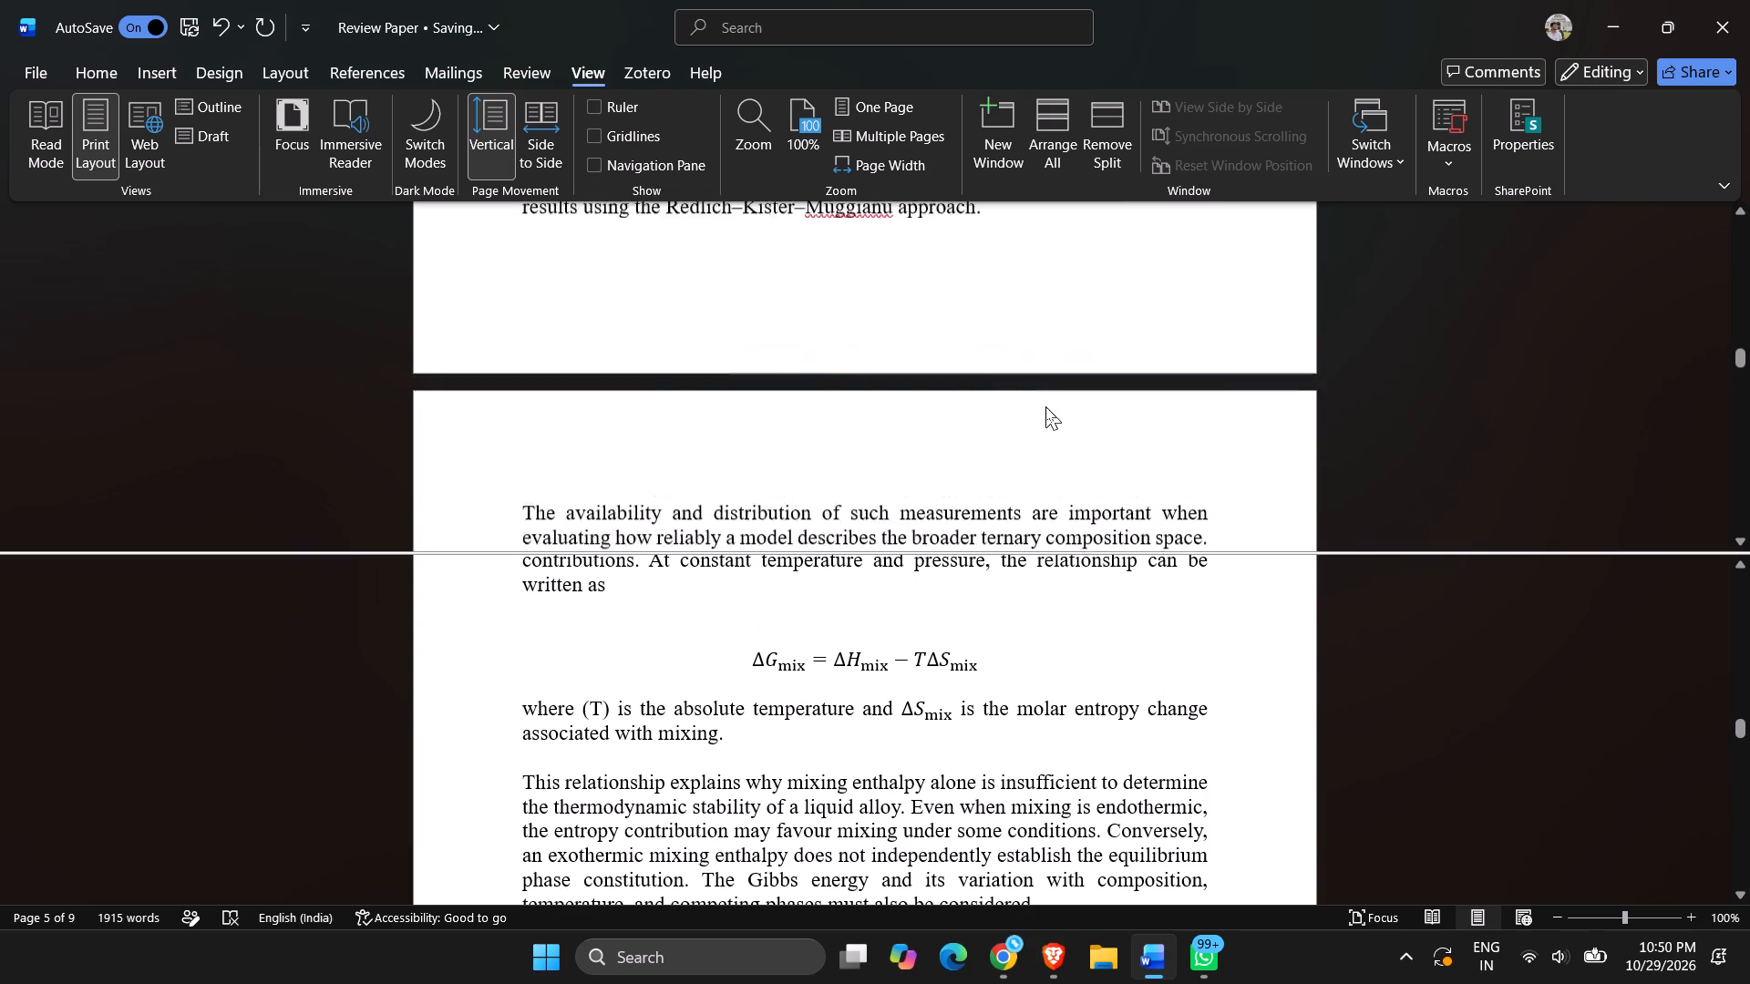
scroll(1045, 406, "up", 18)
scroll(1038, 408, "up", 9)
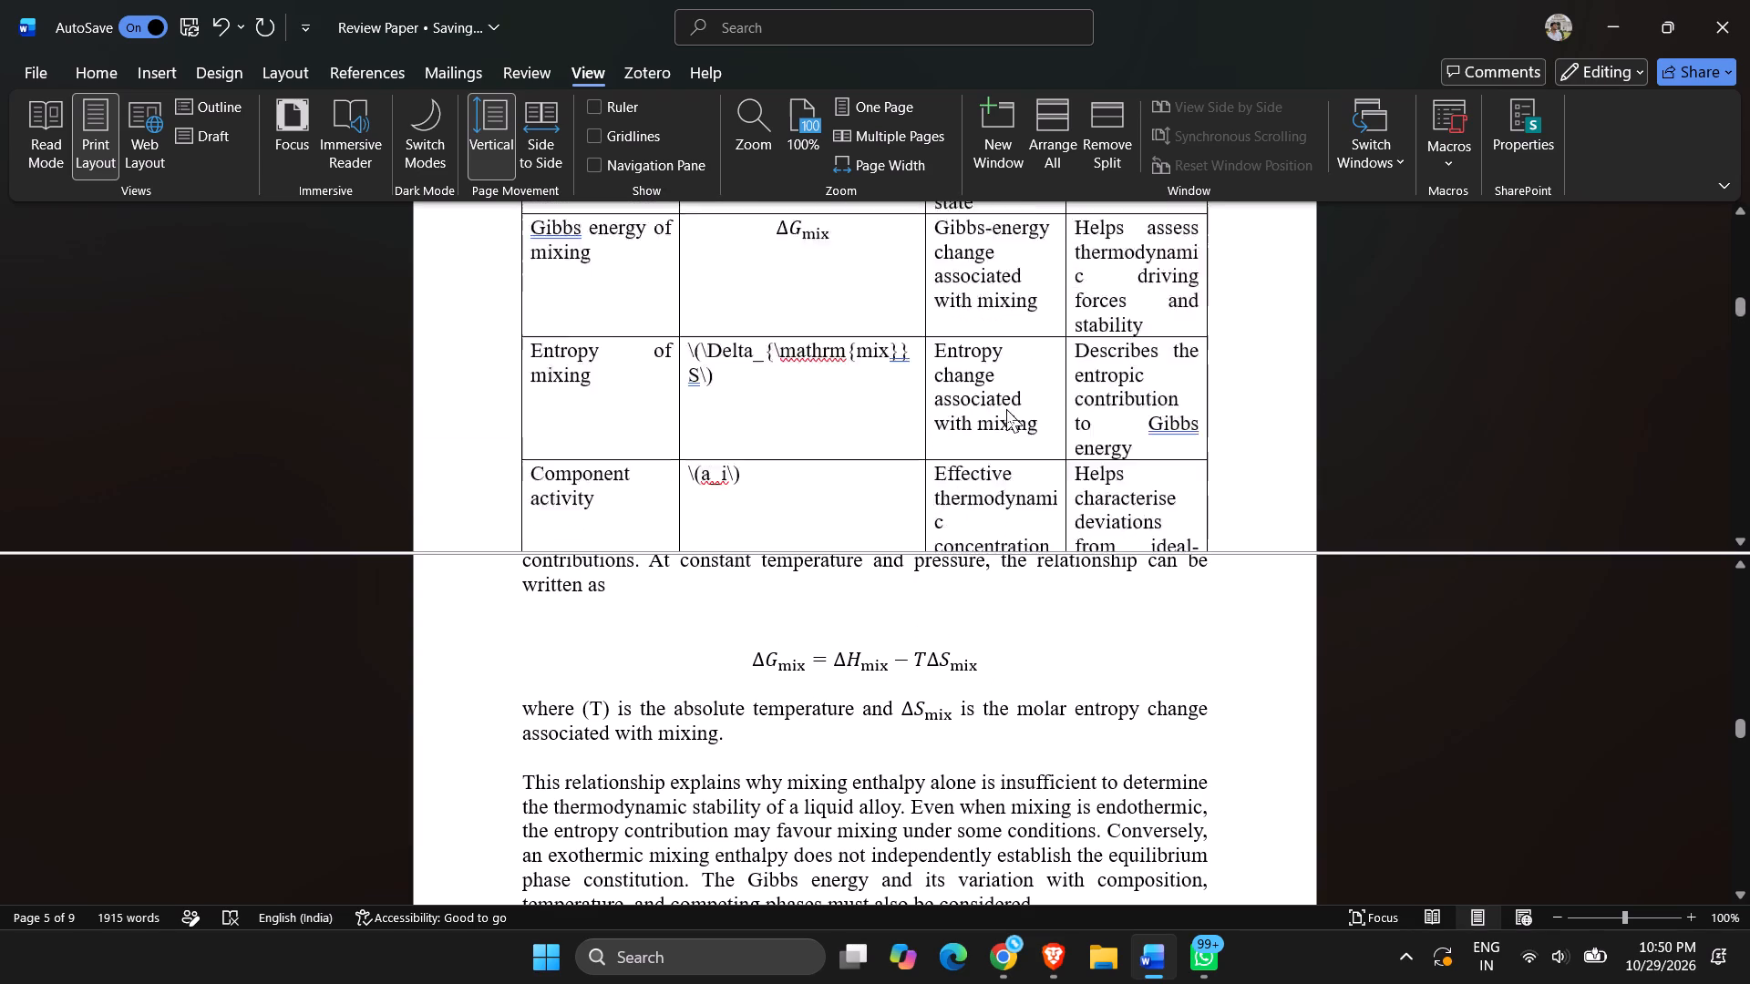
scroll(992, 413, "up", 3)
scroll(989, 416, "down", 3)
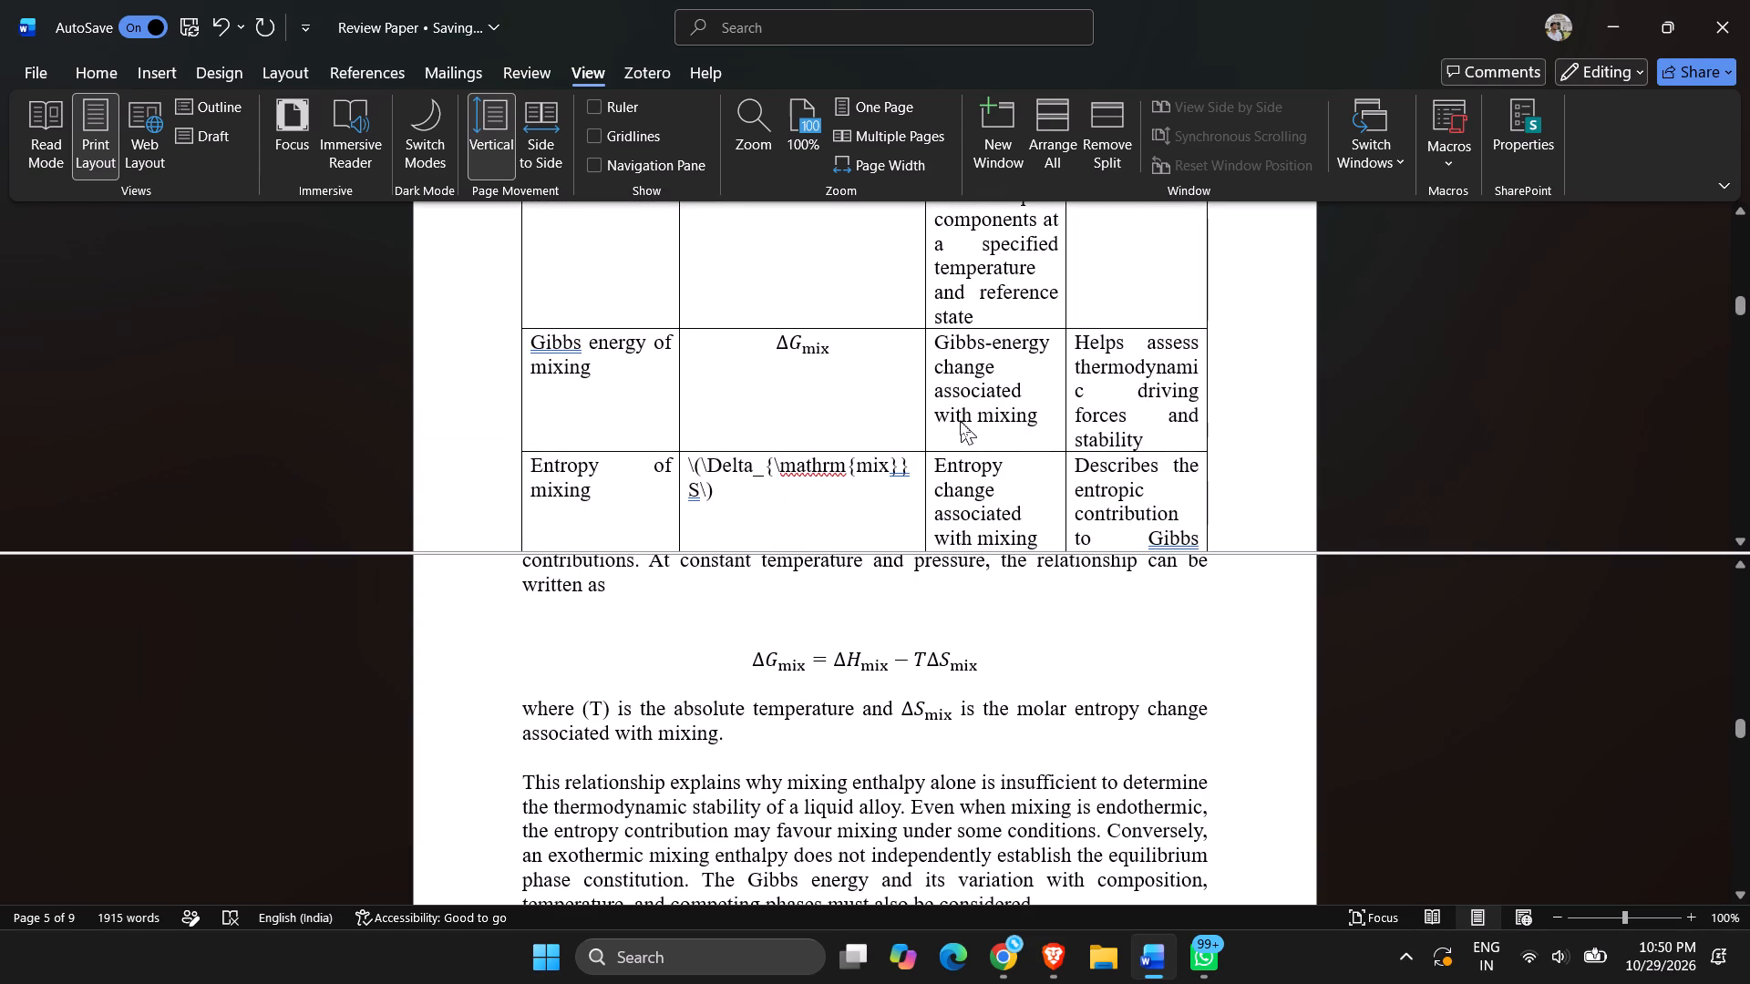
Replace the raw LaTeX symbol in the Entropy of mixing row with an equation containing ΔSmix, copied from the section 2.3 equation.
left_click(929, 663)
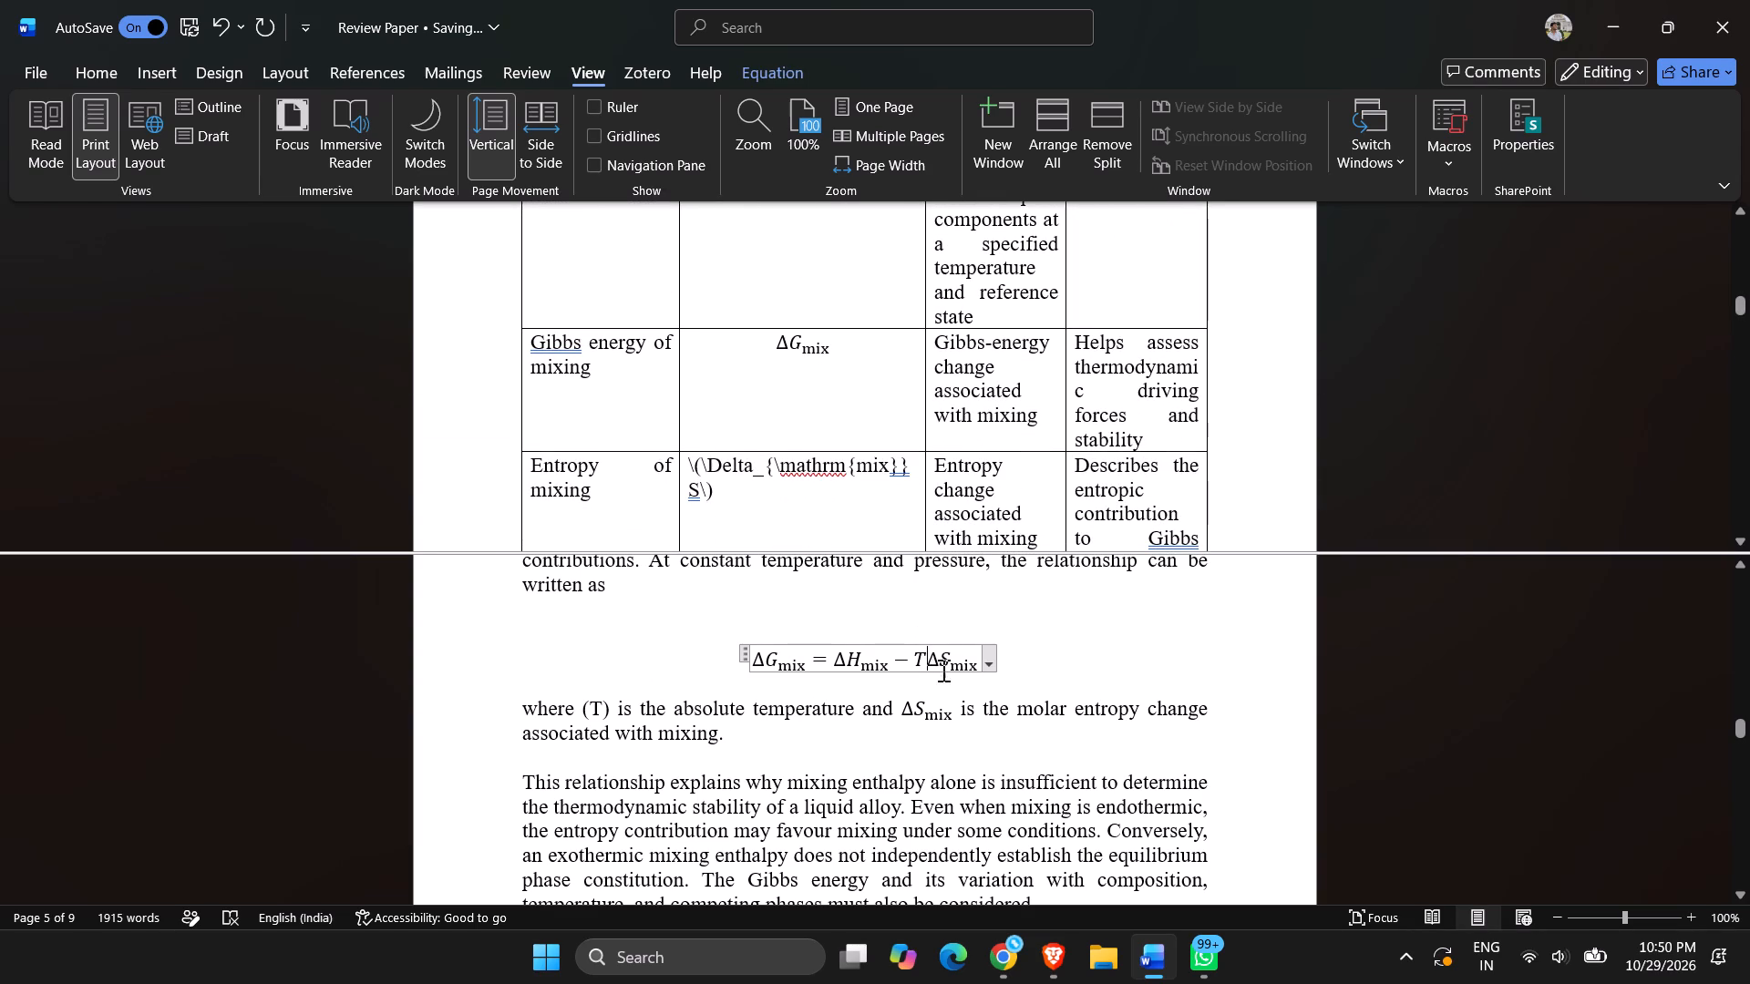
key("shift+Right")
key("shift+Right")
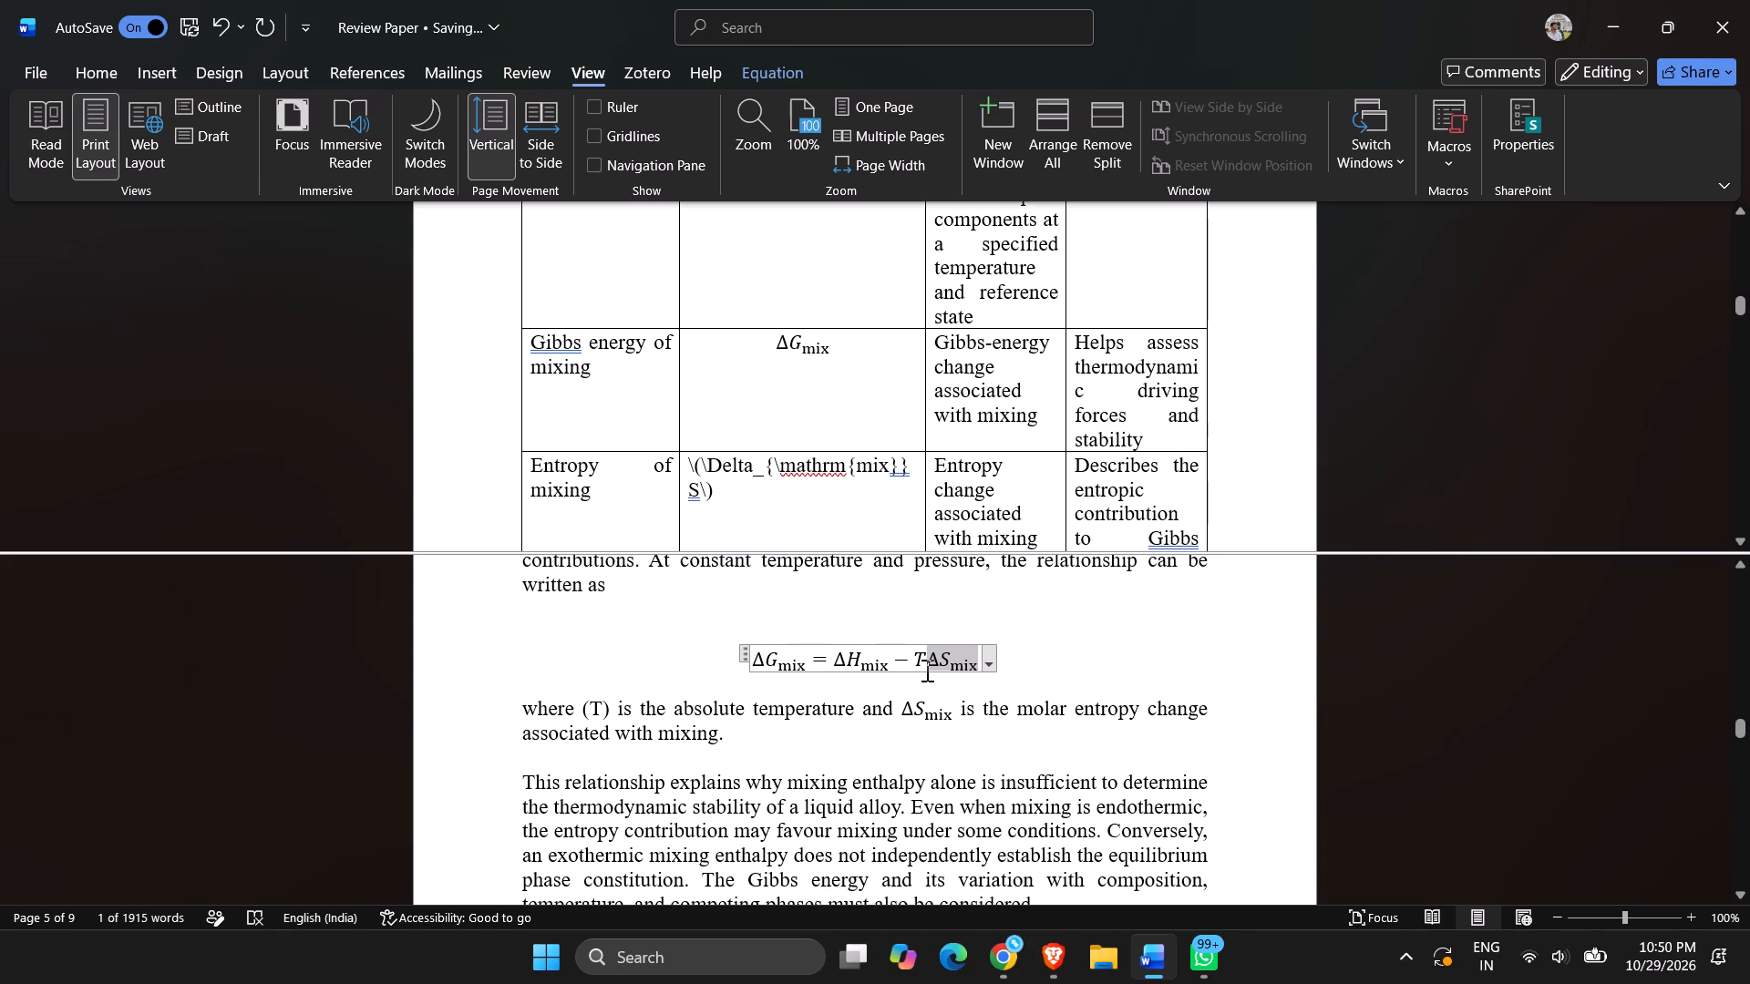
key("ctrl+c")
left_click(671, 509)
left_click(728, 487)
left_click_drag(728, 489, 688, 468)
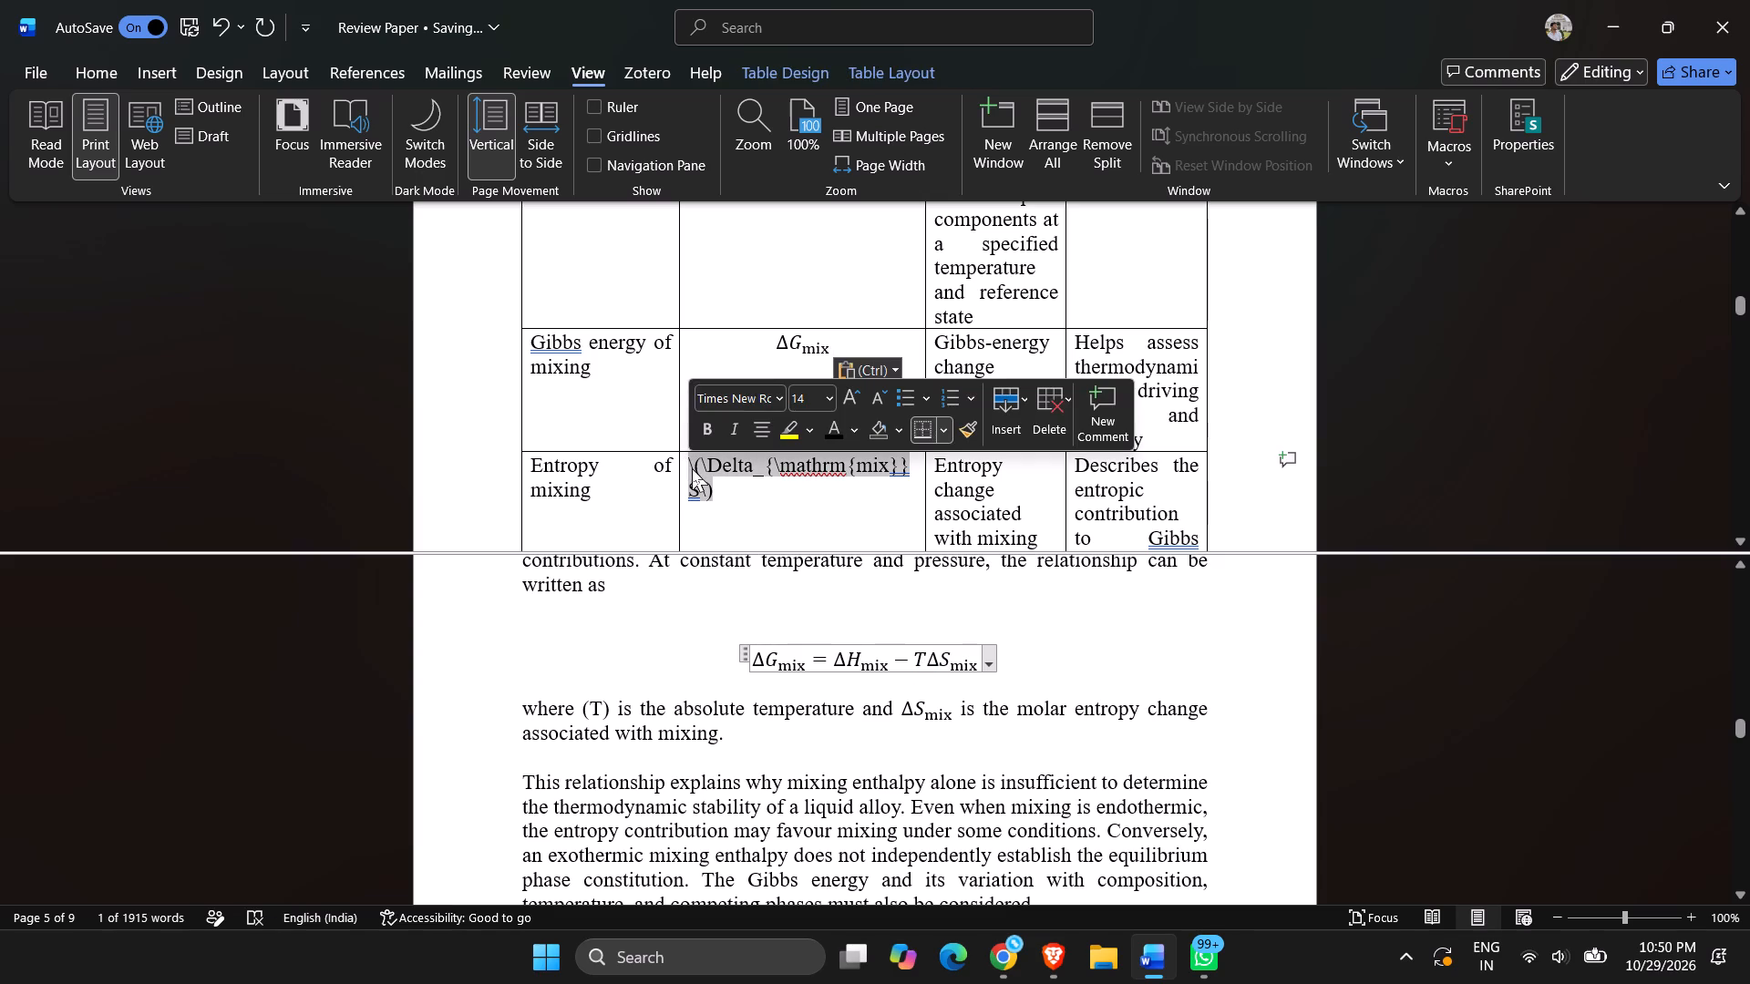
key("alt+plus")
key("ctrl+v")
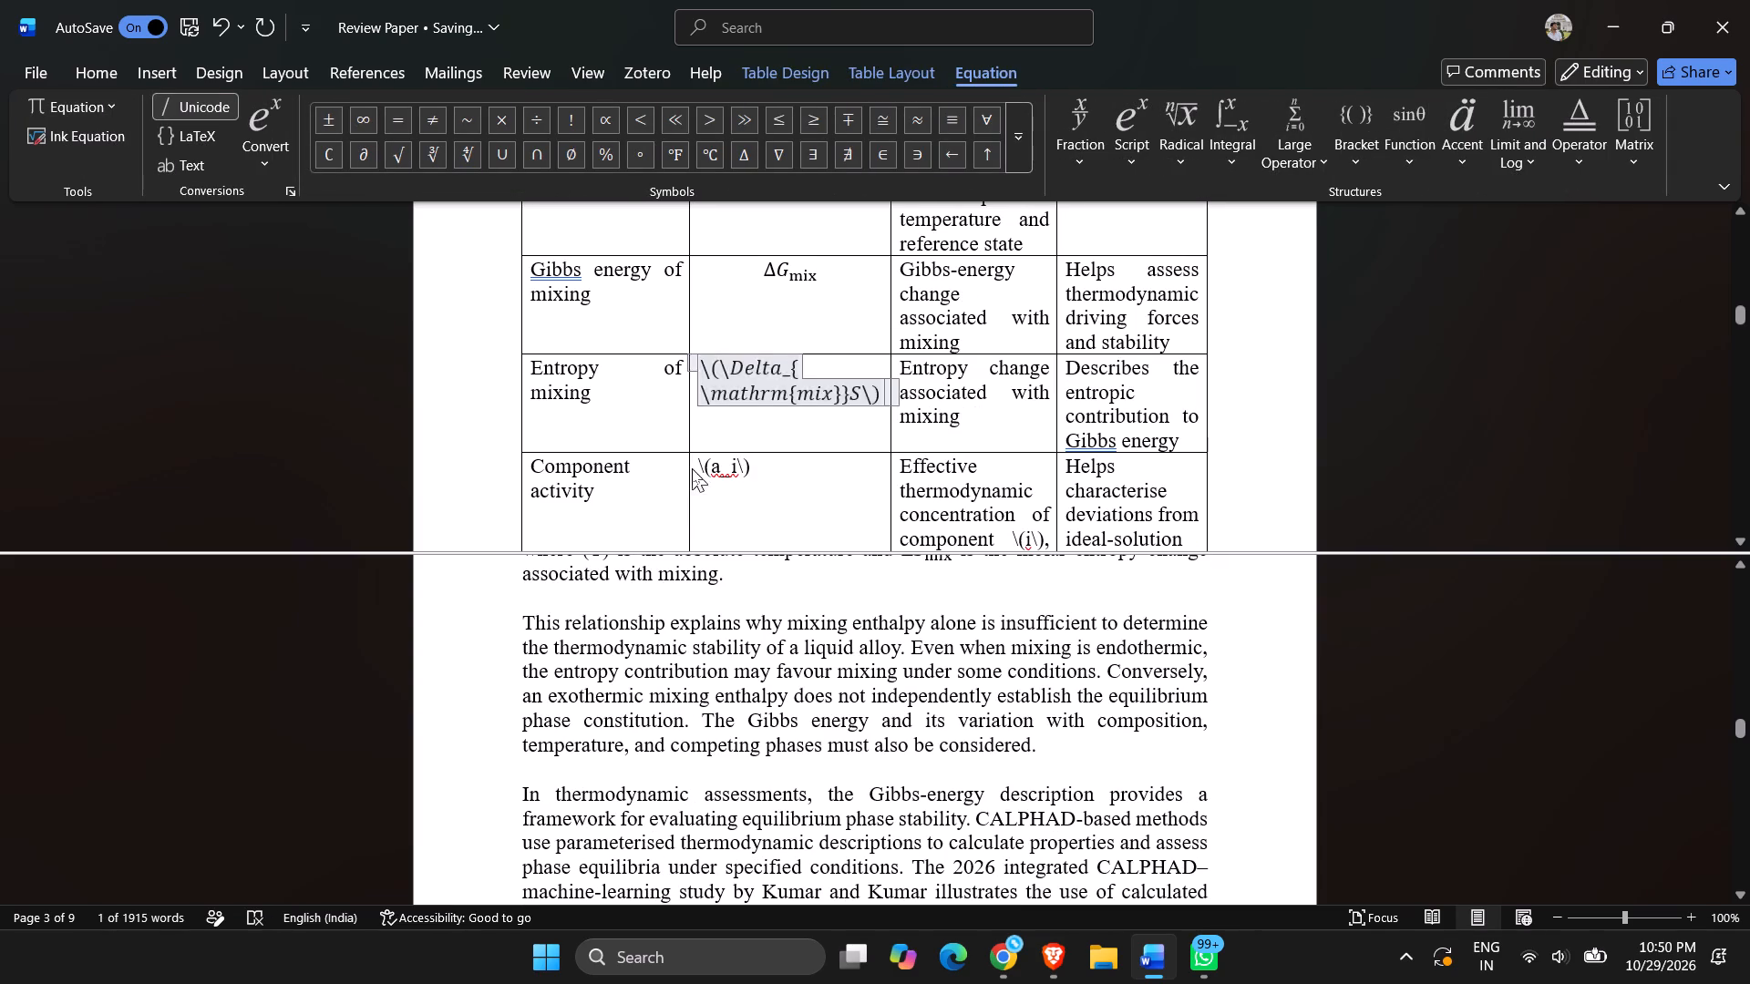
scroll(727, 472, "down", 1)
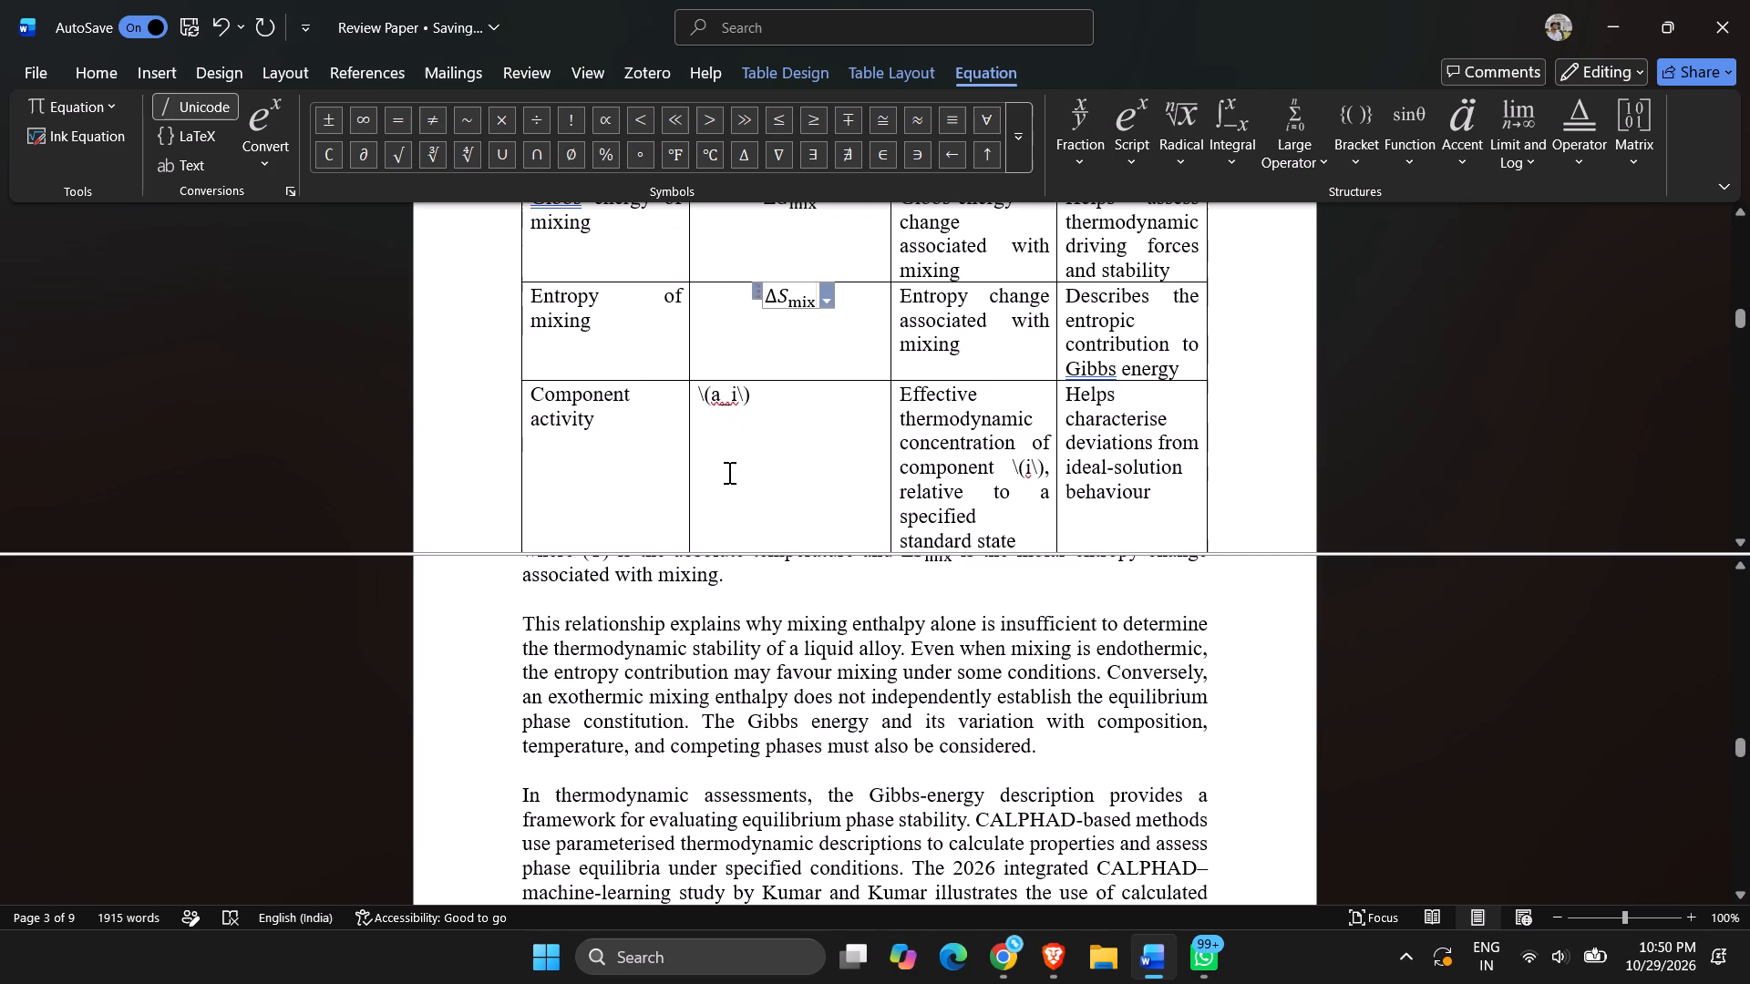
scroll(727, 472, "down", 1)
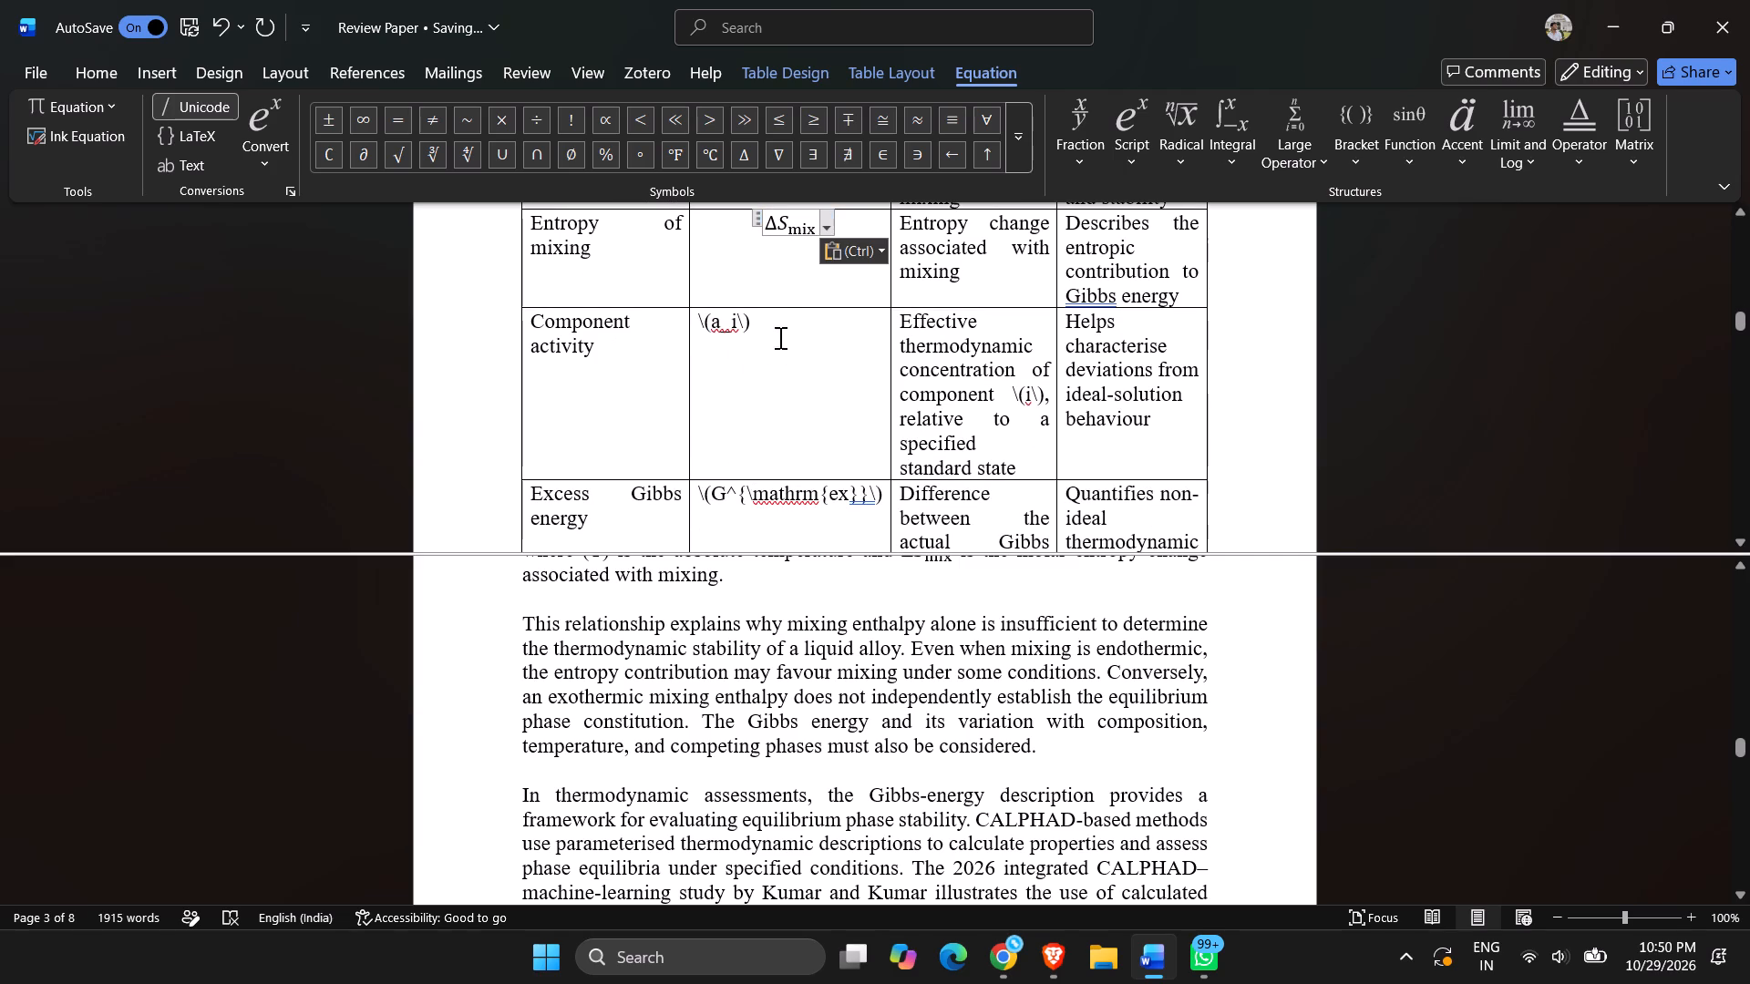
left_click_drag(777, 325, 696, 316)
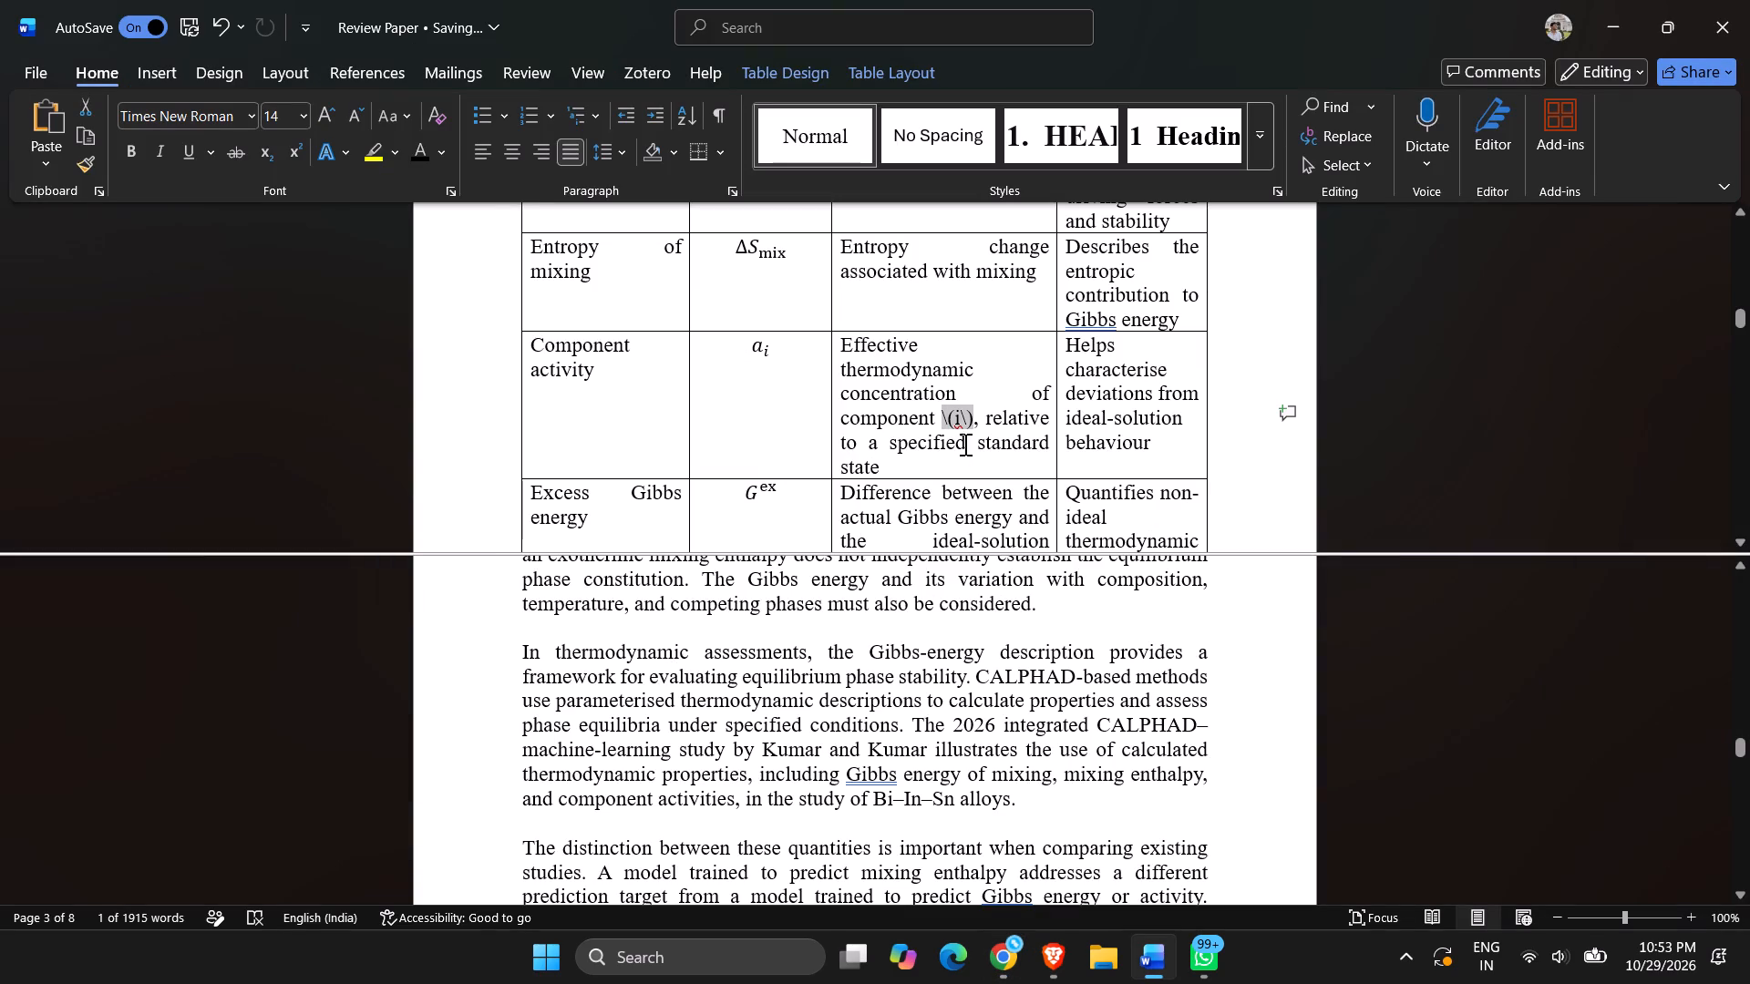
key("alt+plus")
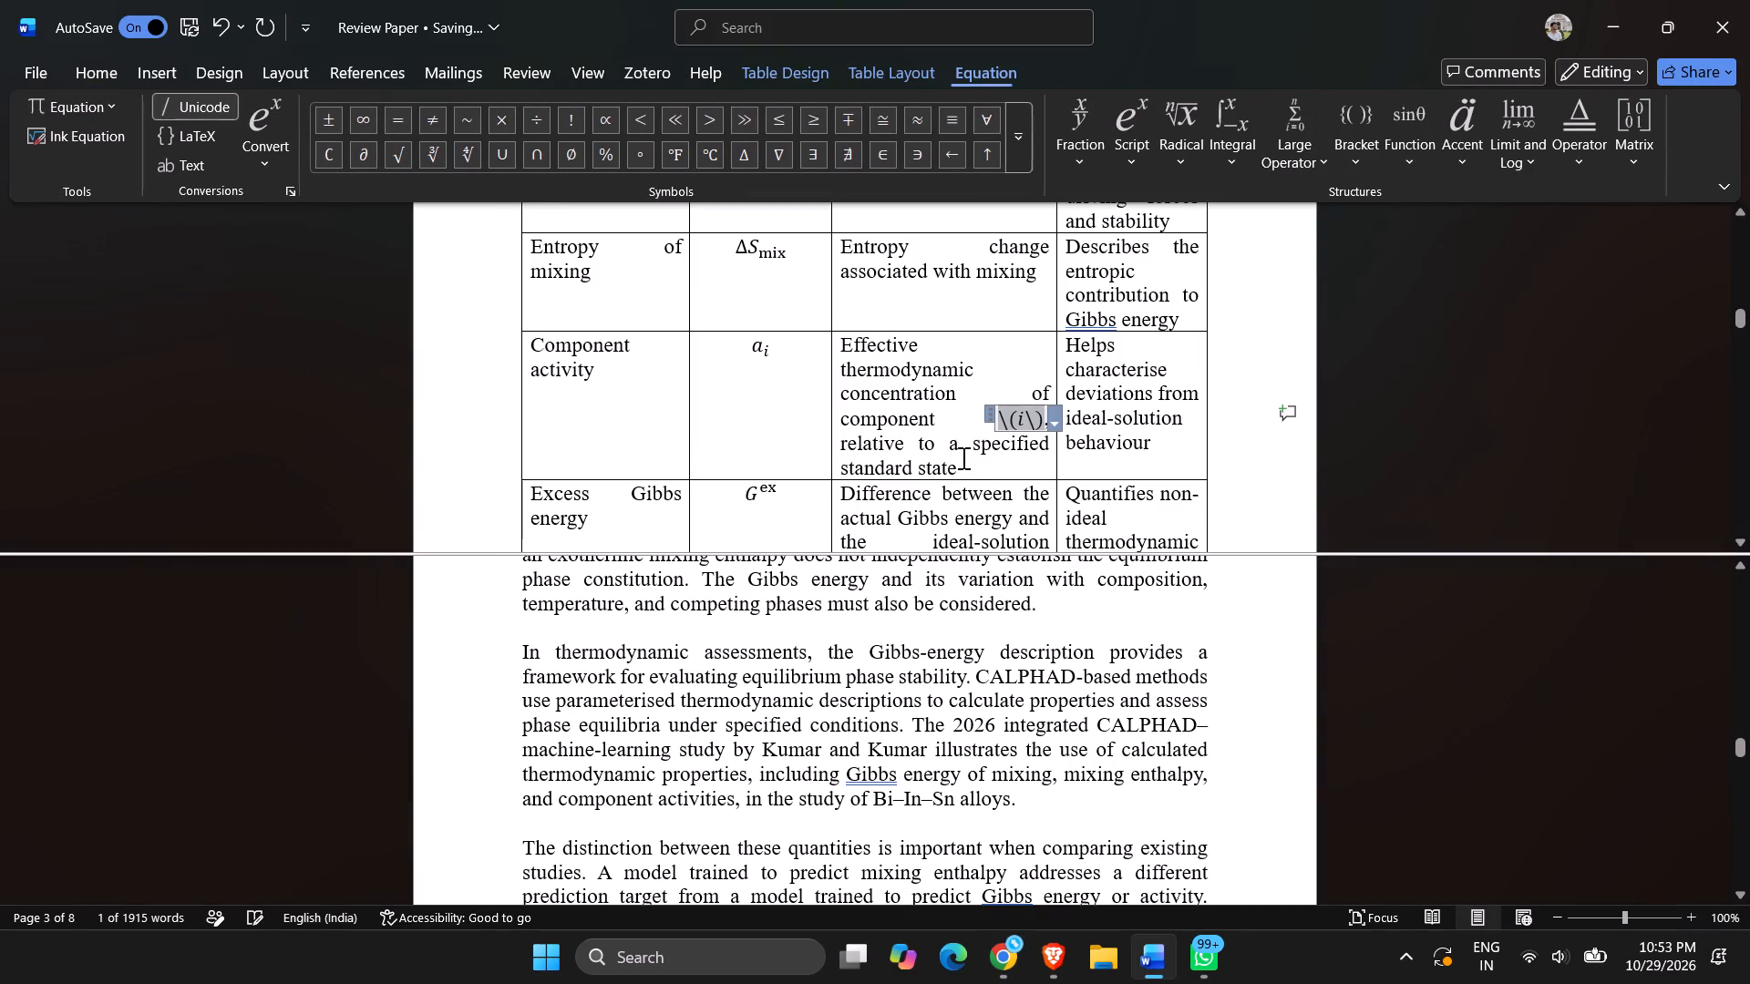
key("ctrl+v")
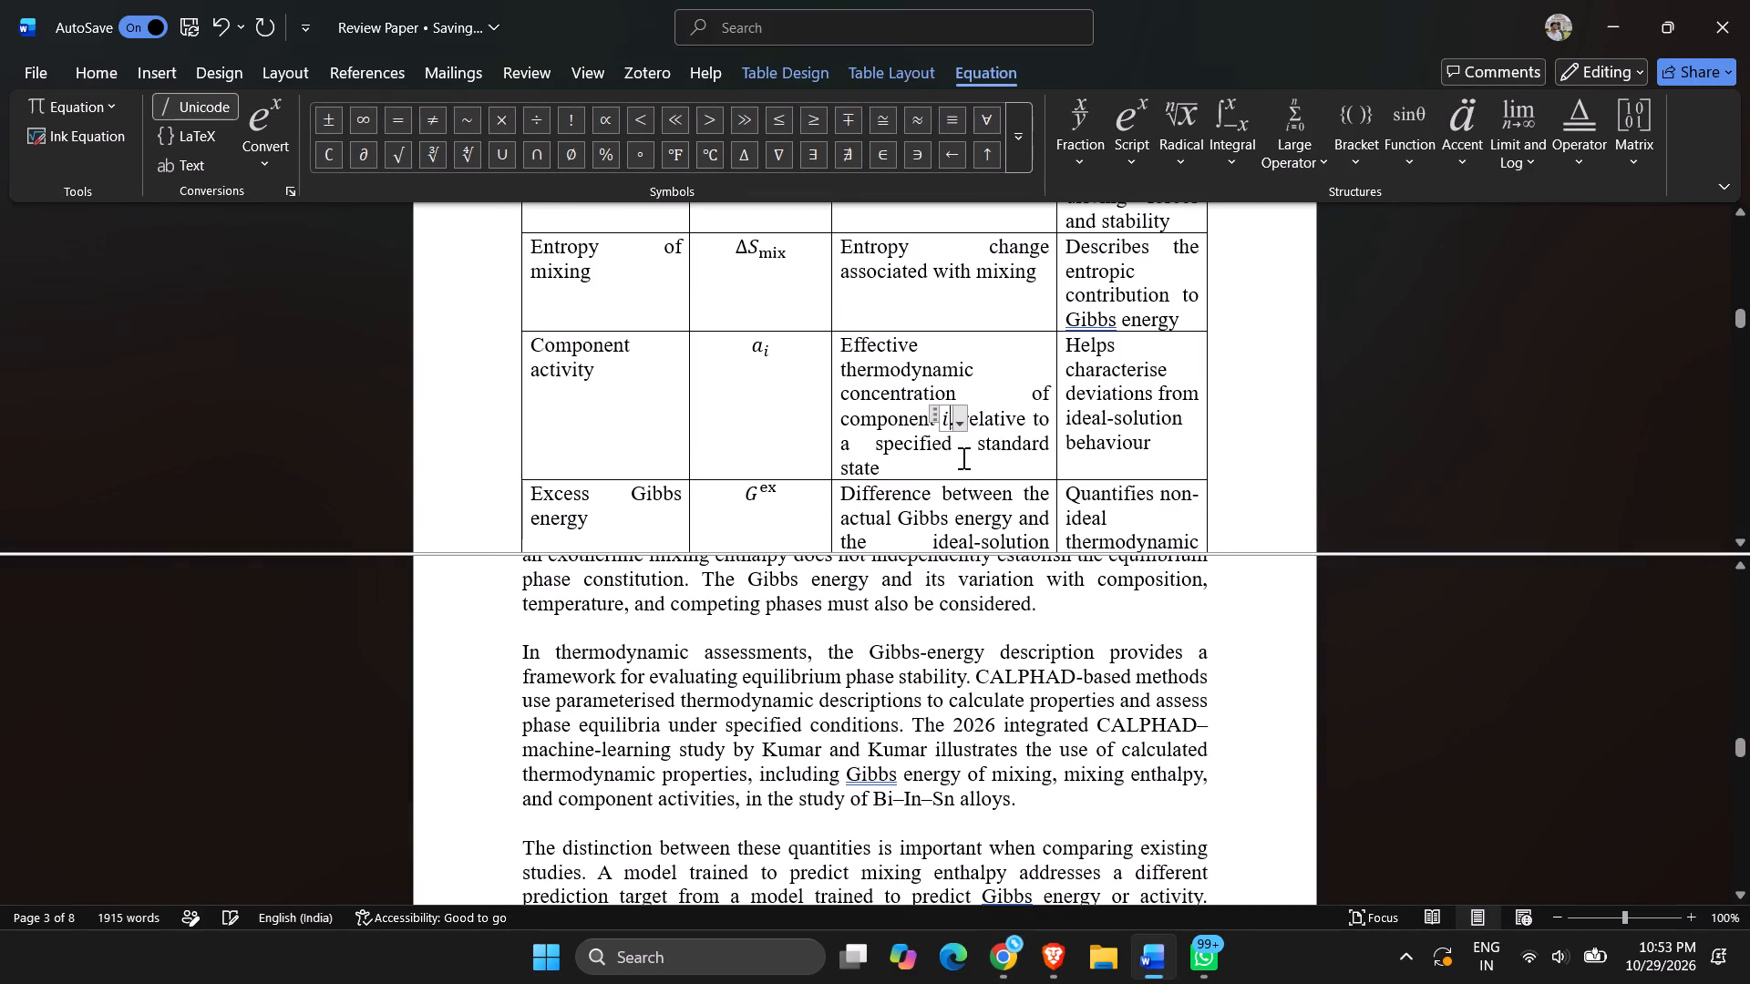
Replace the raw \(i\) in the Partial molar property row's Meaning cell with an equation containing the copied i.
scroll(959, 494, "down", 3)
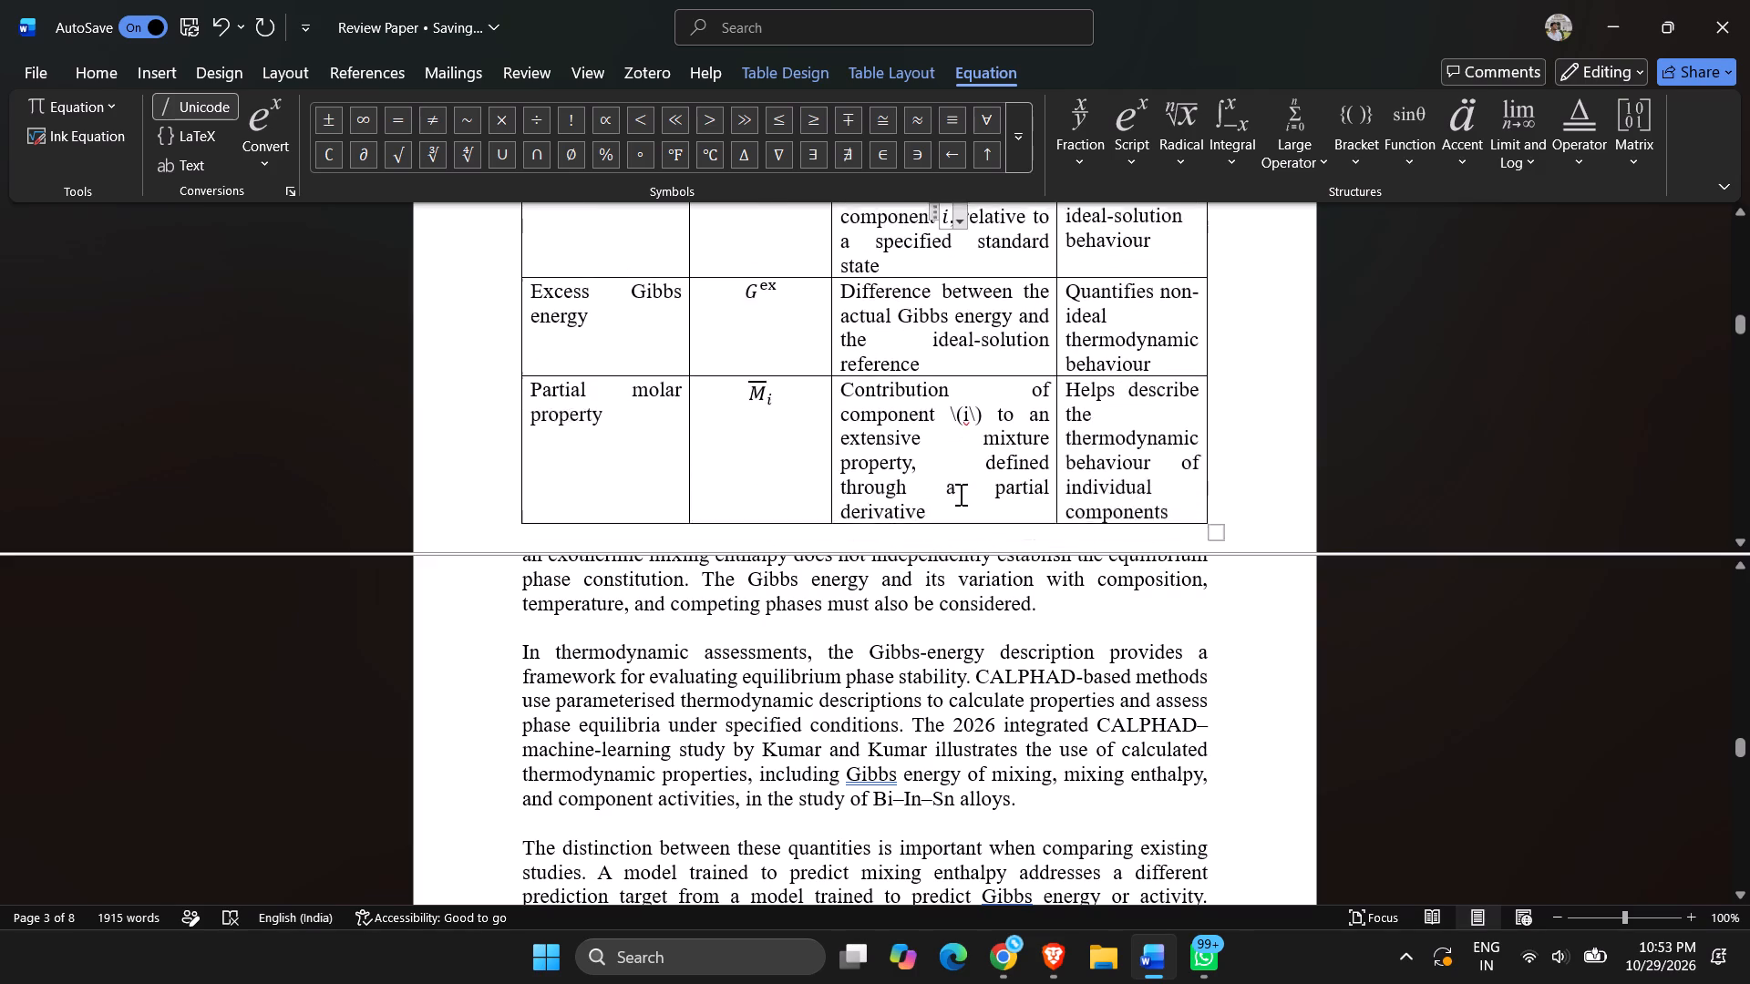
left_click(982, 395)
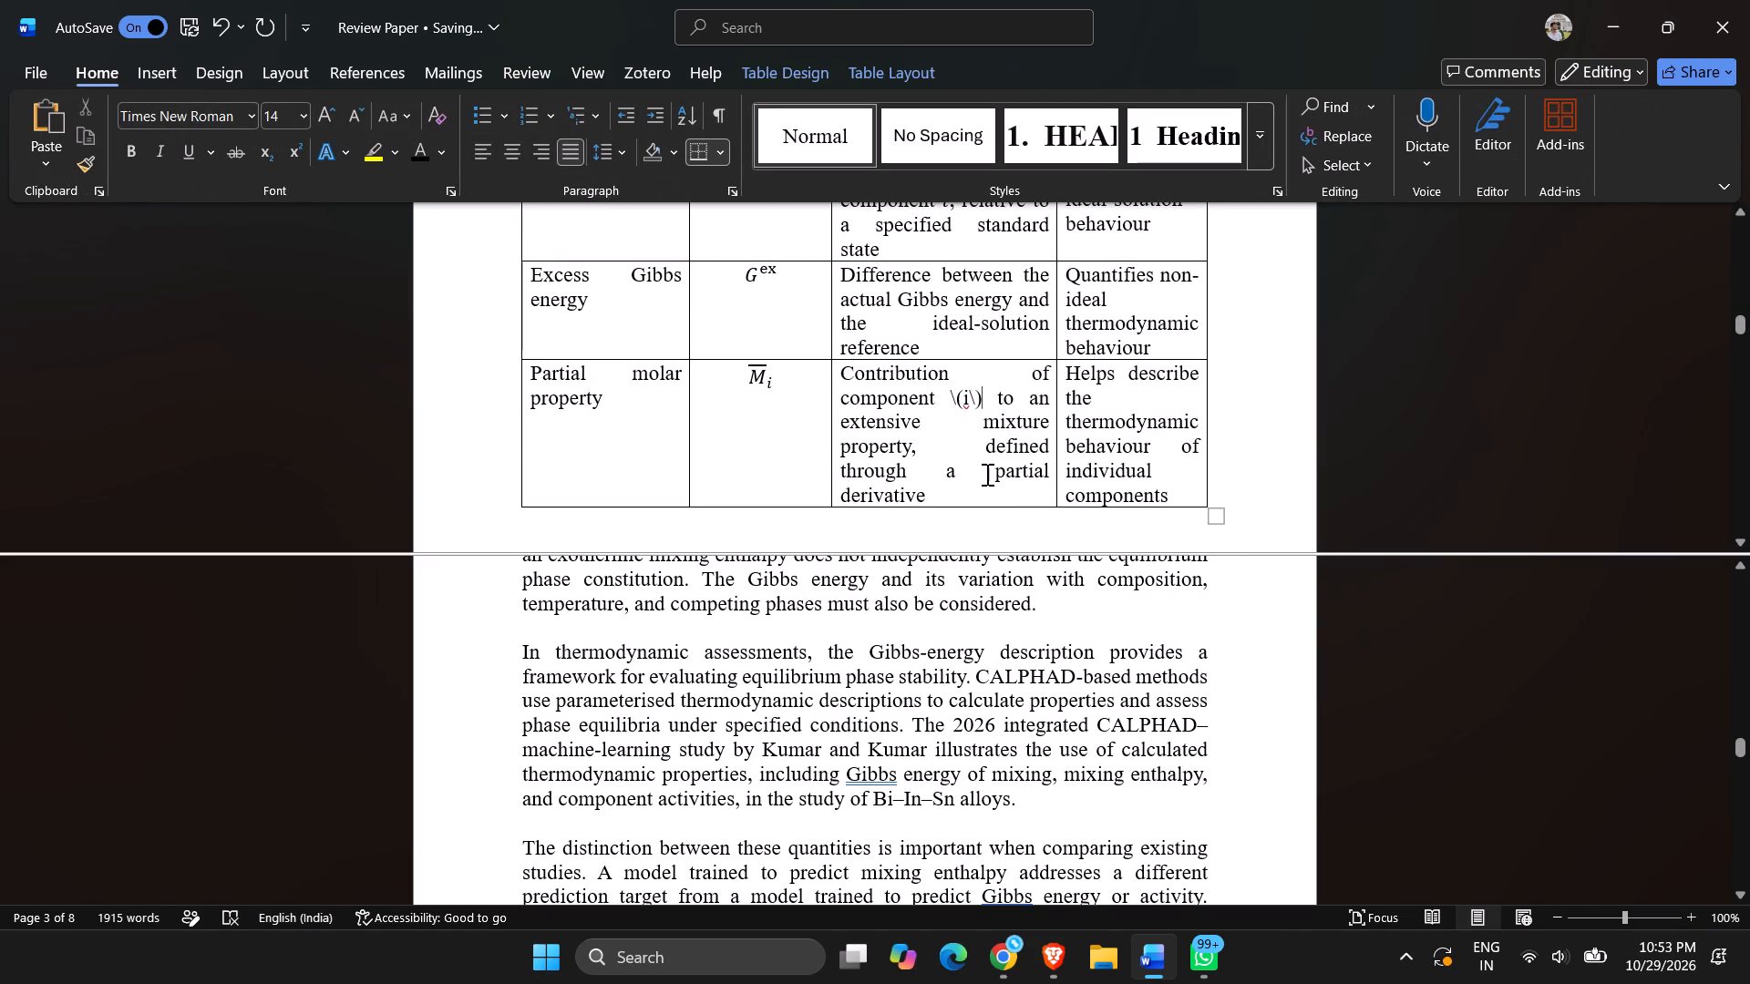
key("shift+Left")
key("shift+Left")
key("shift+Left")
key("shift+Left")
key("shift+Left")
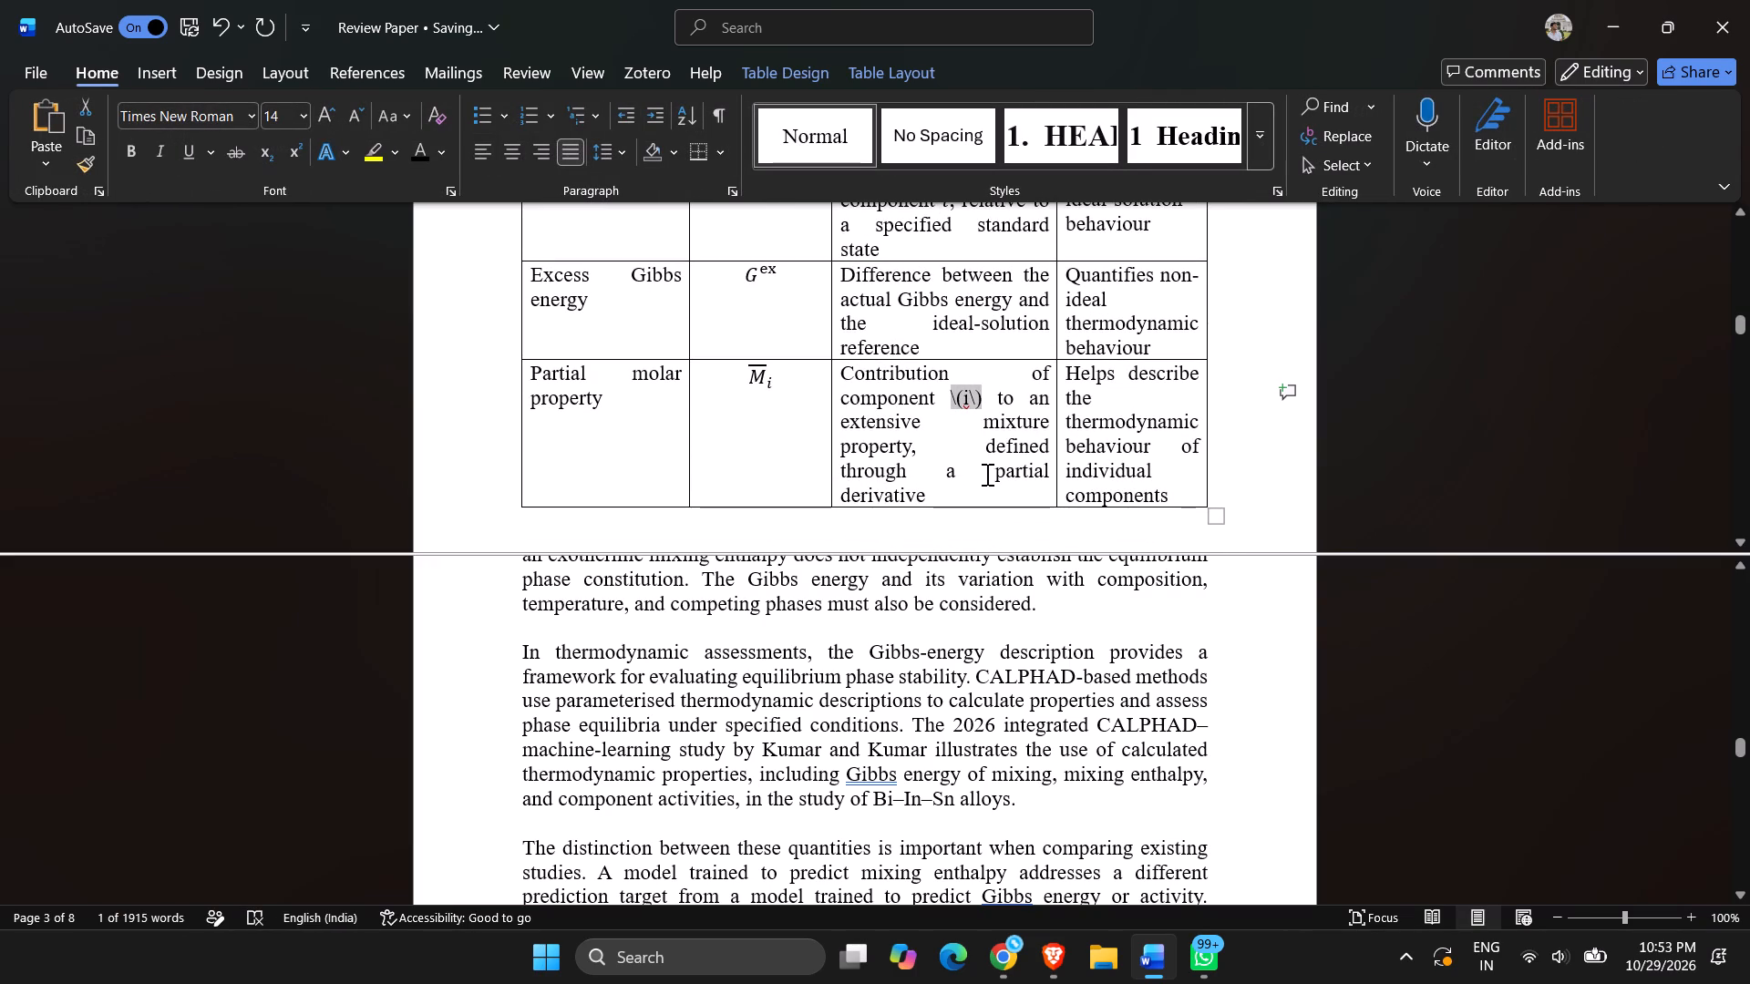
key("alt+plus")
key("ctrl+v")
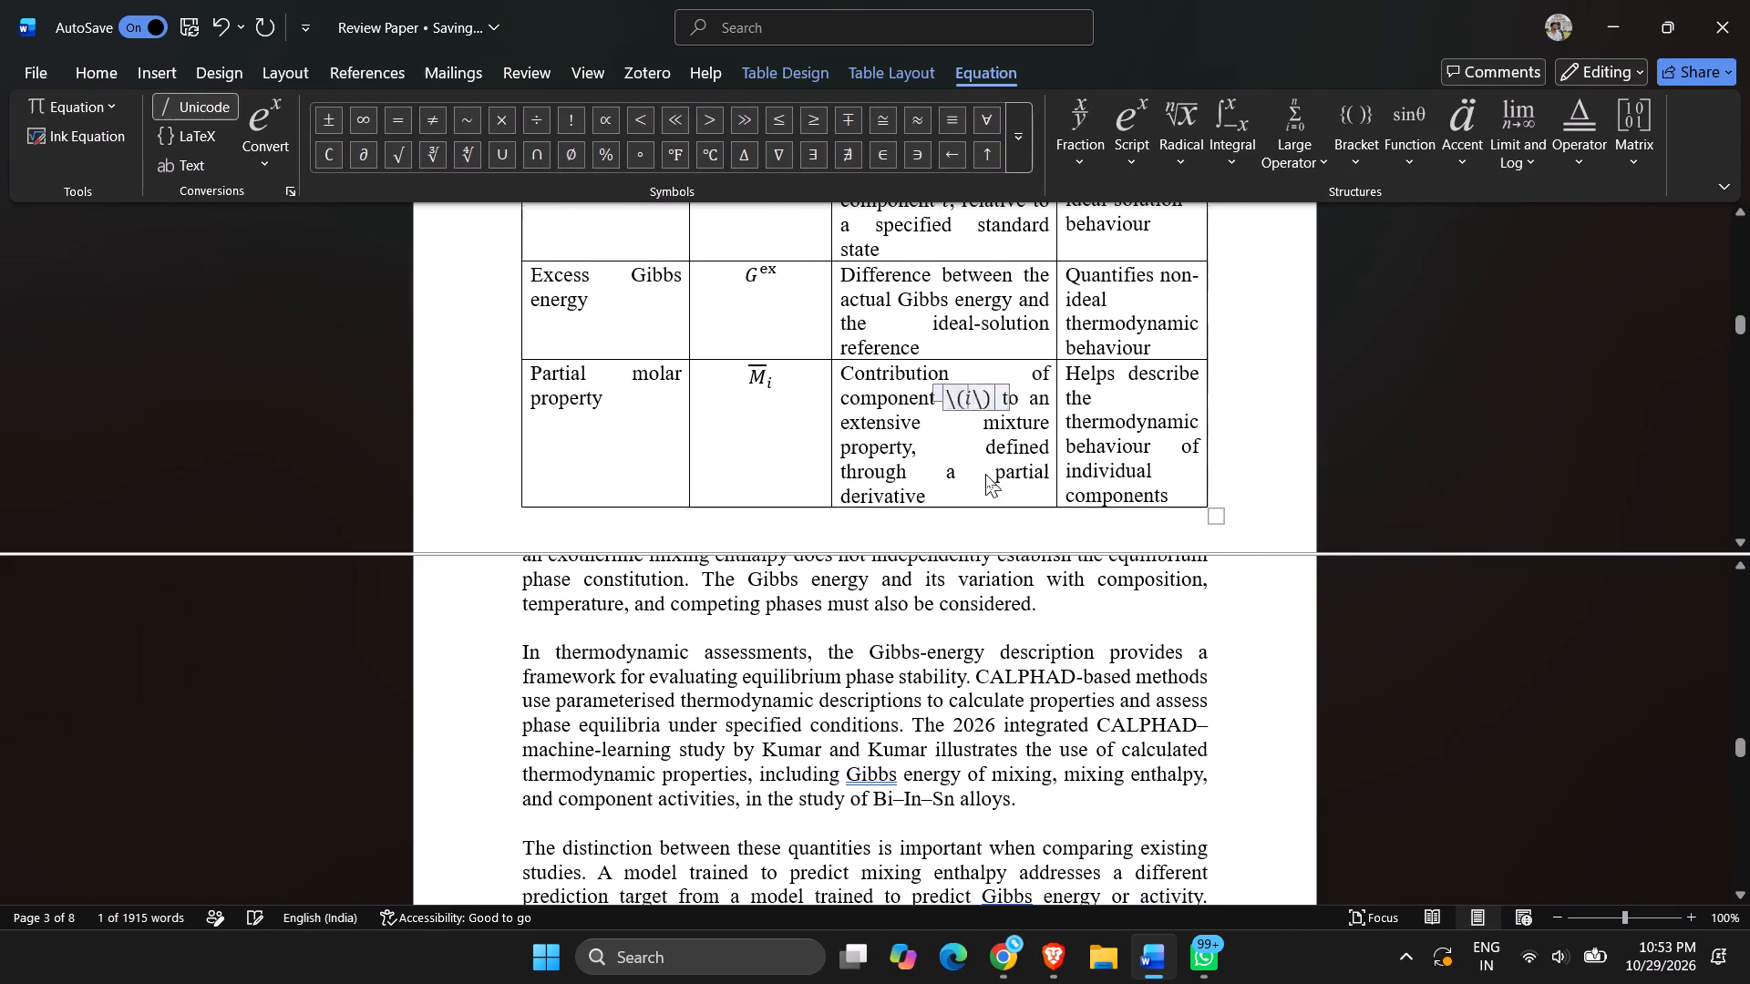
left_click(978, 451)
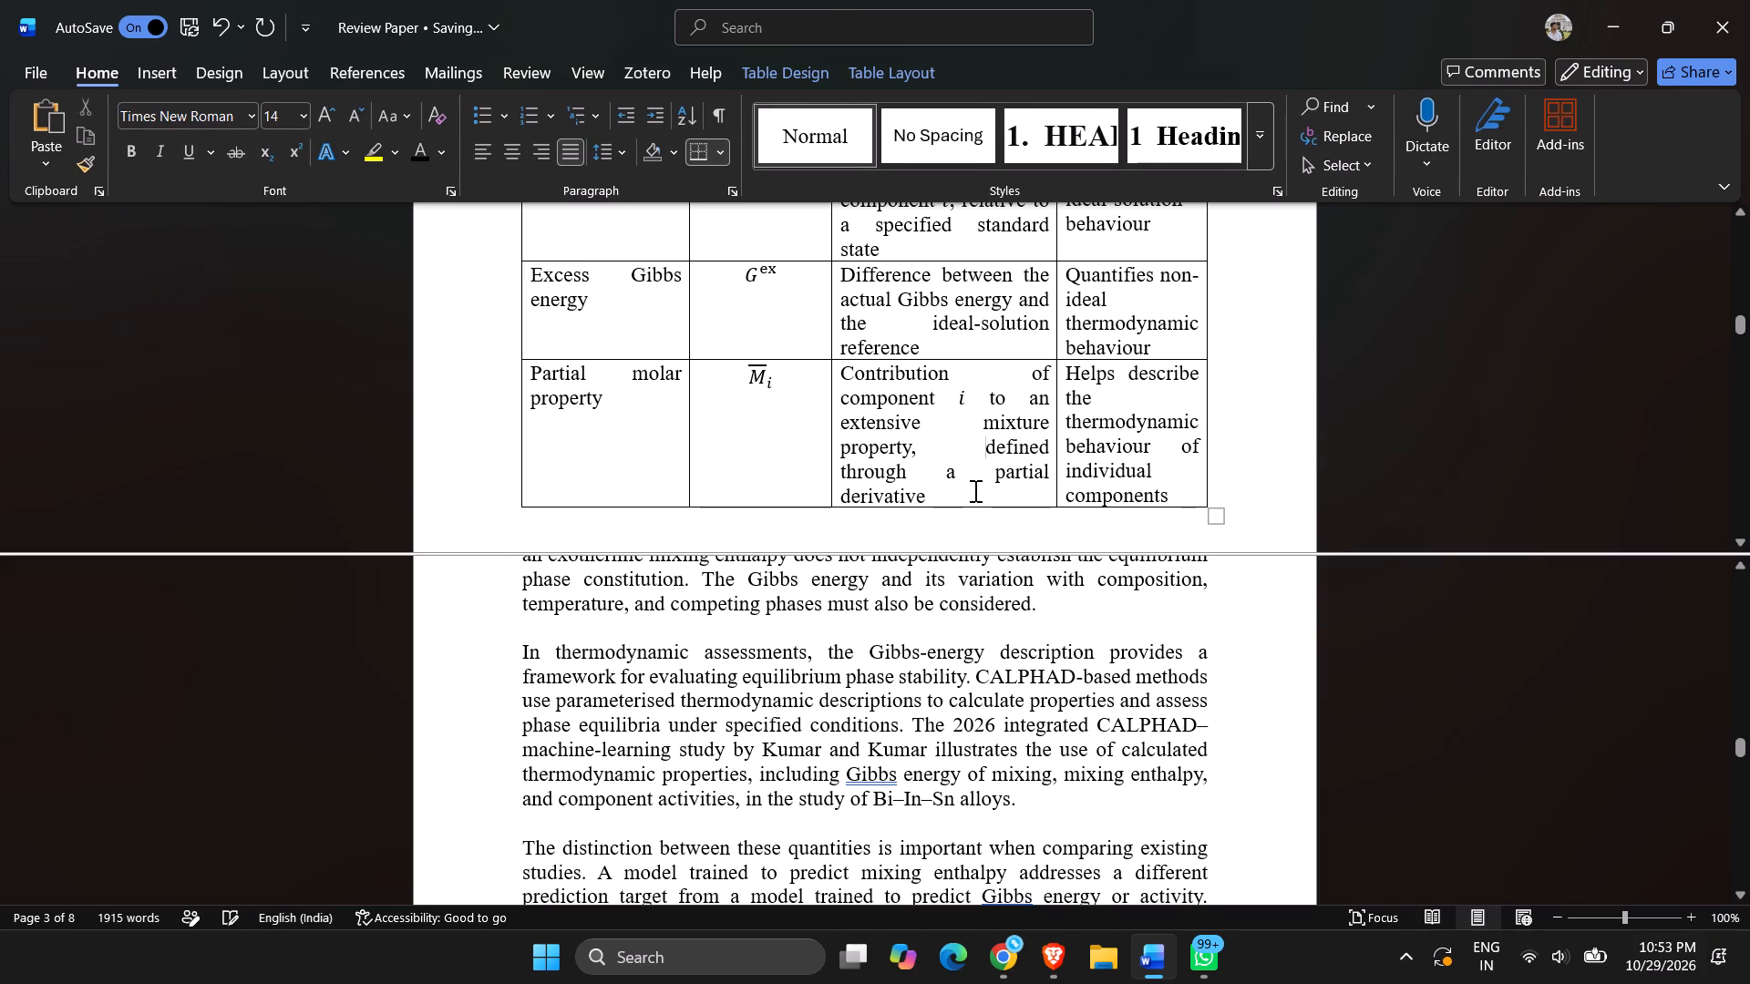
Review the thermodynamic quantities table, checking the converted symbols and meanings in each row.
scroll(973, 490, "down", 2)
scroll(973, 490, "up", 12)
scroll(974, 484, "down", 2)
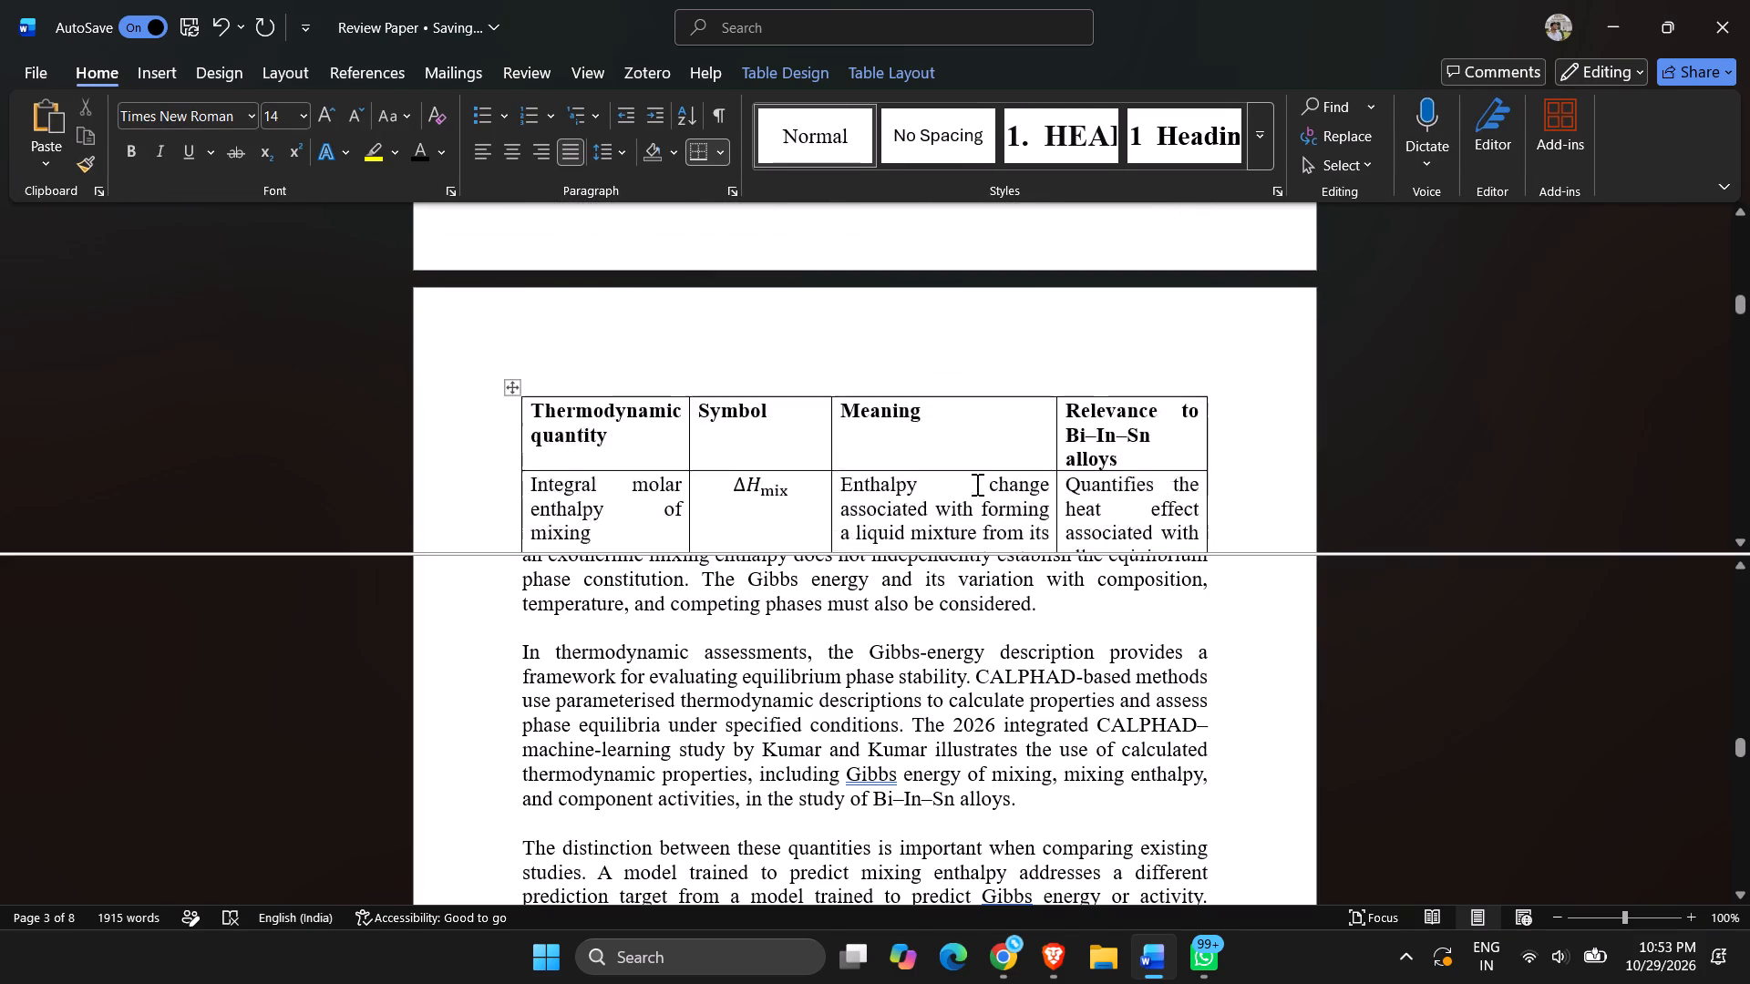
scroll(975, 484, "down", 9)
scroll(980, 469, "up", 5)
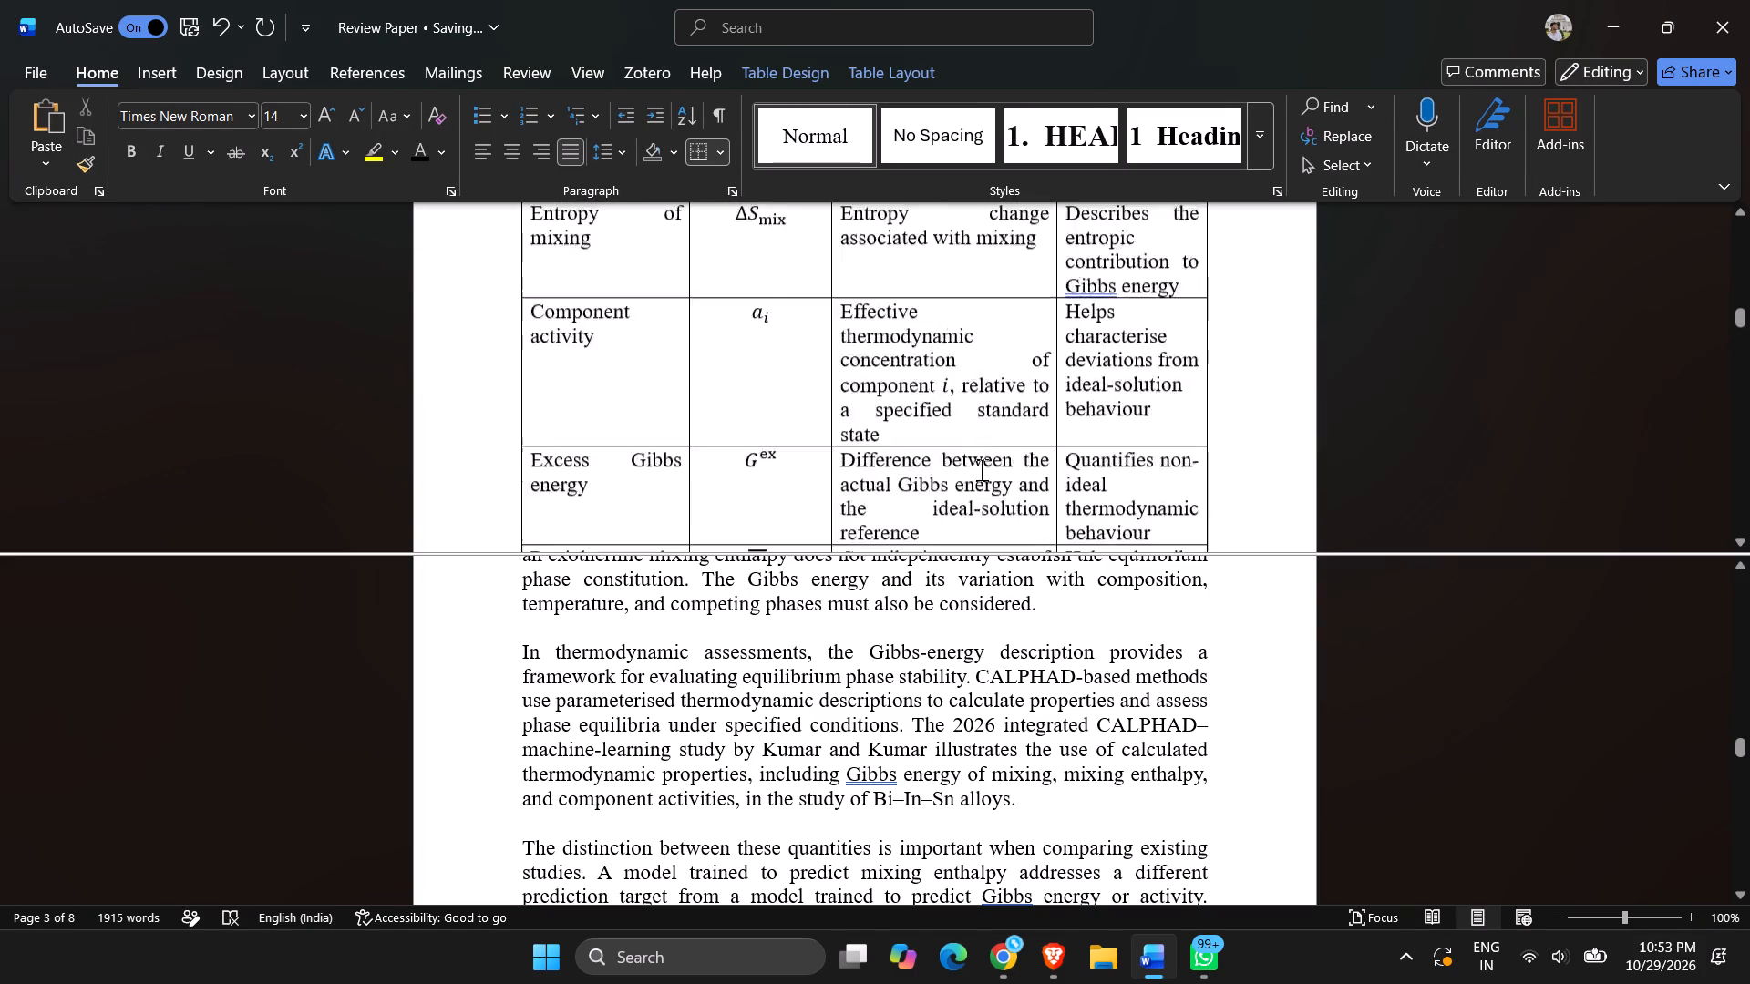
scroll(980, 469, "up", 5)
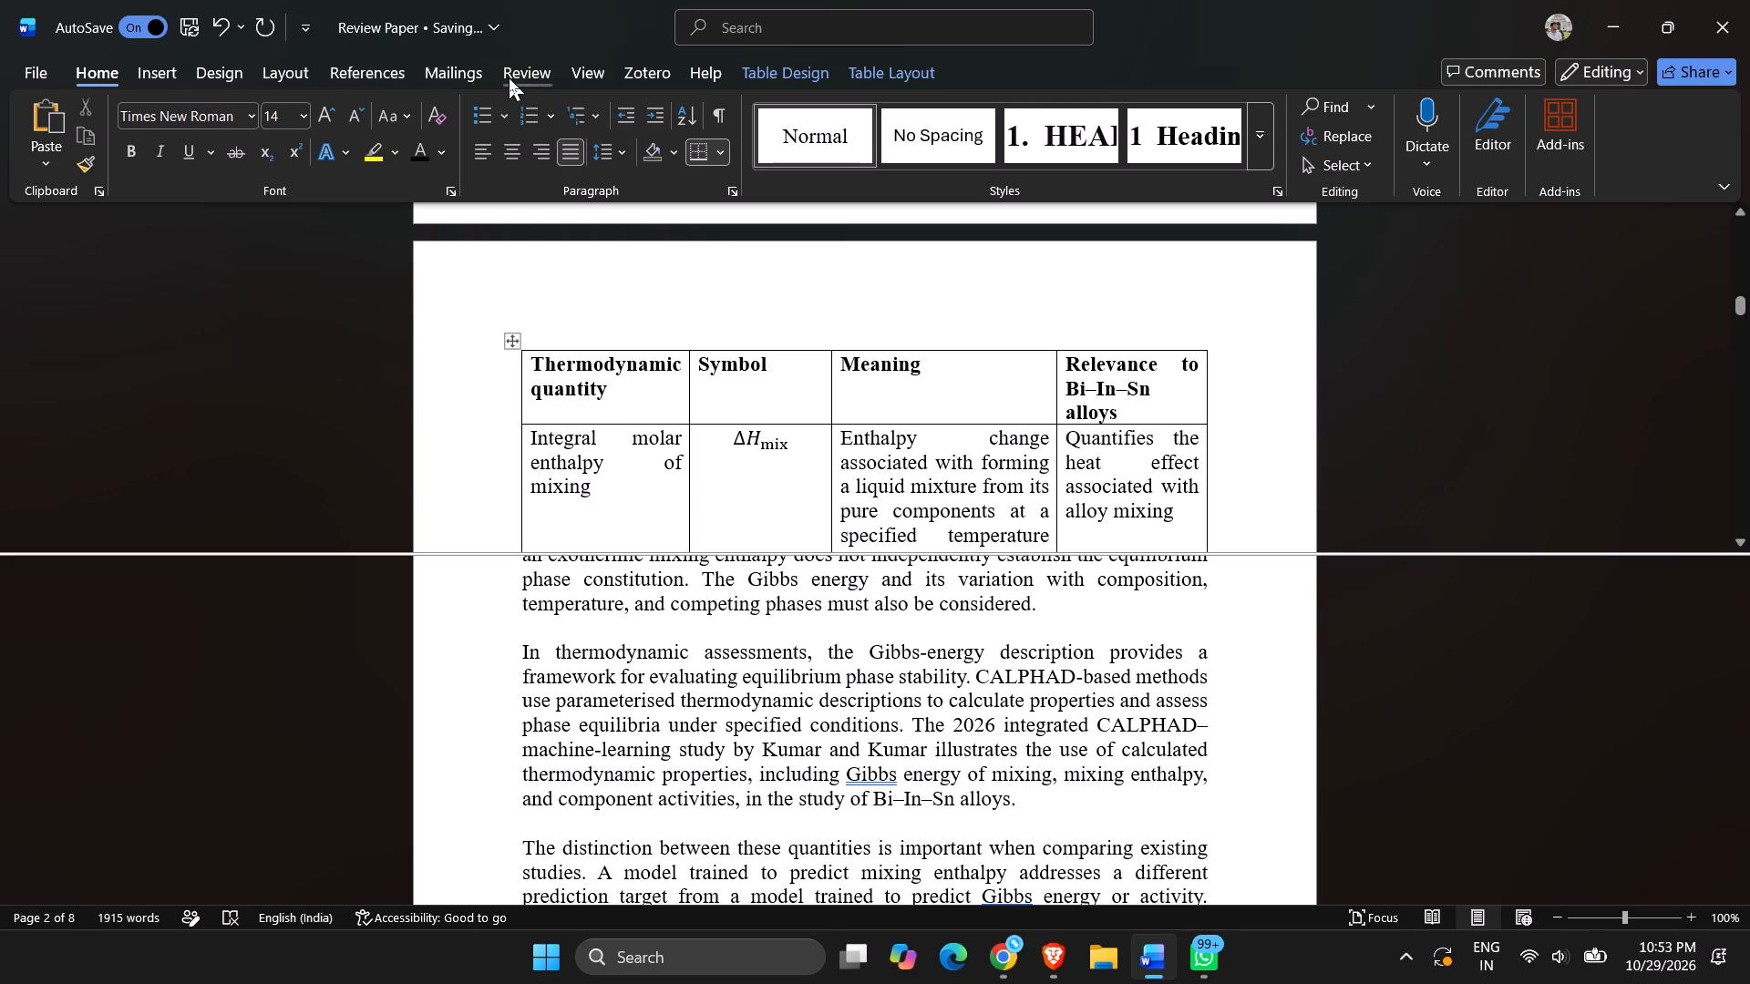
Remove the split from the Review Paper document window.
left_click(589, 69)
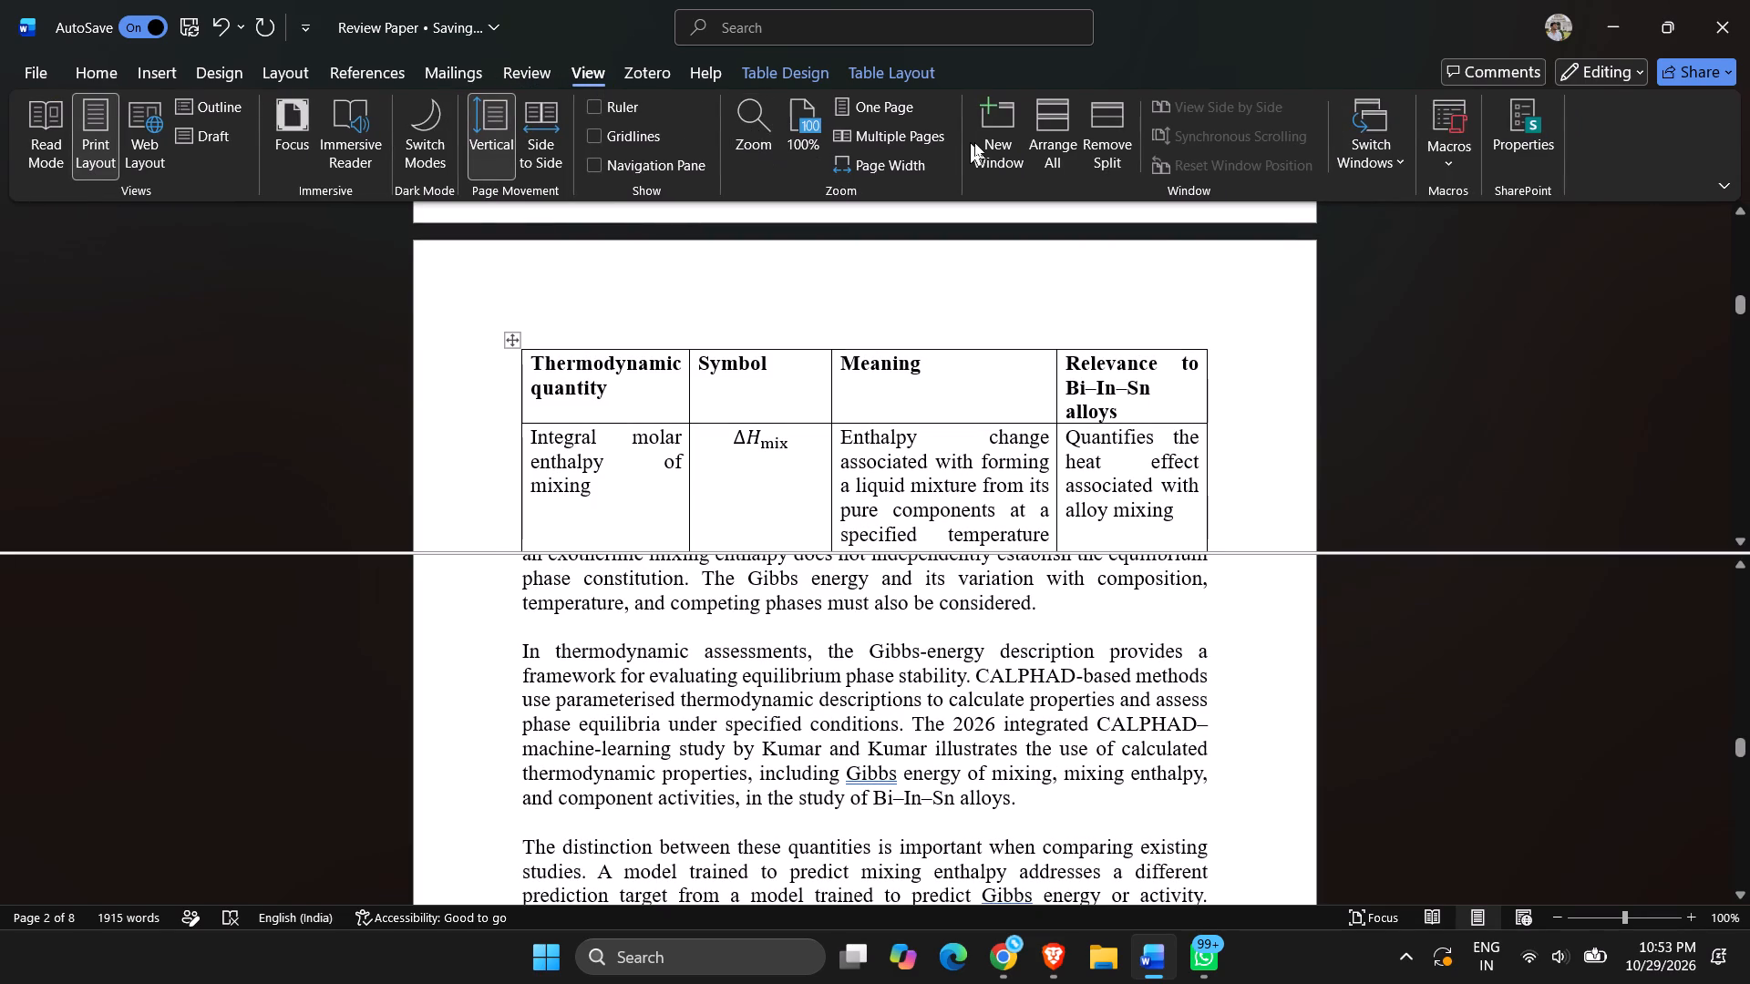
left_click(1090, 121)
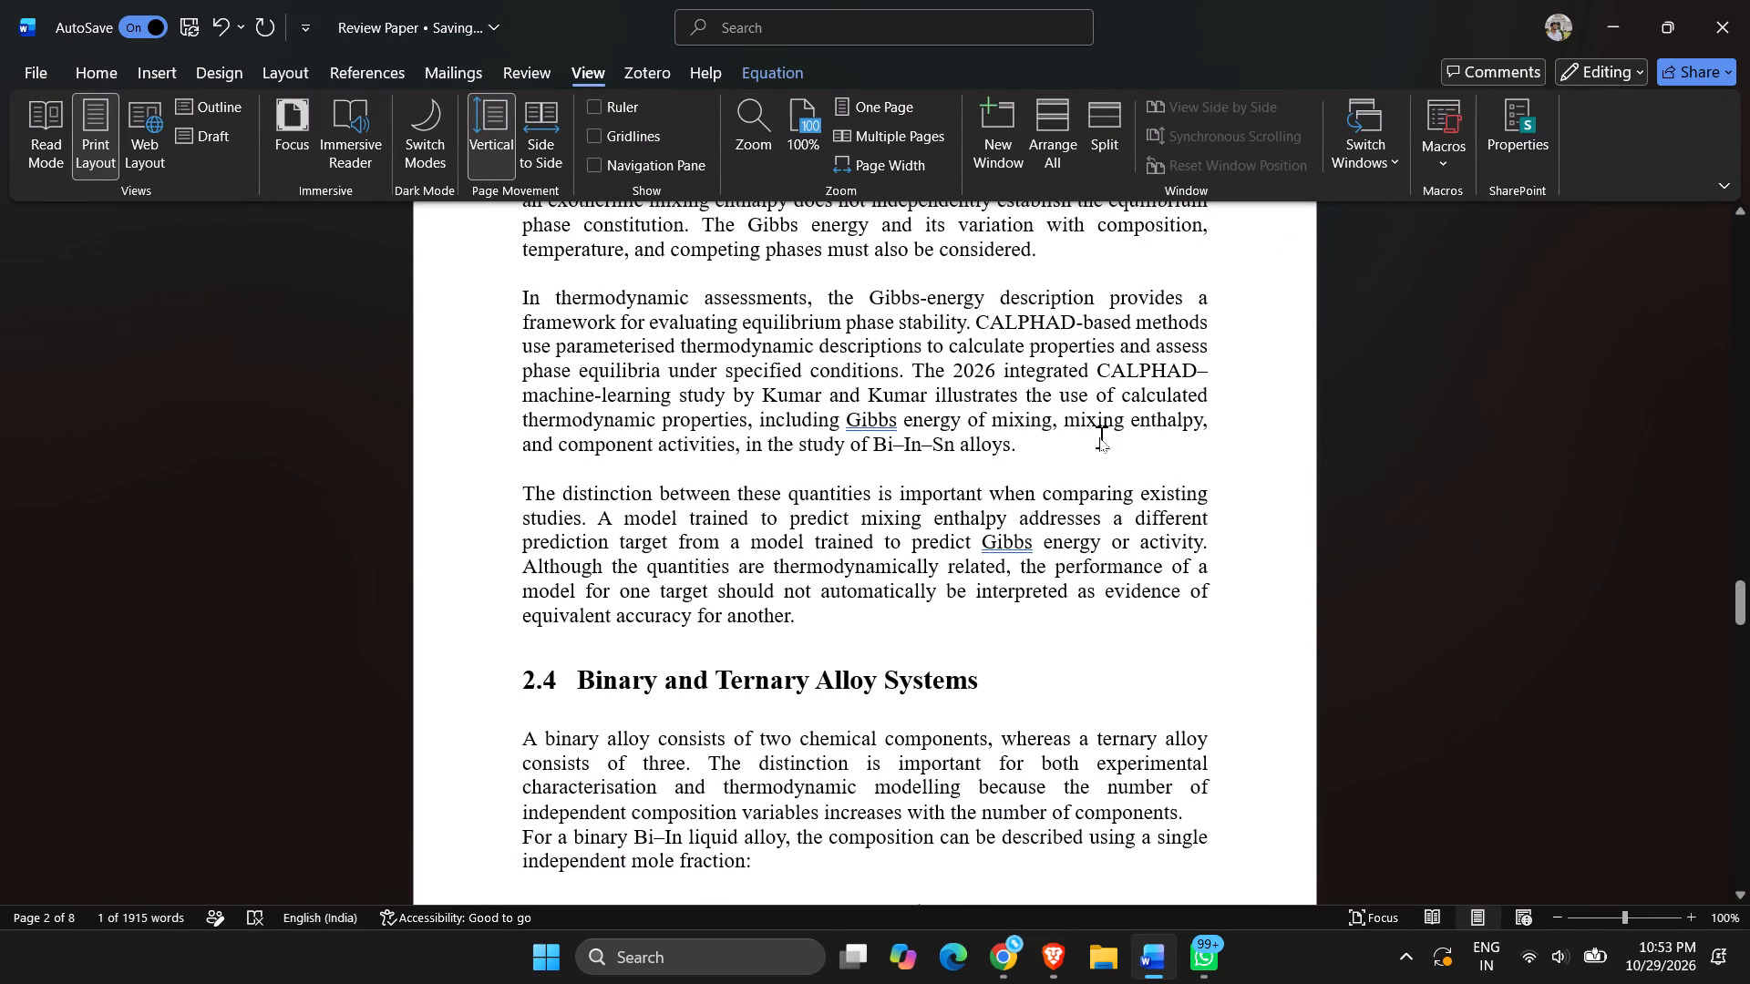
Narrow the Symbol column of the thermodynamic quantities table by moving its border with Meaning, giving the Meaning column more width.
scroll(1099, 438, "up", 20)
scroll(1113, 442, "down", 8)
scroll(1122, 454, "up", 8)
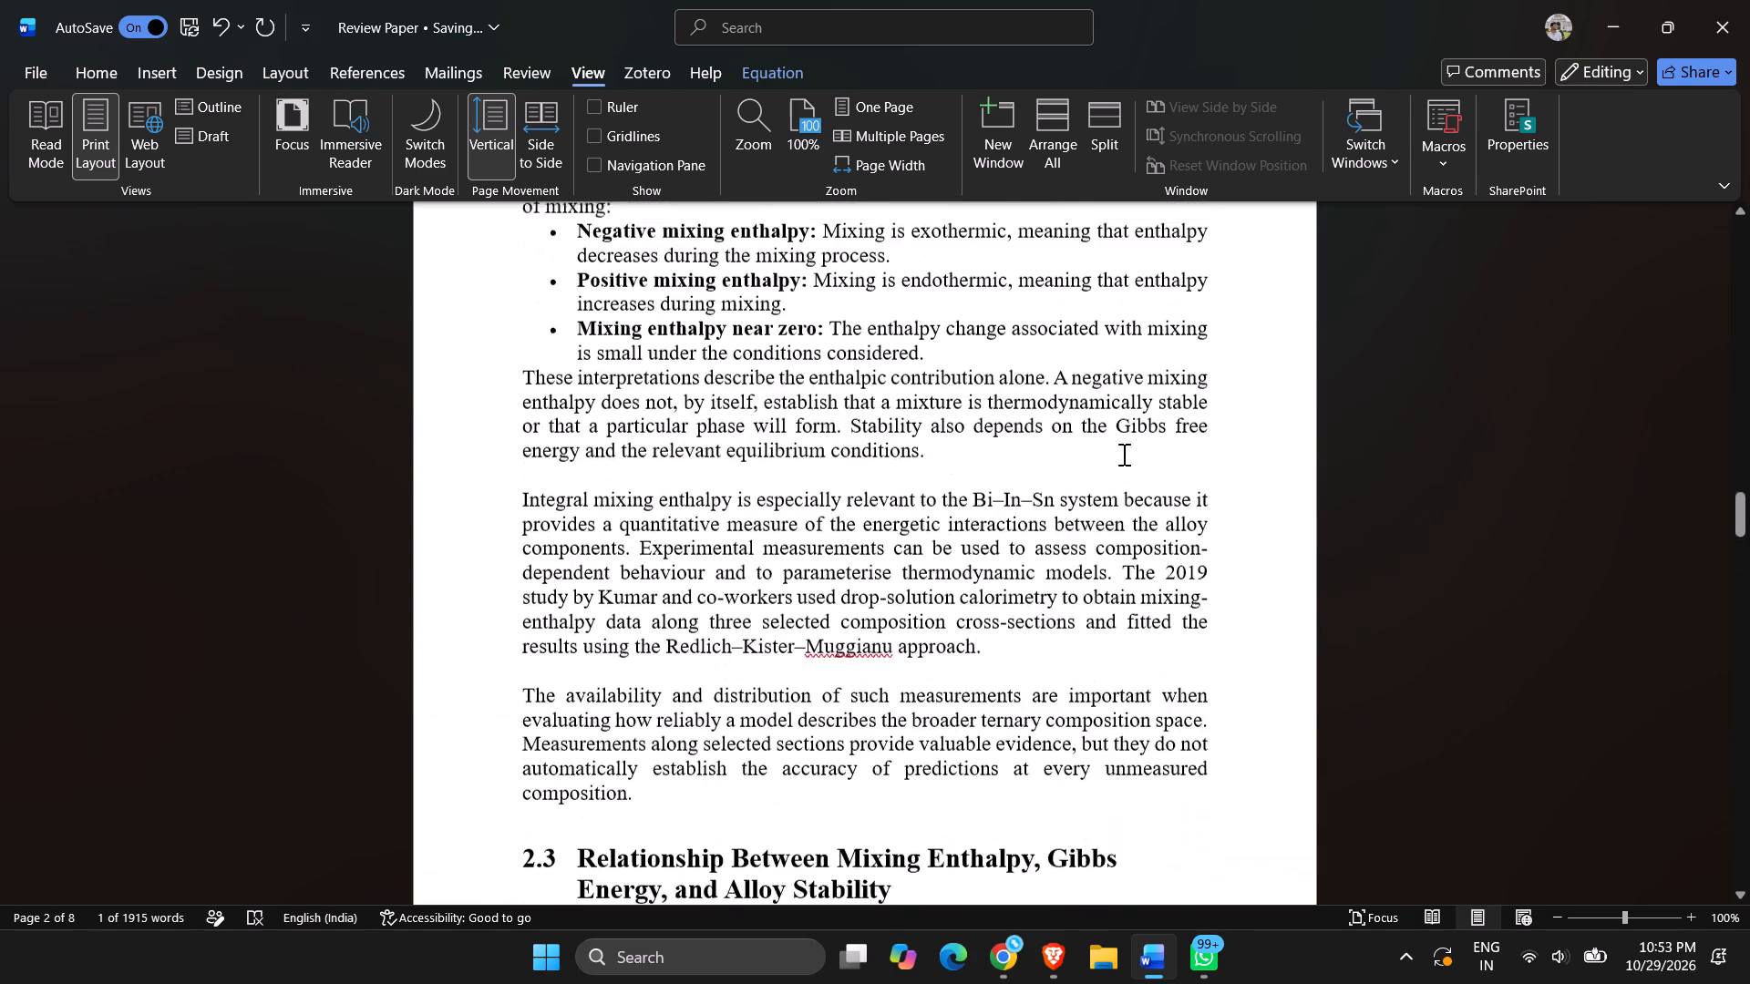
scroll(1122, 454, "up", 20)
scroll(1122, 454, "up", 5)
scroll(1122, 449, "down", 2)
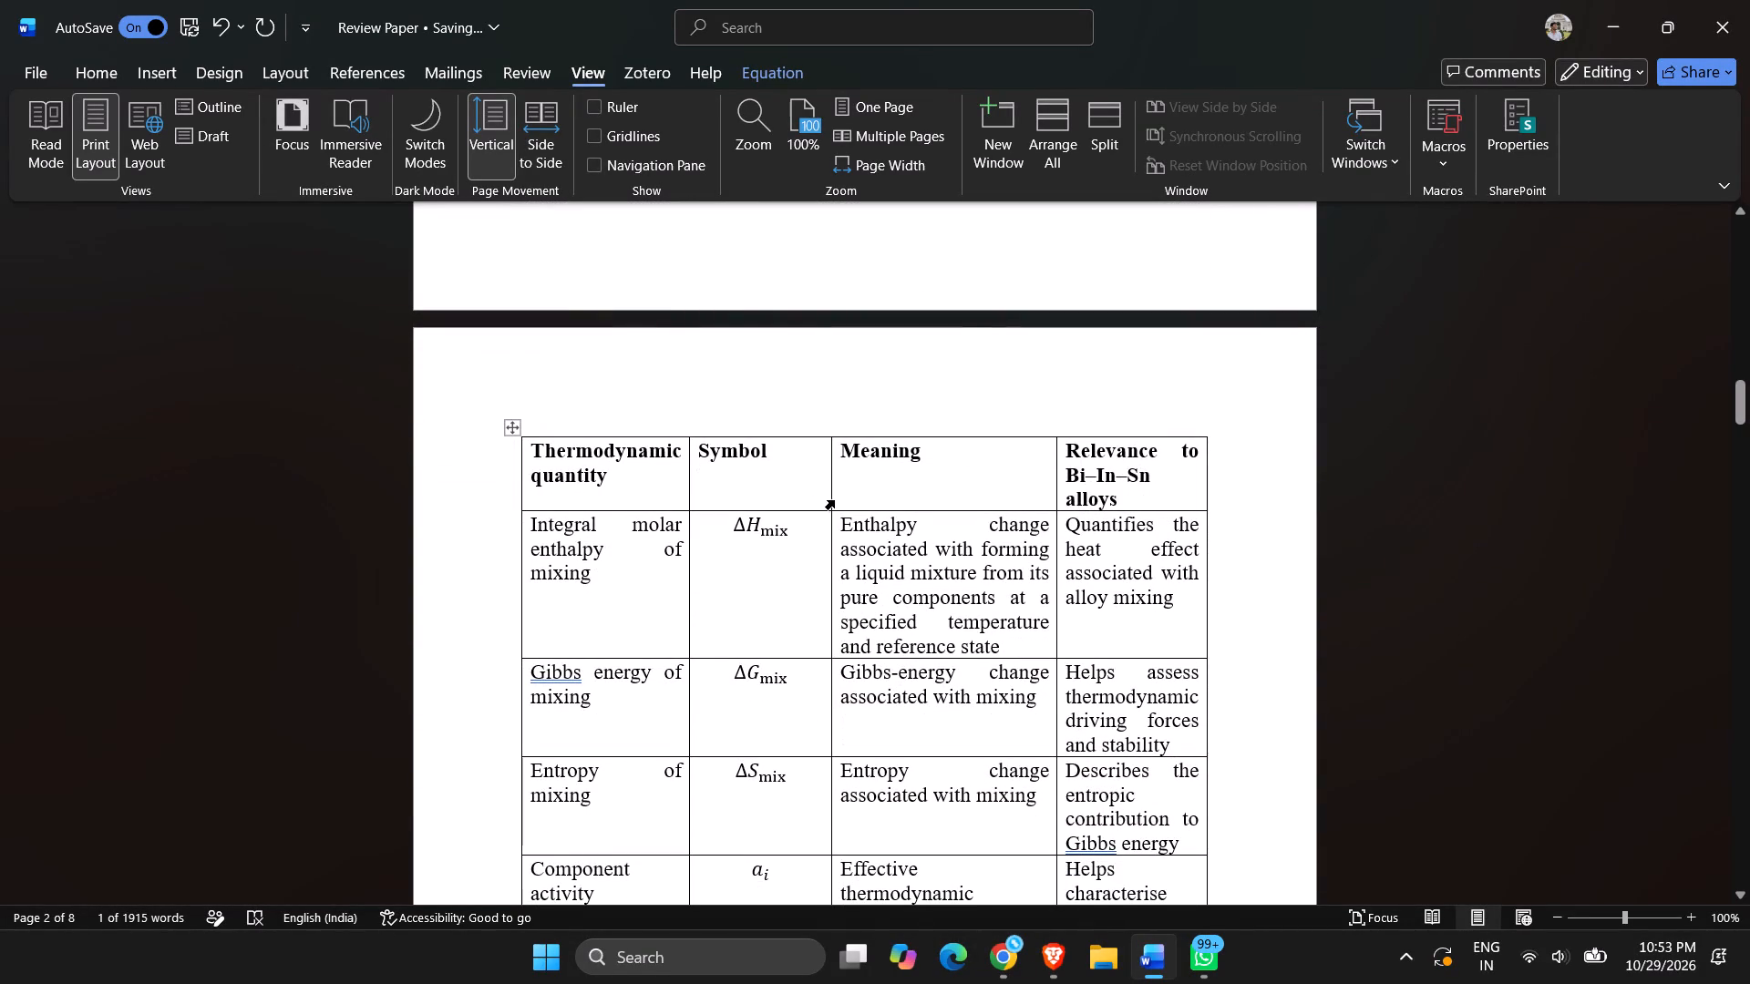
left_click_drag(831, 505, 818, 505)
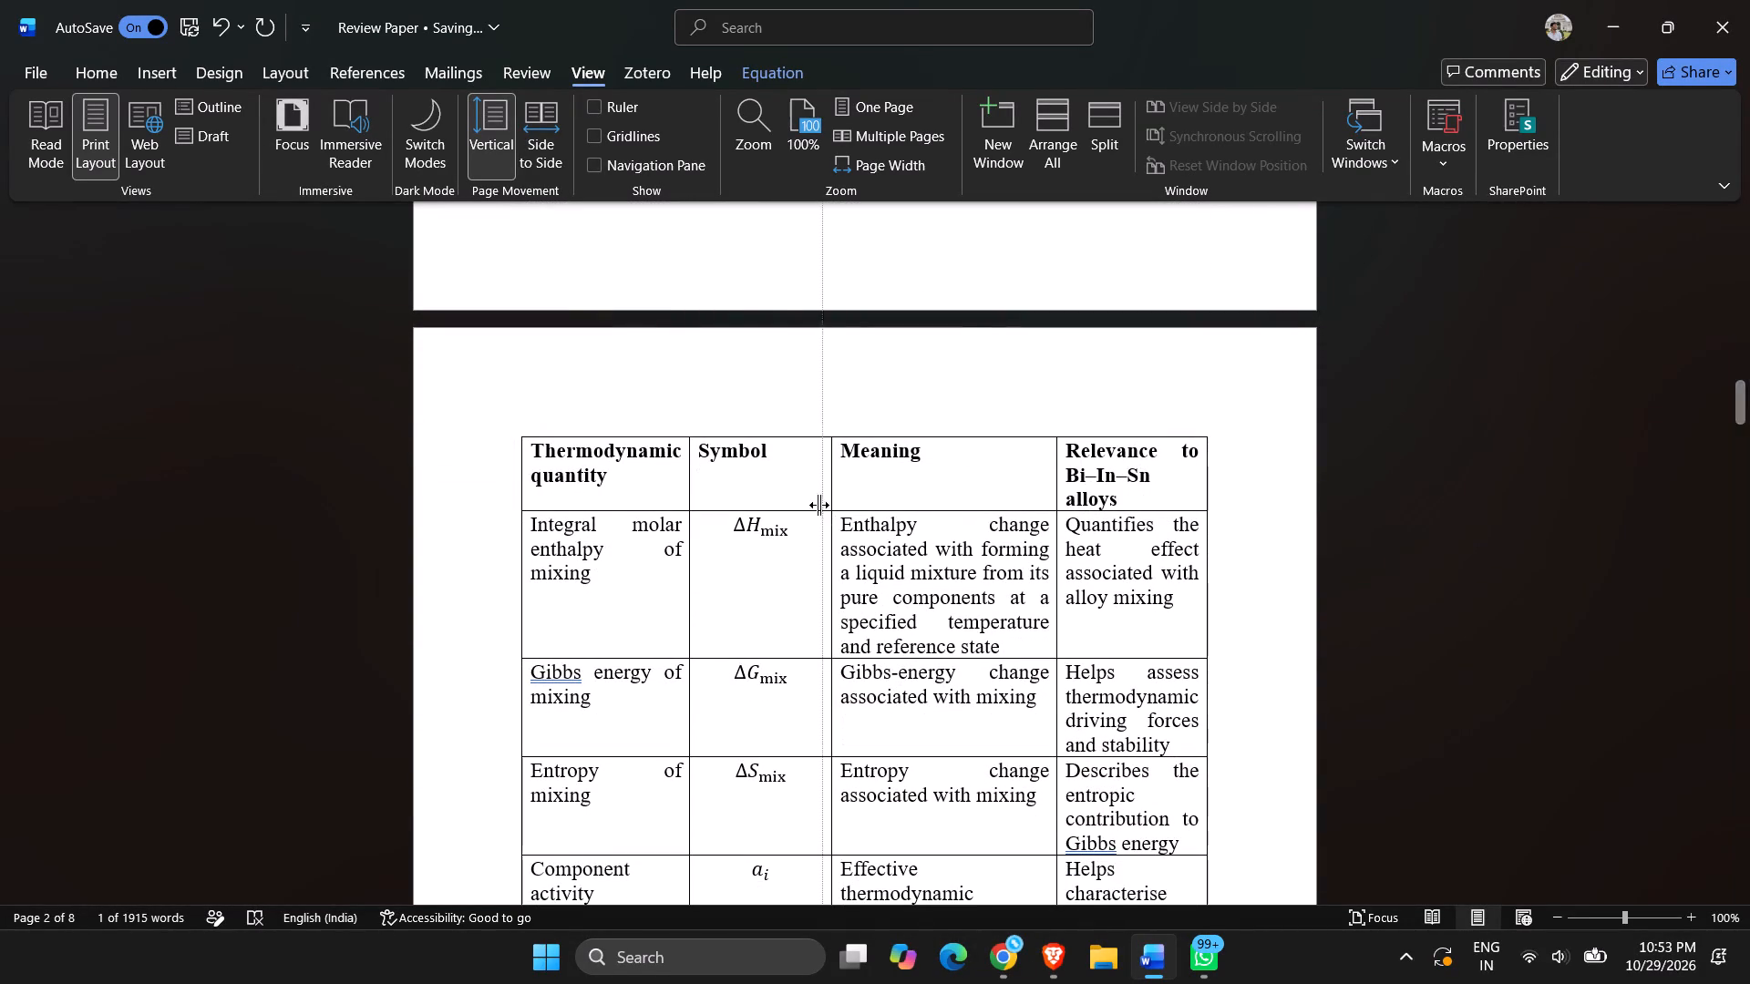
left_click_drag(818, 505, 795, 505)
scroll(794, 505, "down", 5)
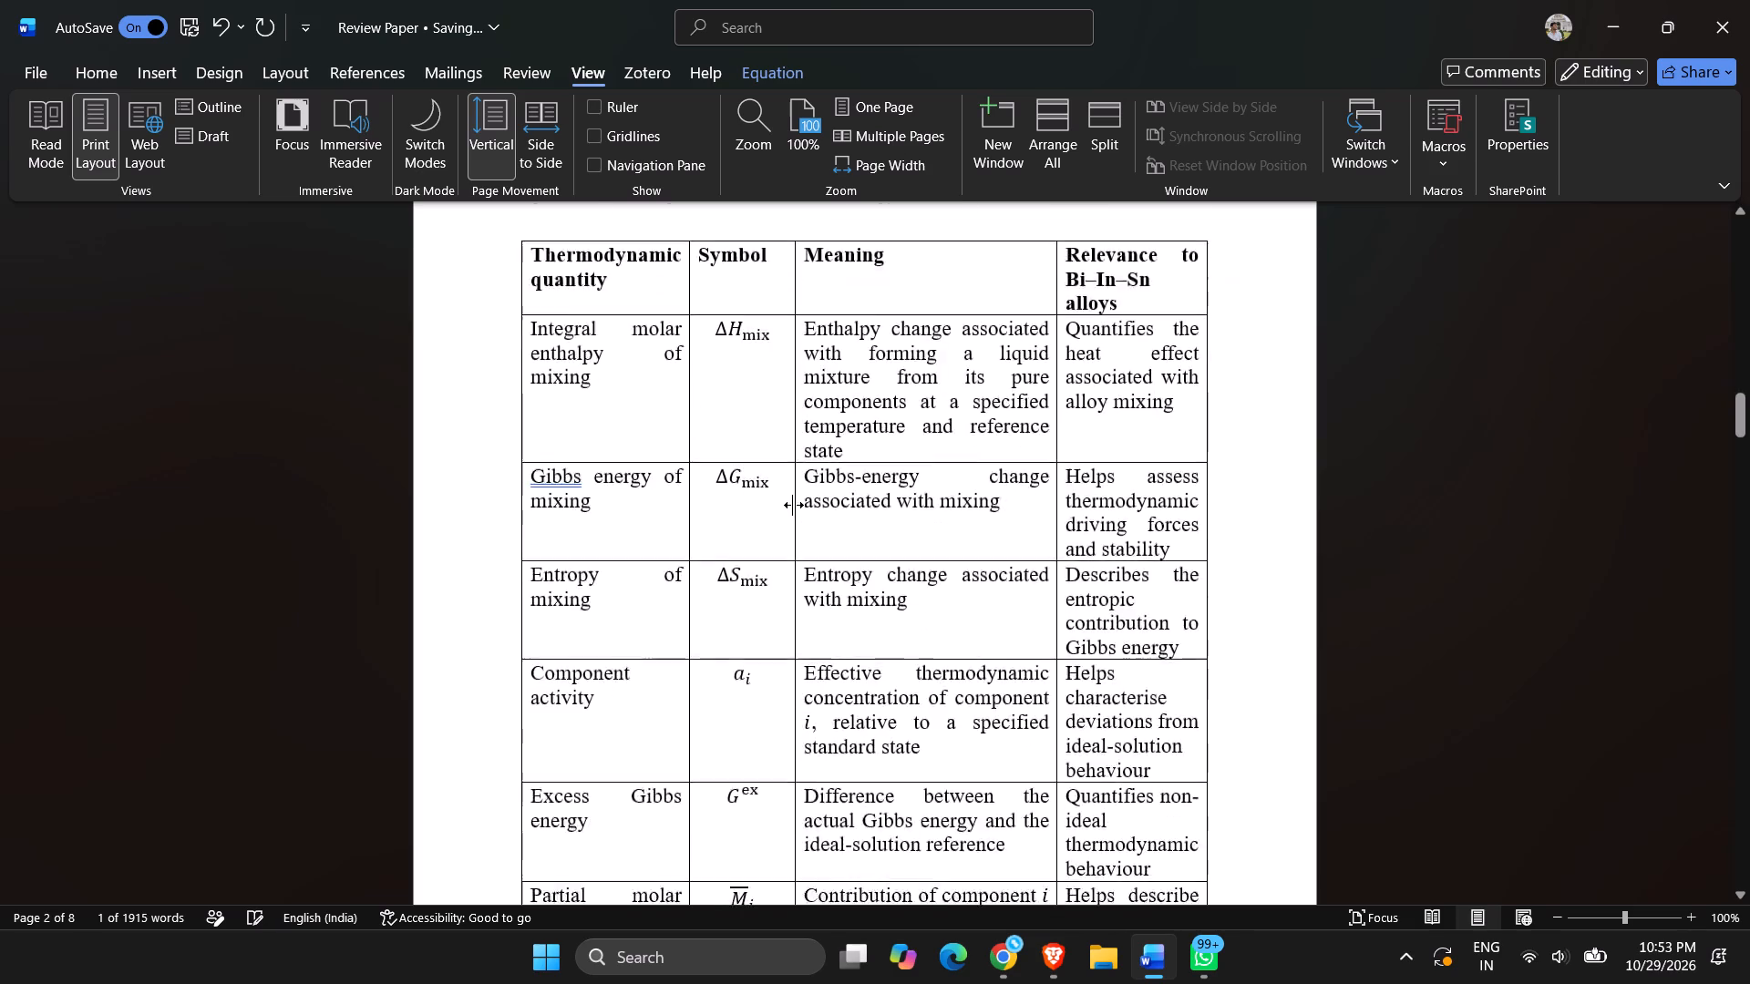
scroll(793, 505, "down", 1)
scroll(793, 505, "up", 4)
scroll(793, 506, "down", 1)
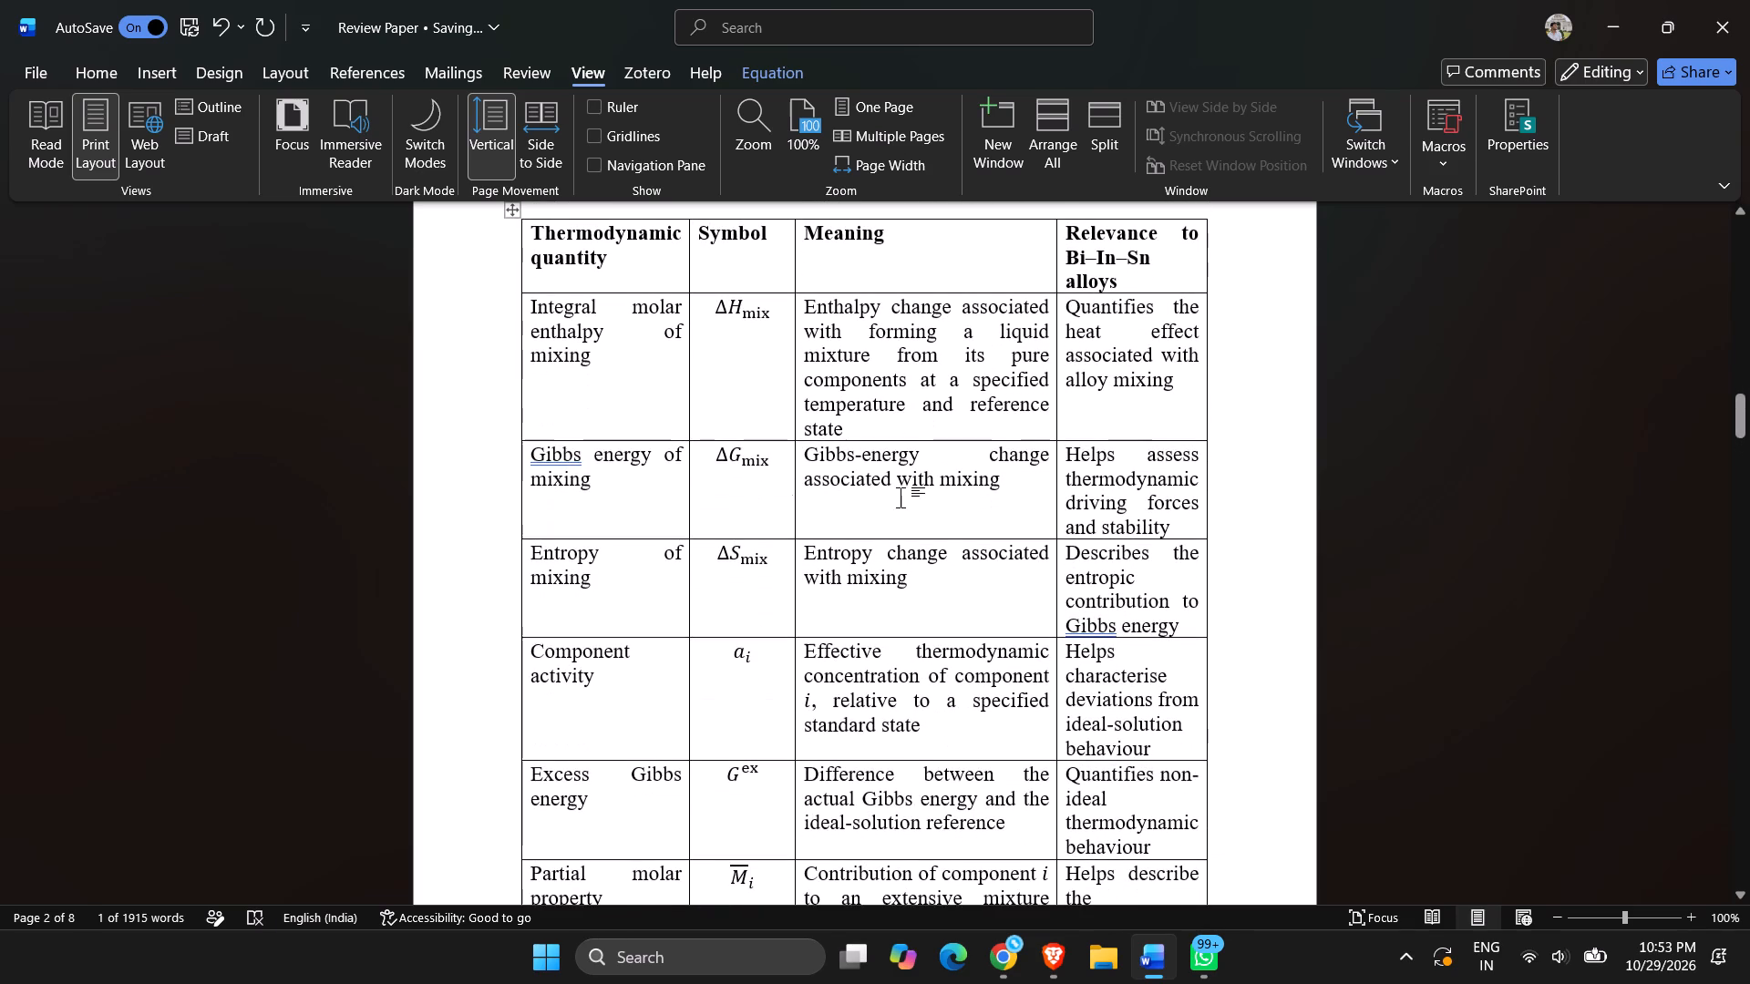
Widen the Relevance to Bi–In–Sn alloys column on both sides, narrowing Meaning slightly and extending the table's outer edge past the text margin.
left_click_drag(1055, 300, 1042, 301)
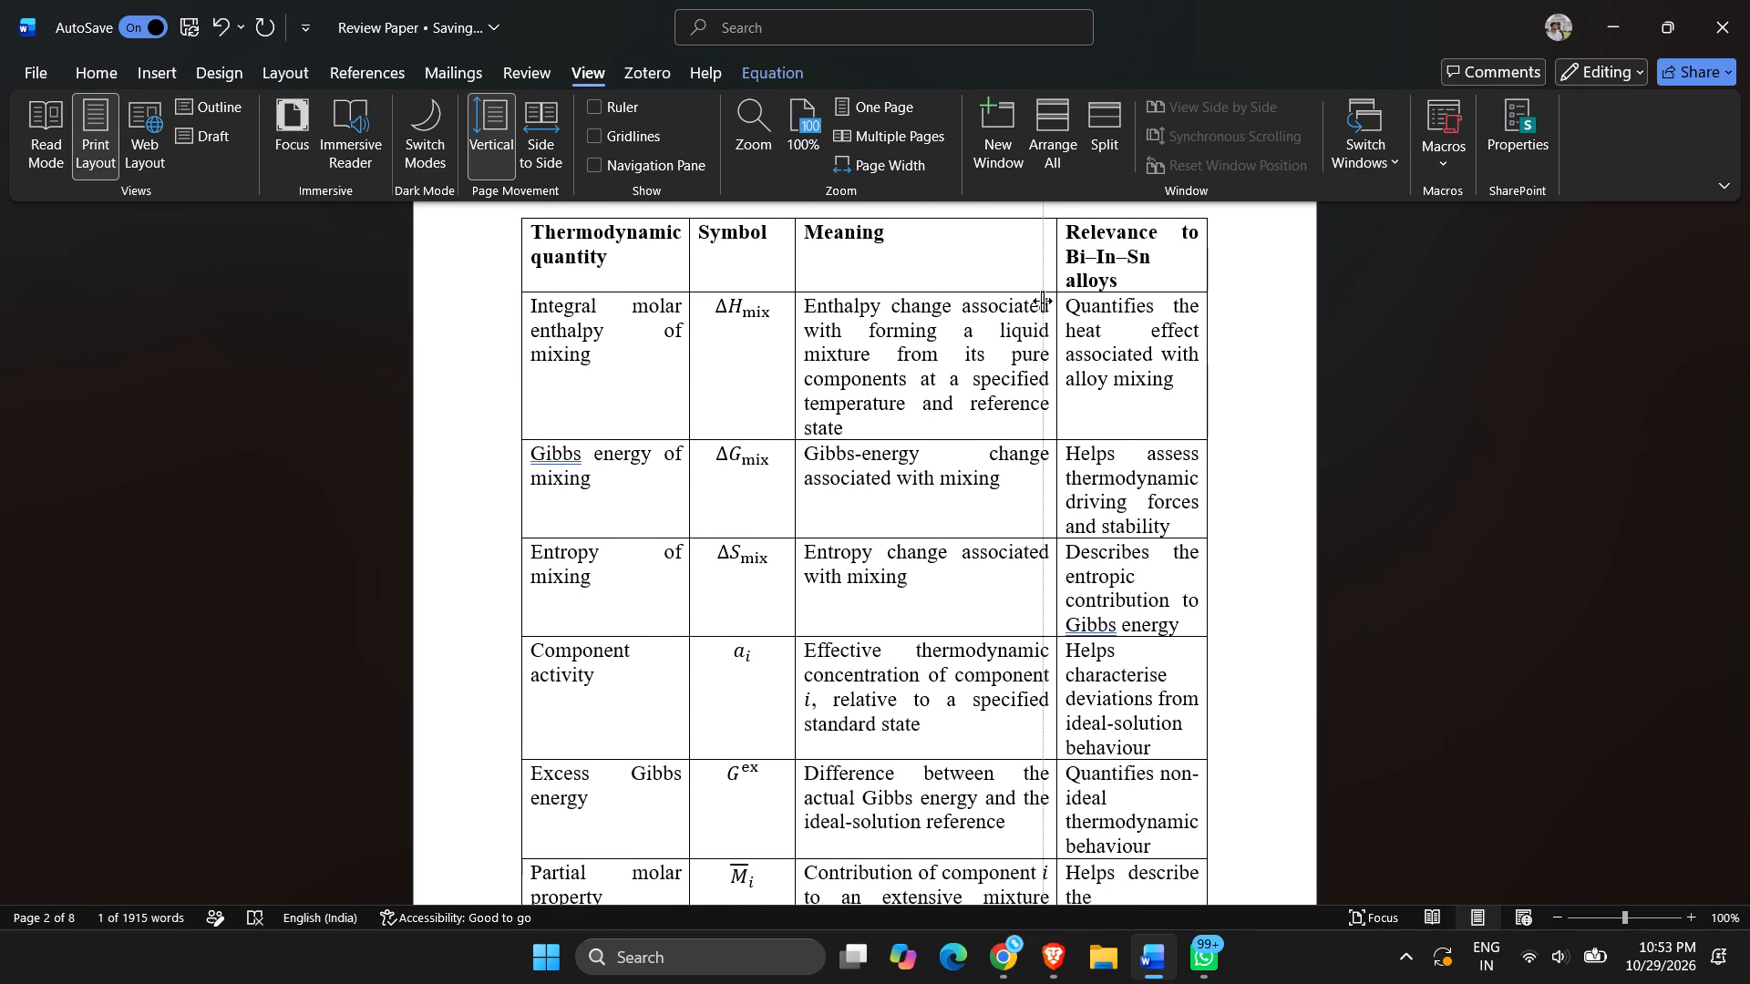
left_click_drag(1042, 301, 1040, 302)
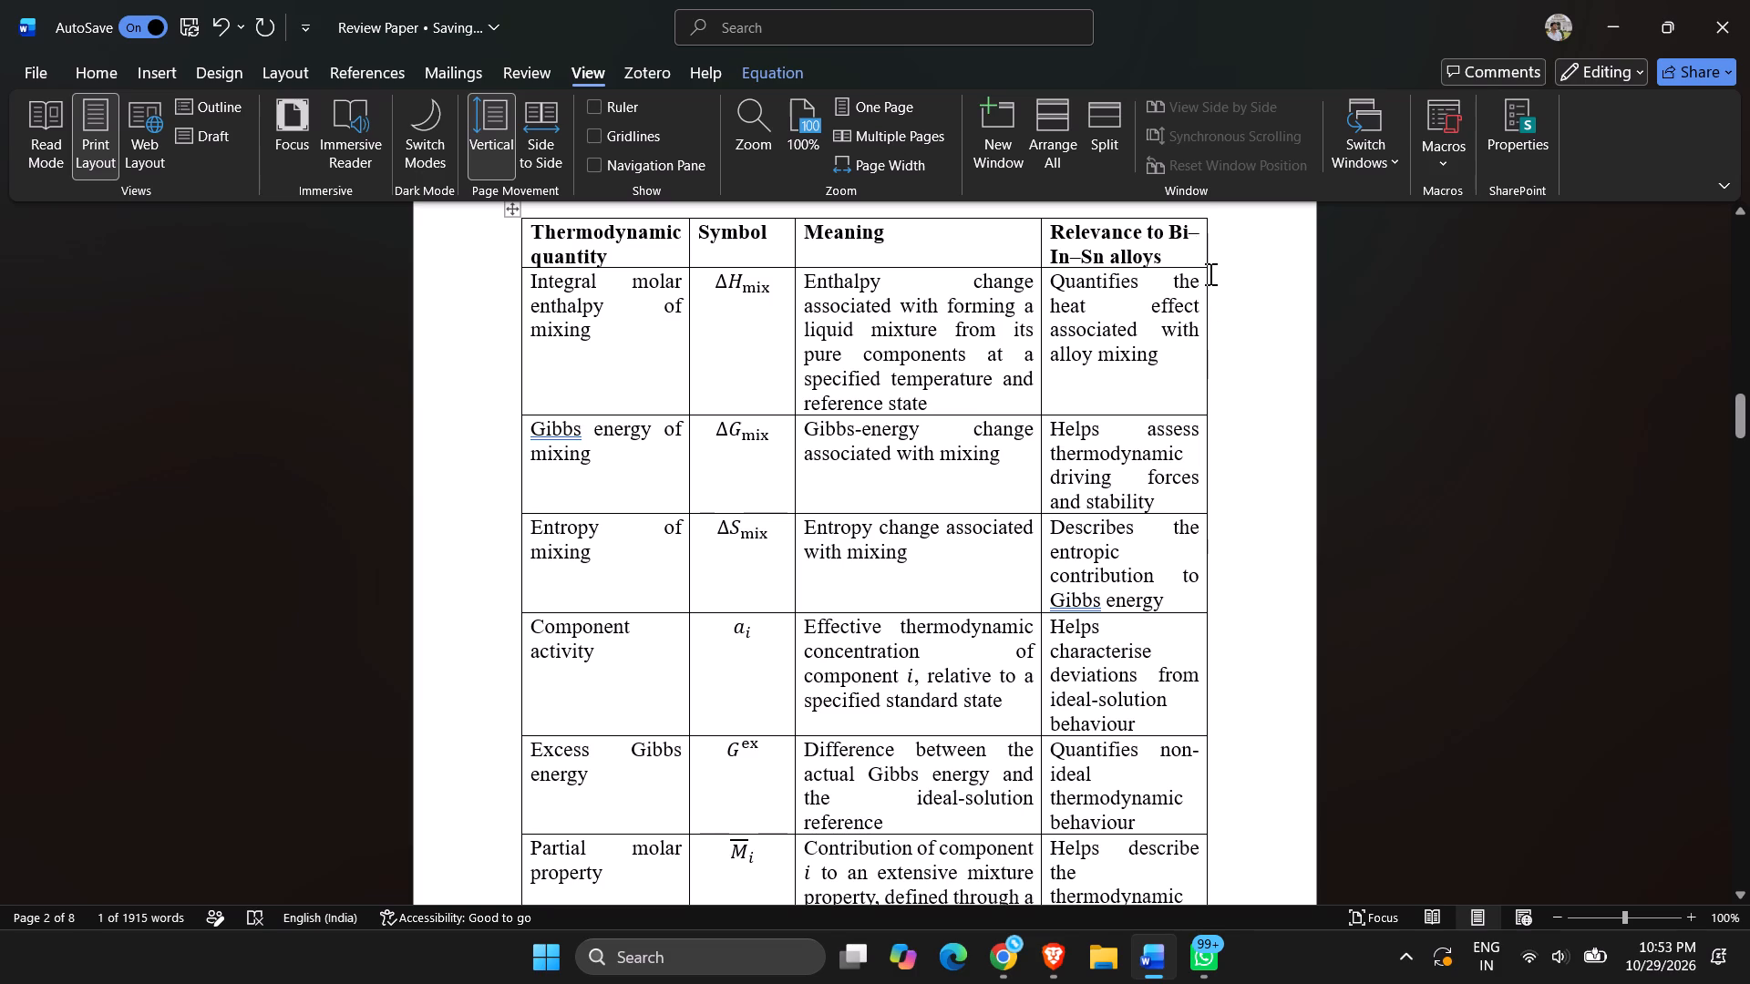
left_click_drag(1207, 258, 1251, 258)
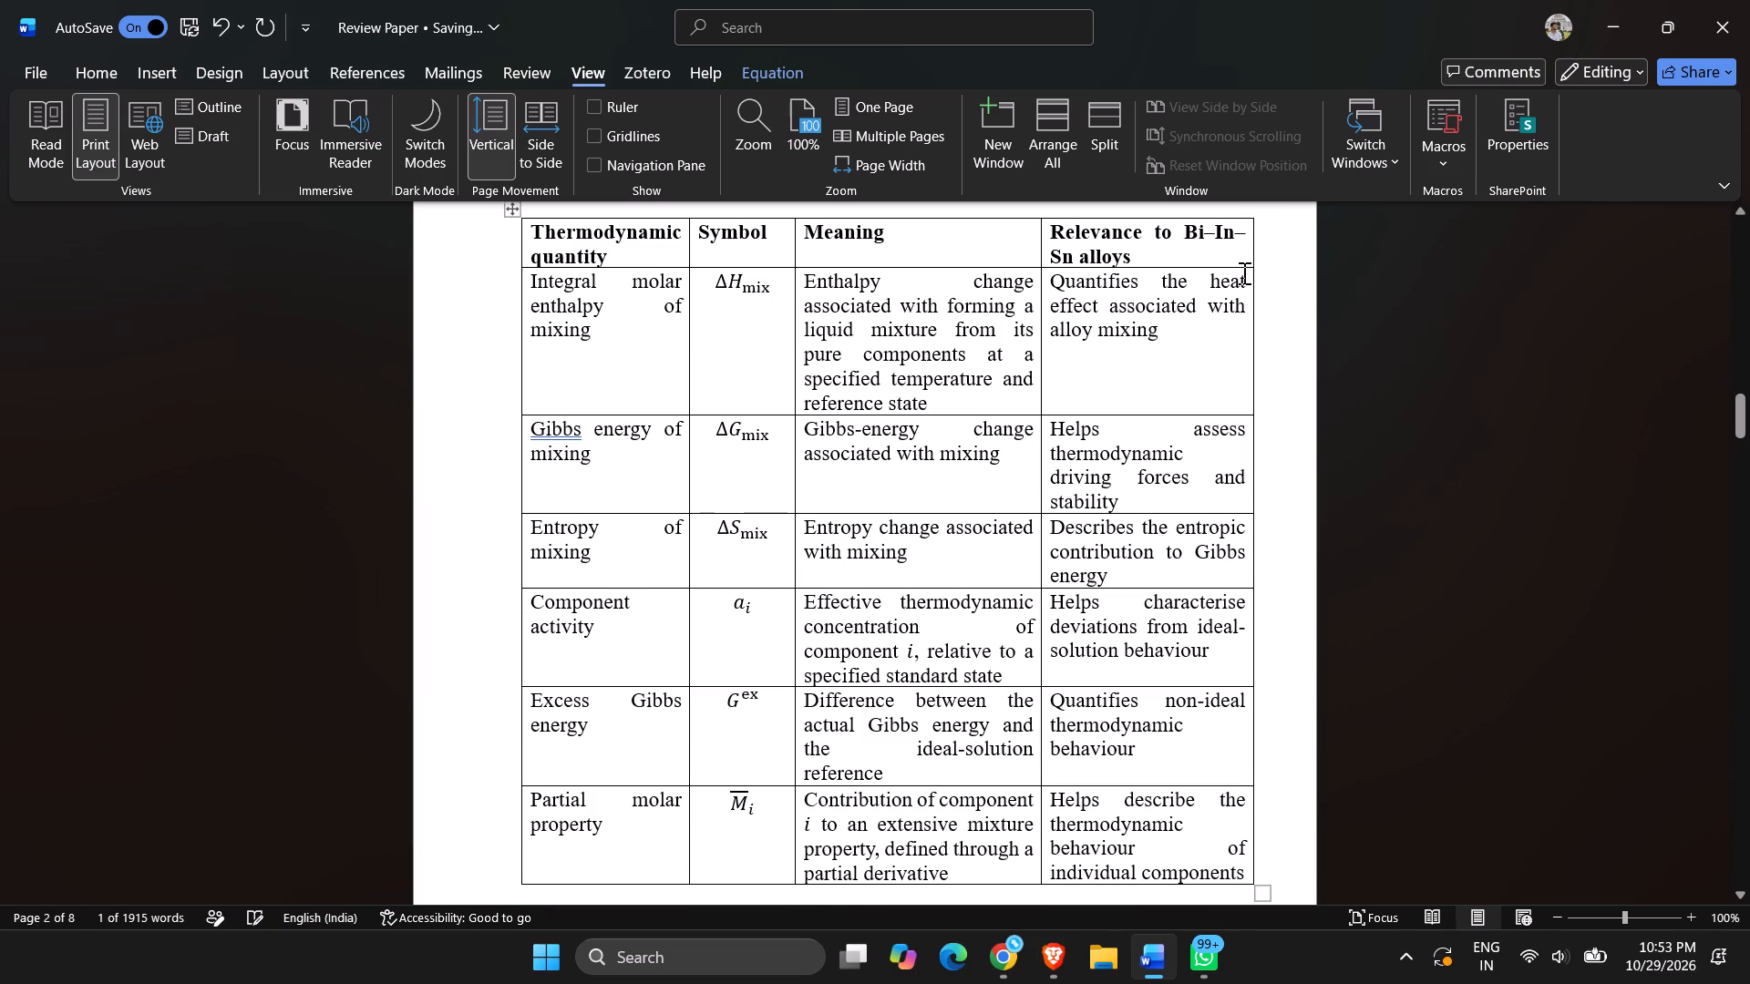
left_click_drag(1253, 252, 1297, 251)
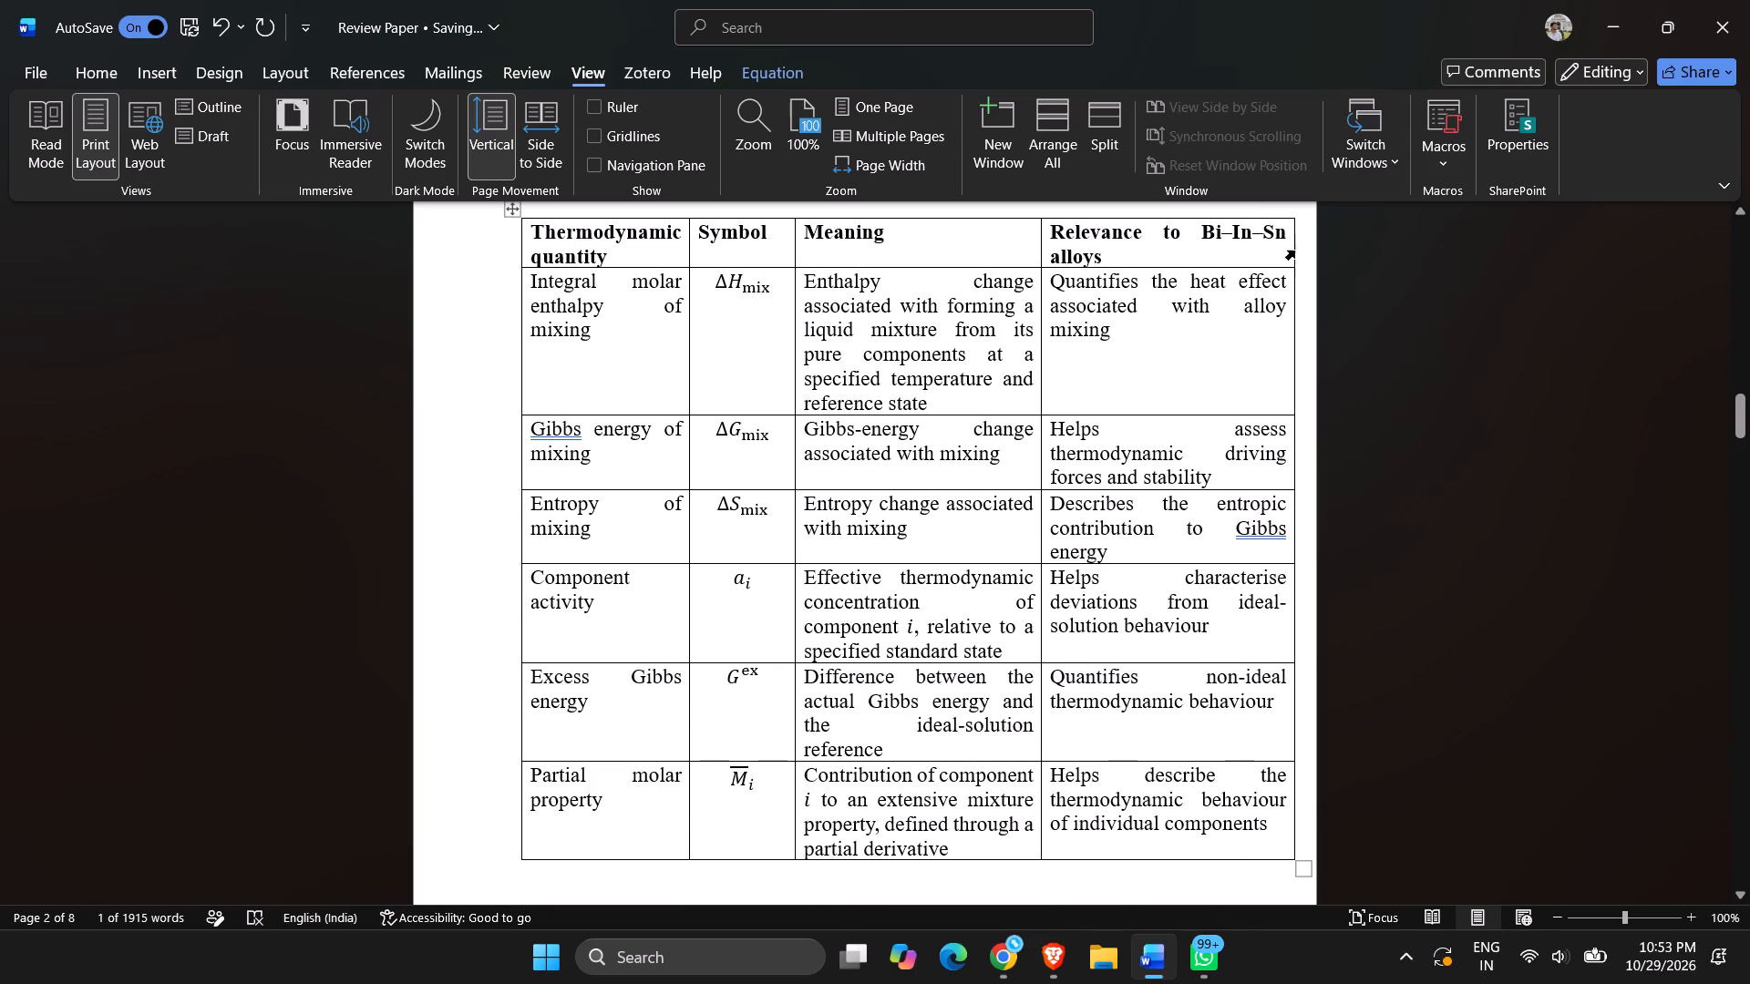
left_click_drag(1294, 251, 1271, 252)
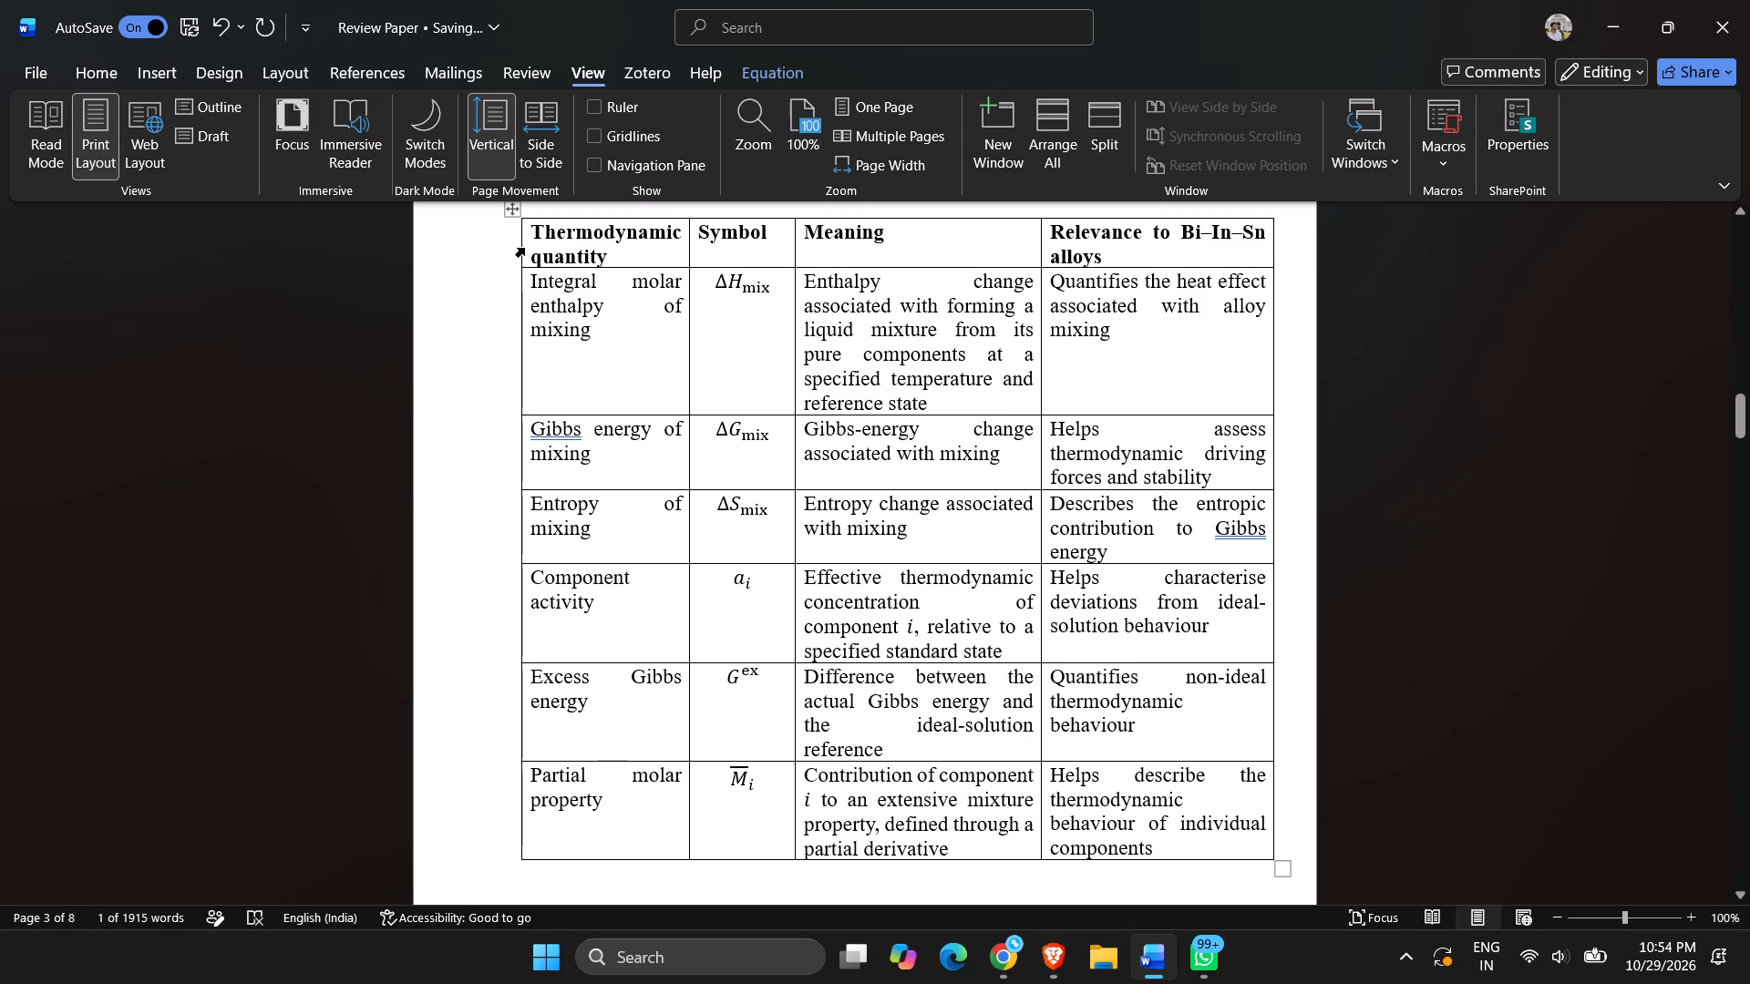
Widen the Thermodynamic quantity column by extending its outer edge slightly into the page margin.
left_click_drag(520, 250, 500, 254)
scroll(673, 337, "up", 8)
scroll(672, 341, "down", 5)
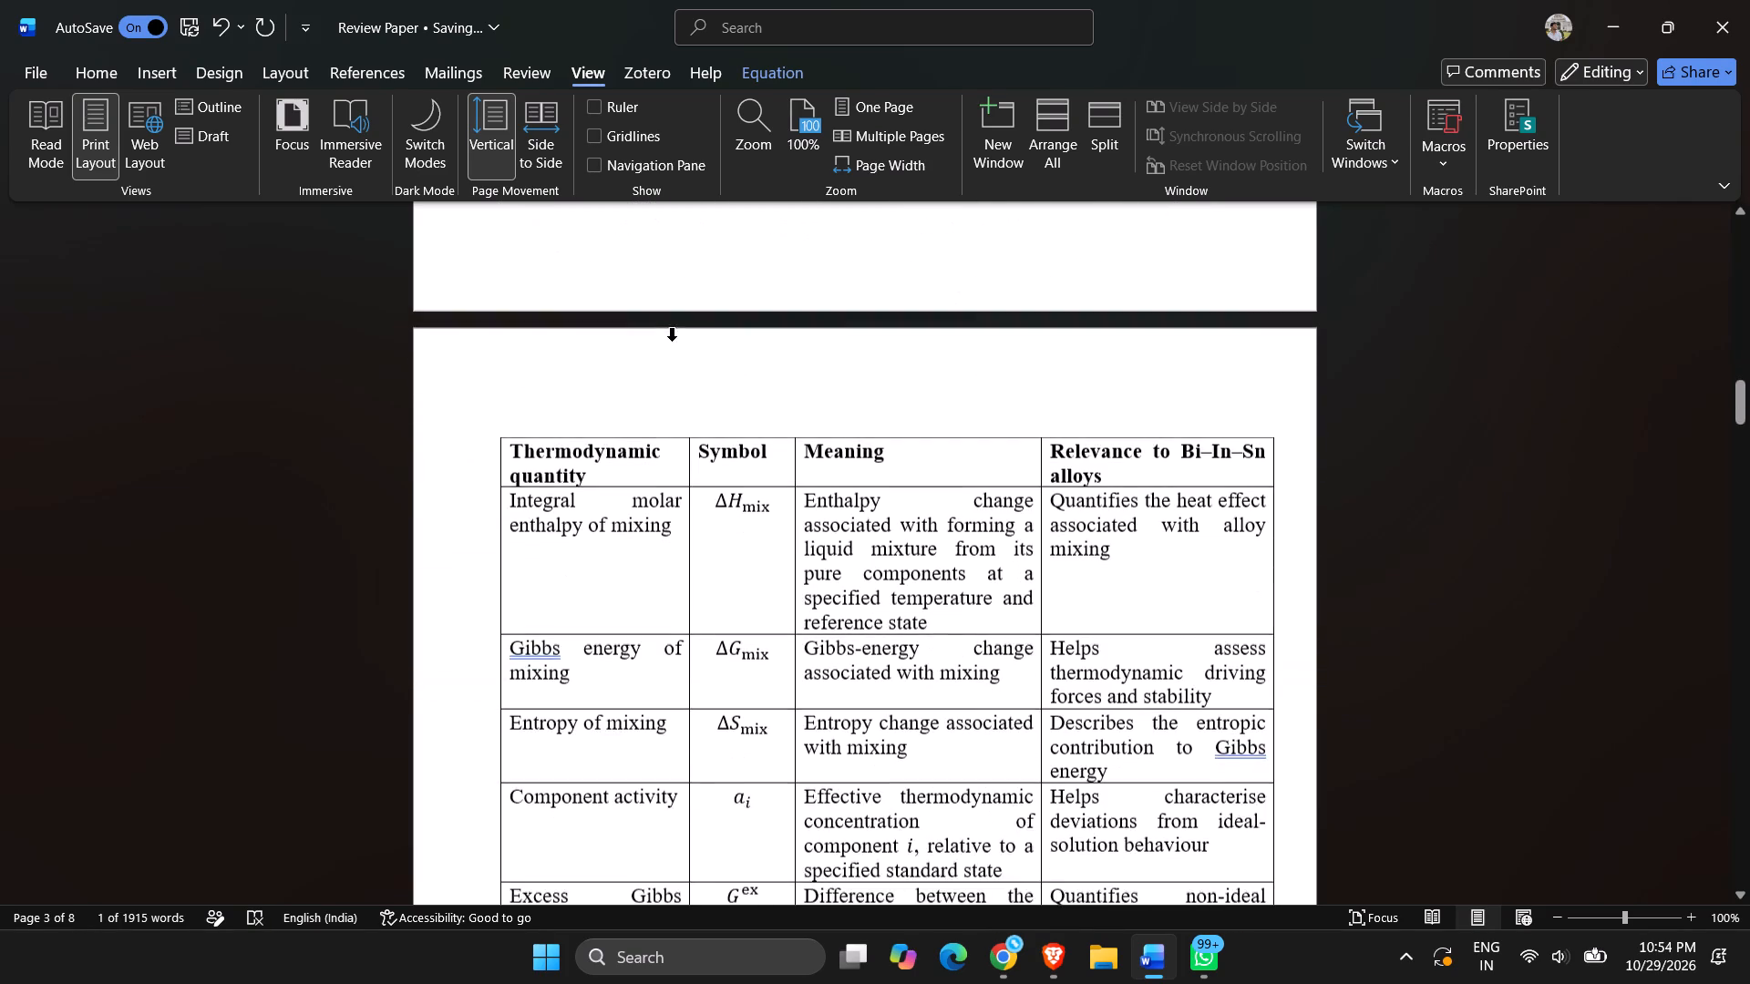
scroll(671, 342, "down", 5)
scroll(759, 543, "down", 5)
scroll(759, 543, "up", 6)
scroll(759, 543, "down", 2, "ctrl")
scroll(764, 548, "up", 6)
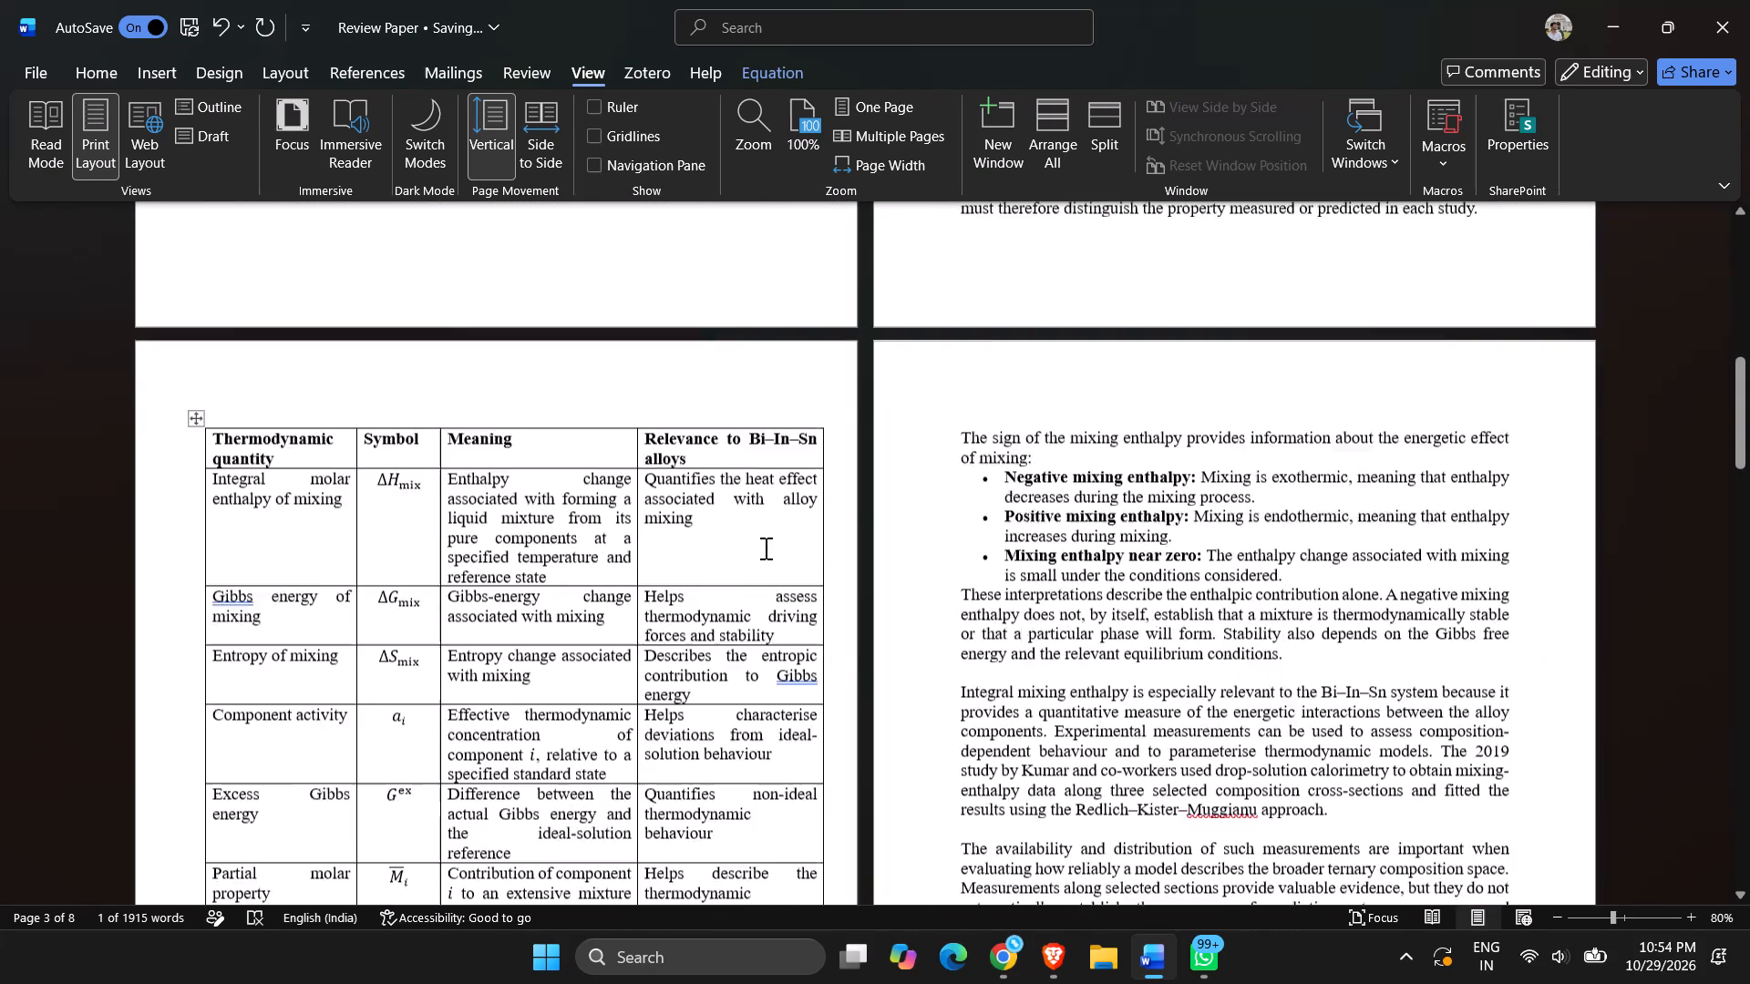
scroll(764, 548, "down", 11)
scroll(763, 539, "down", 2, "ctrl")
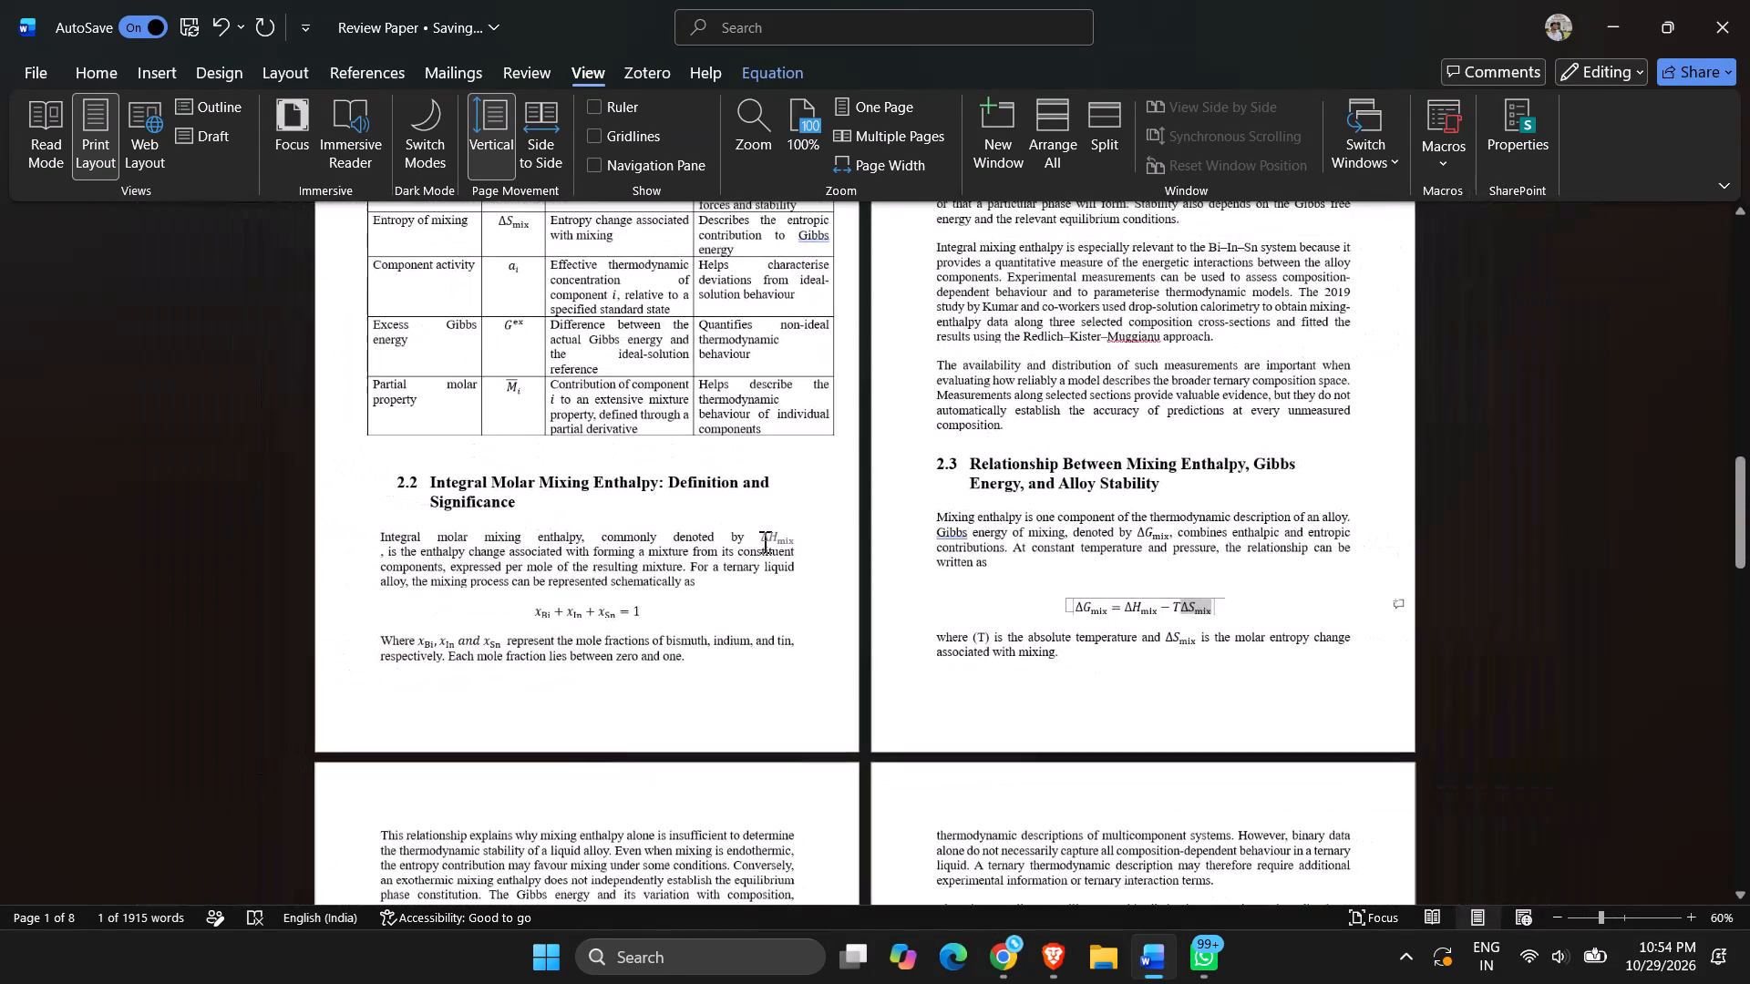
scroll(765, 546, "up", 4)
scroll(766, 554, "down", 3)
scroll(771, 548, "up", 19)
scroll(774, 545, "up", 7)
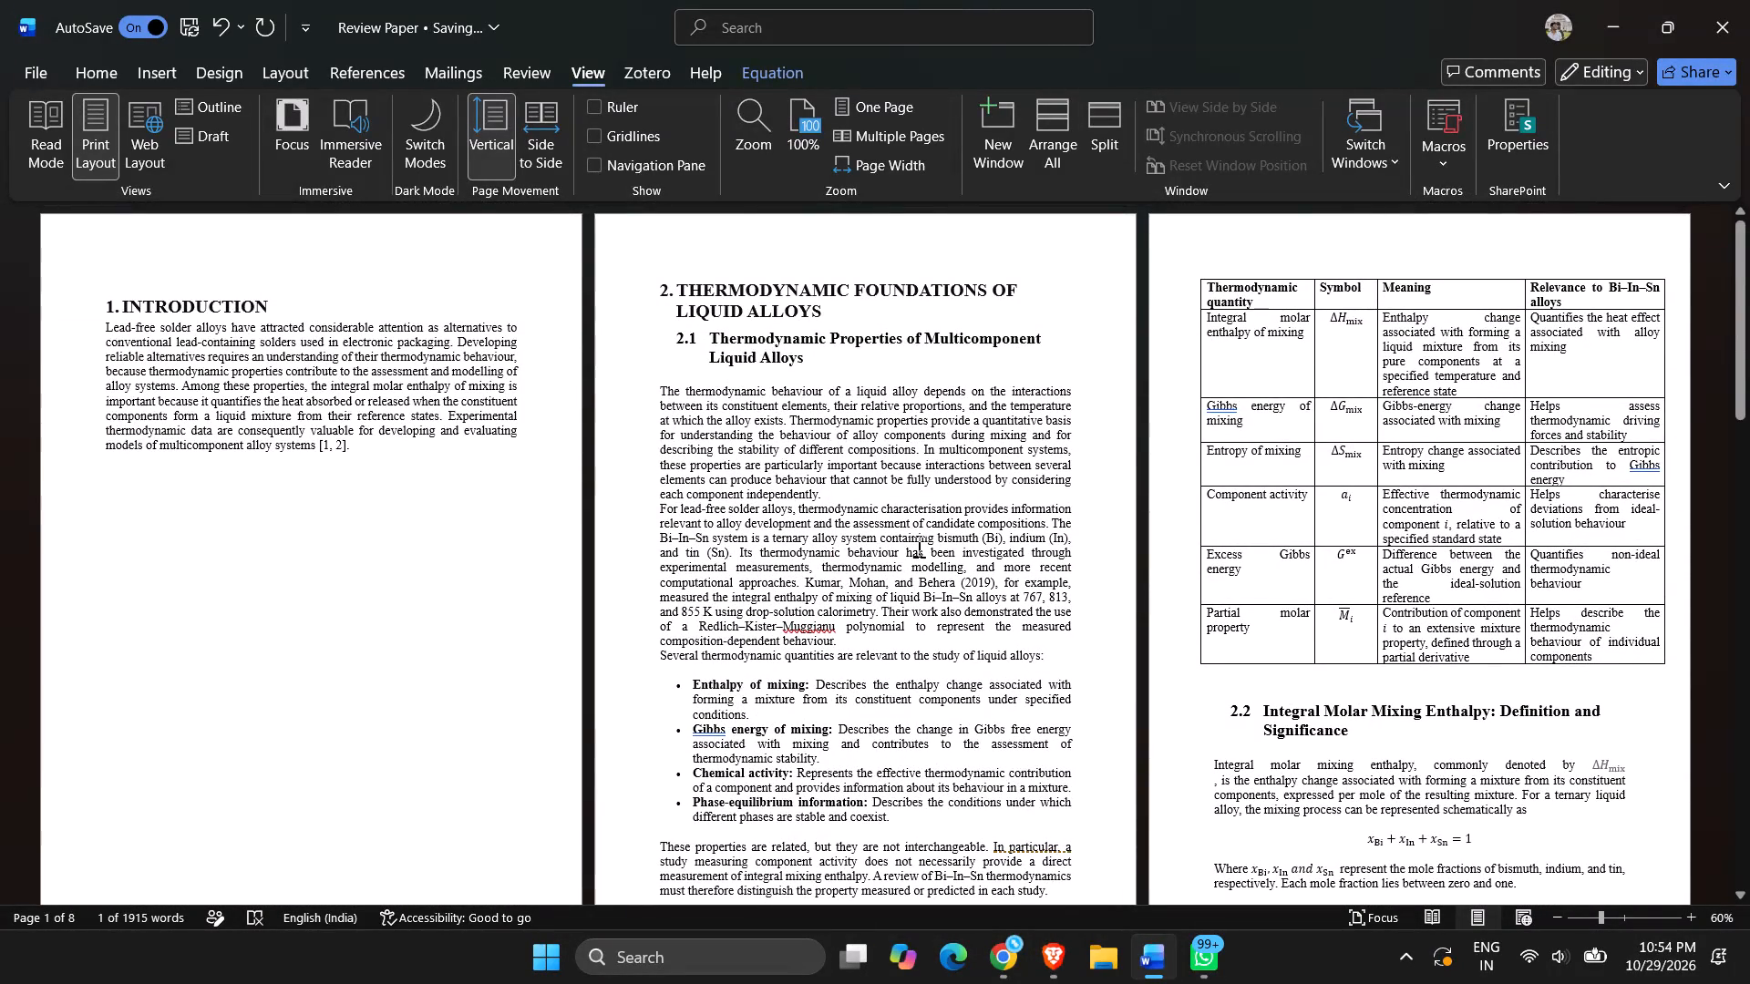
scroll(917, 546, "down", 9)
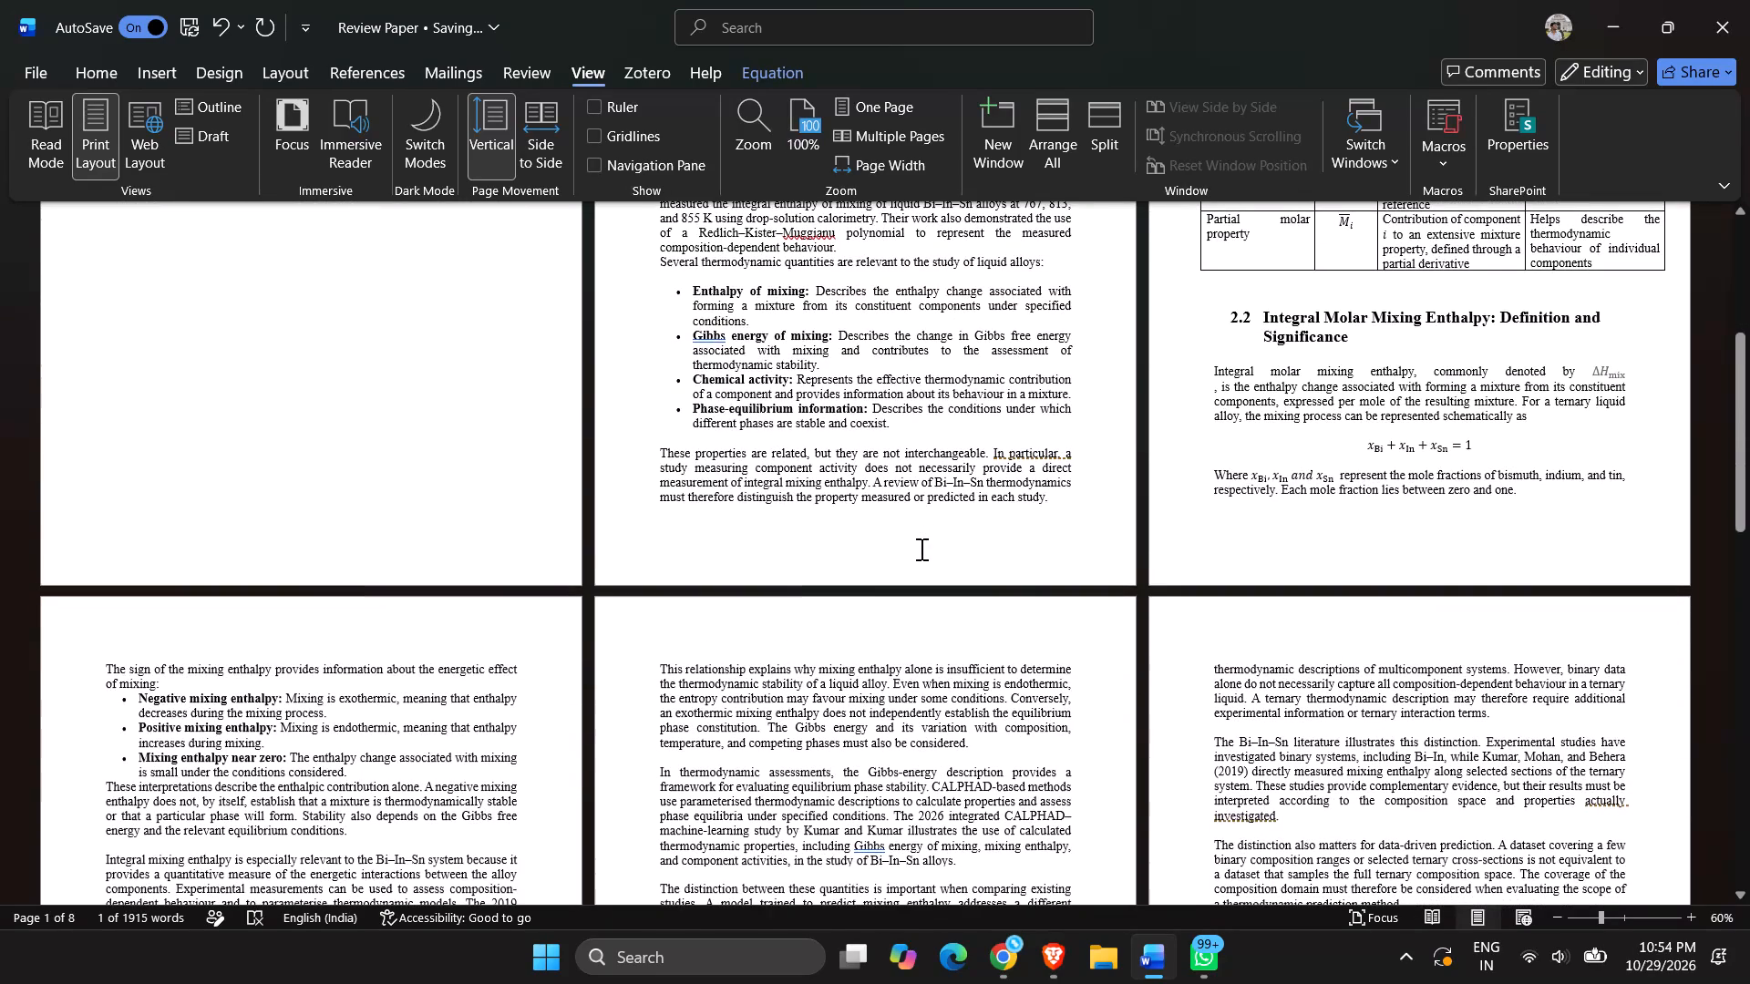
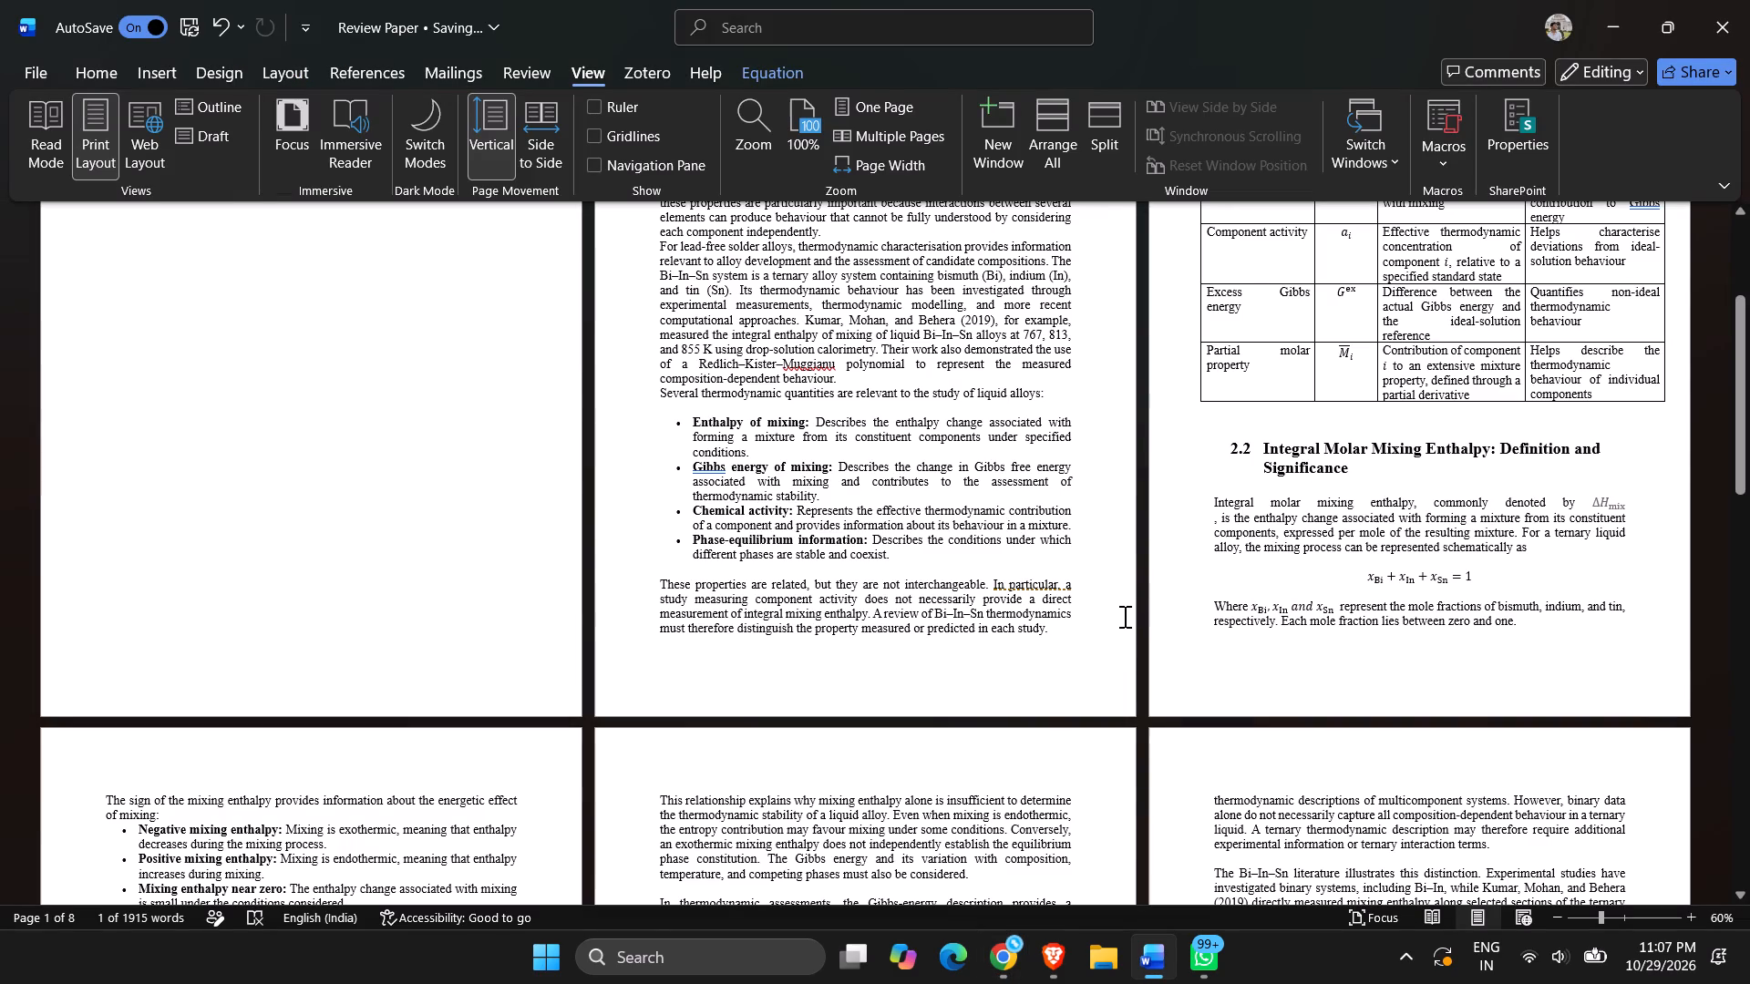
key("alt+Tab")
key("alt+Tab")
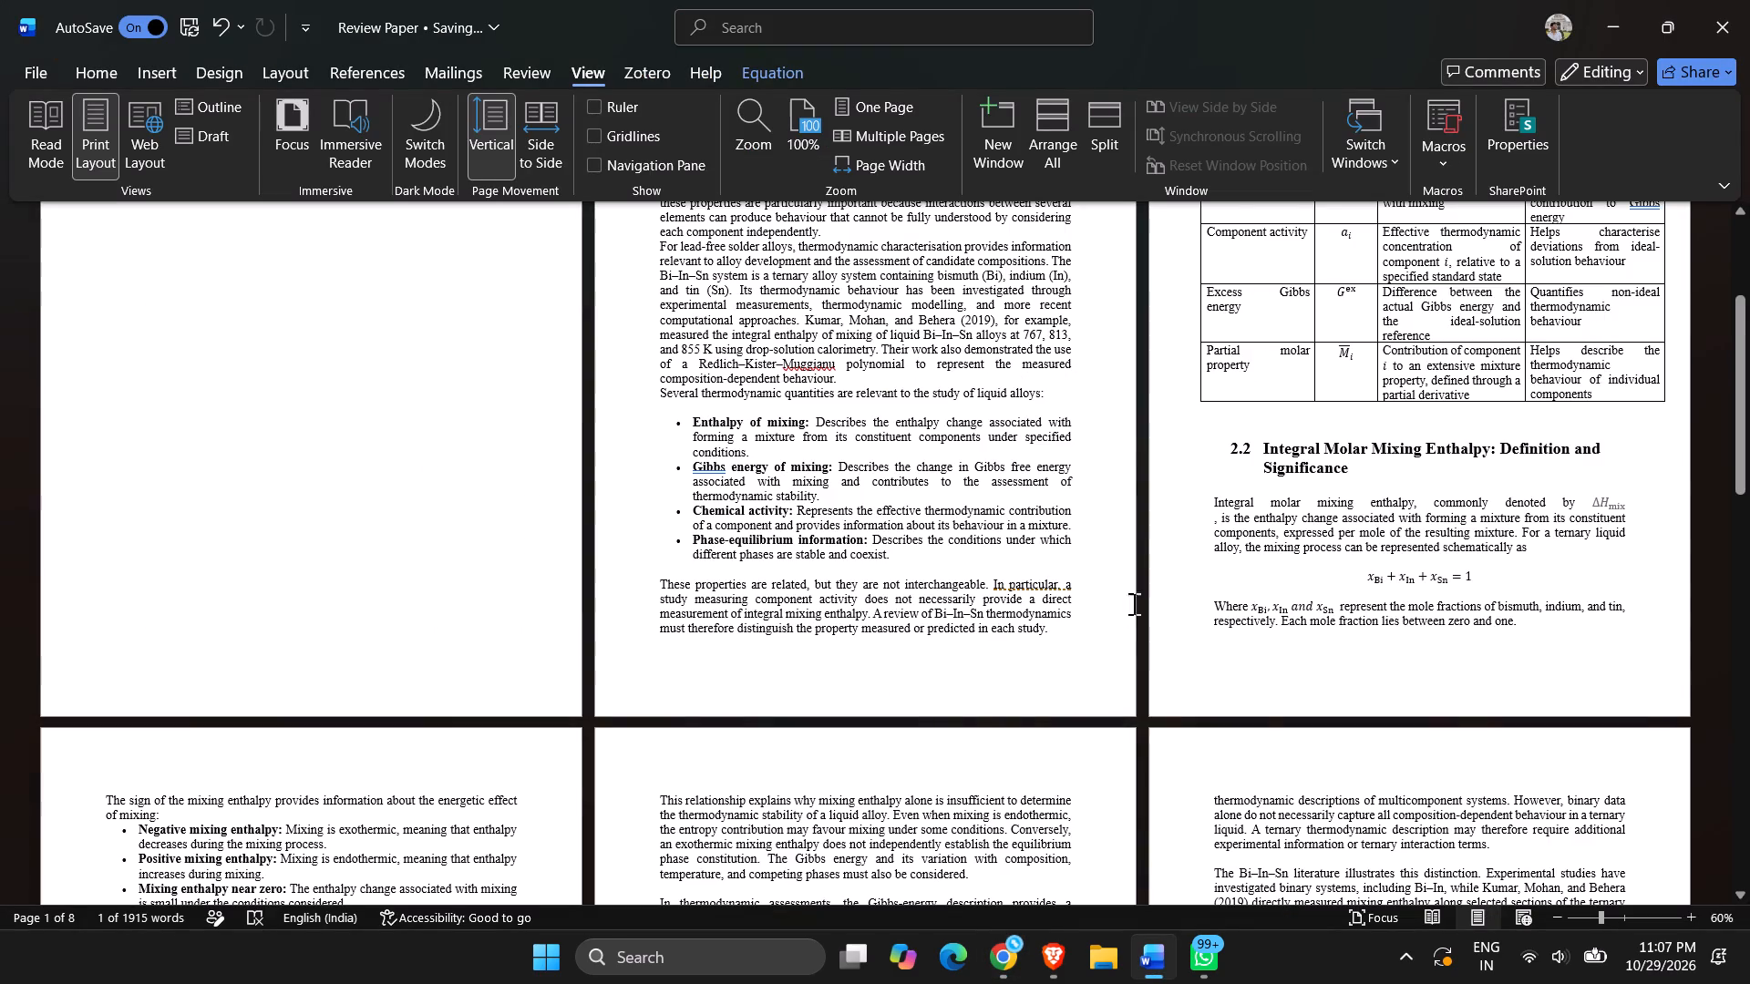
scroll(1243, 559, "down", 2)
scroll(1243, 566, "up", 5)
scroll(1243, 569, "down", 7)
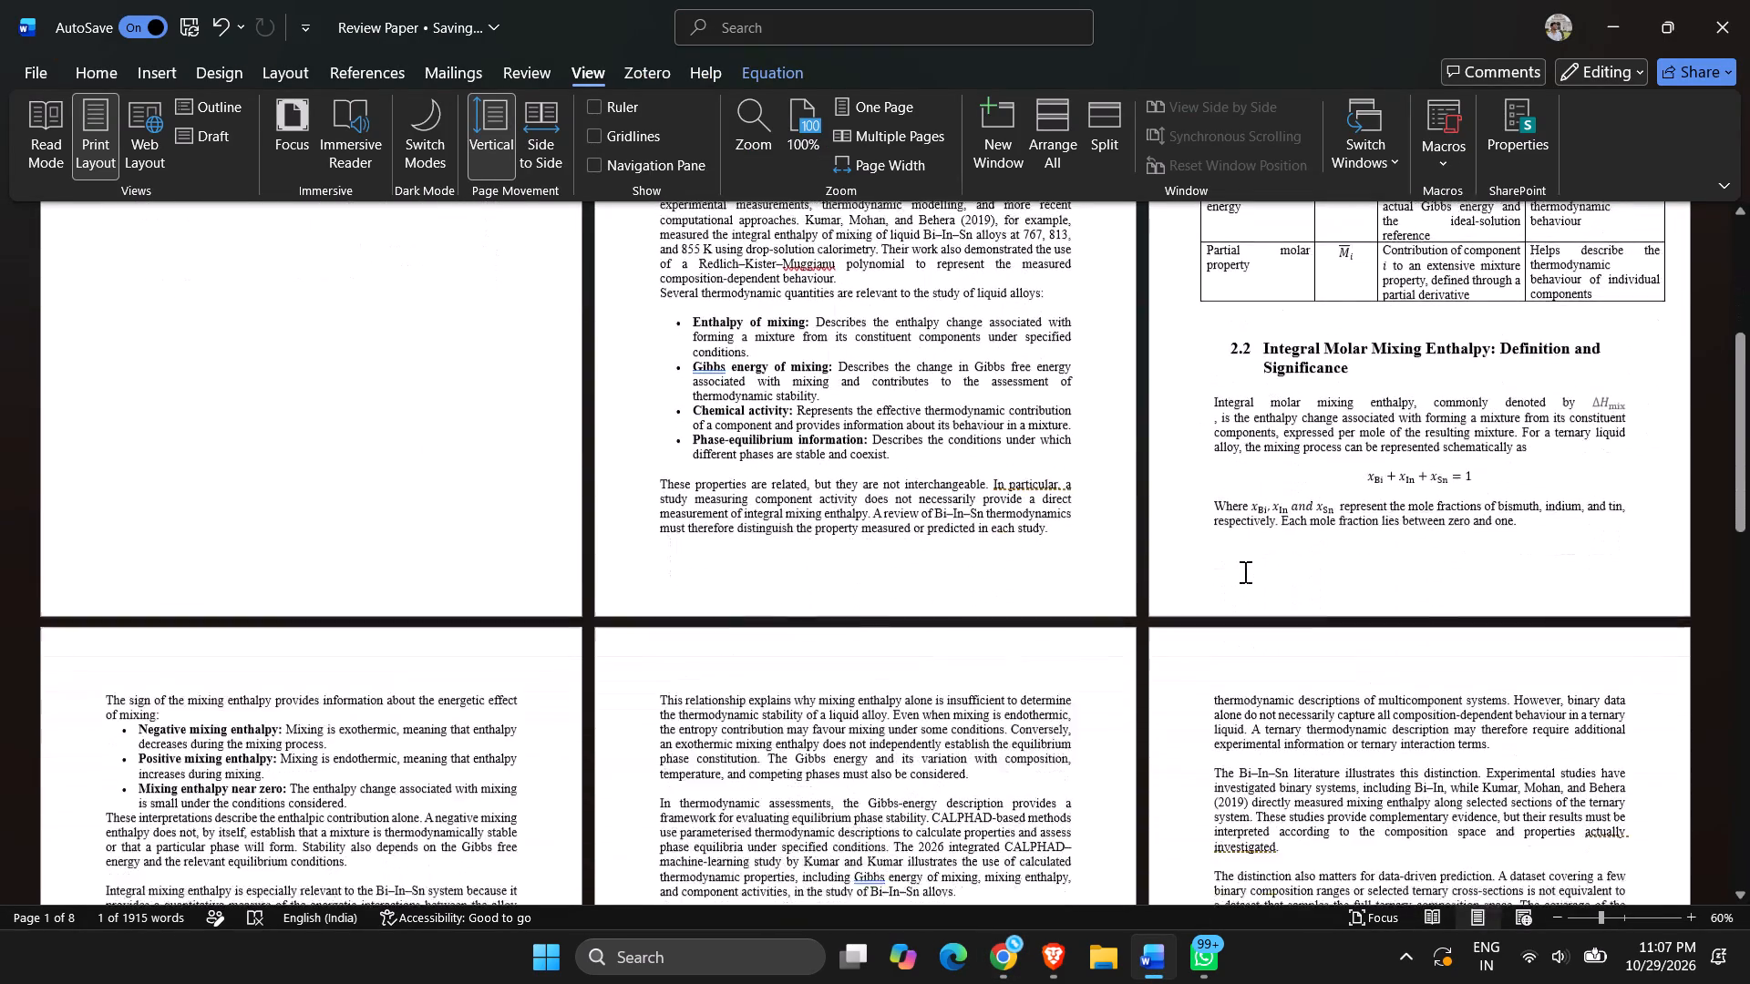
scroll(1240, 576, "down", 3)
scroll(1071, 613, "down", 2)
scroll(966, 629, "down", 4)
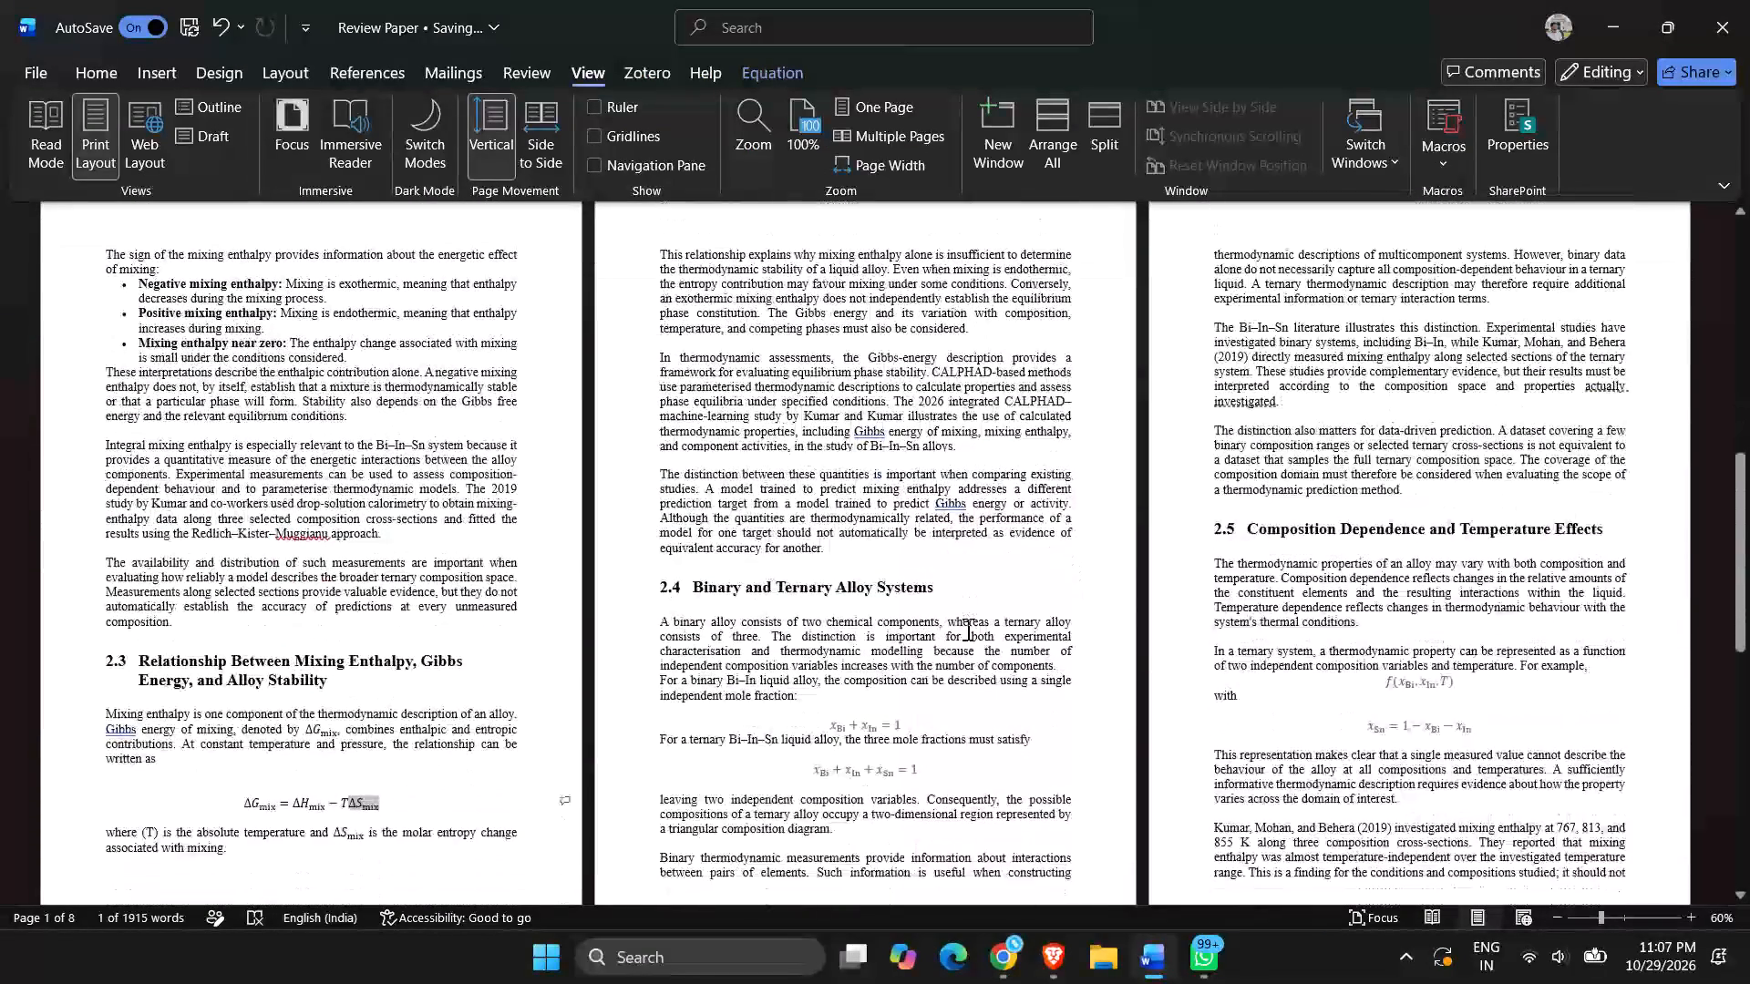
scroll(966, 629, "down", 2)
scroll(919, 635, "up", 4)
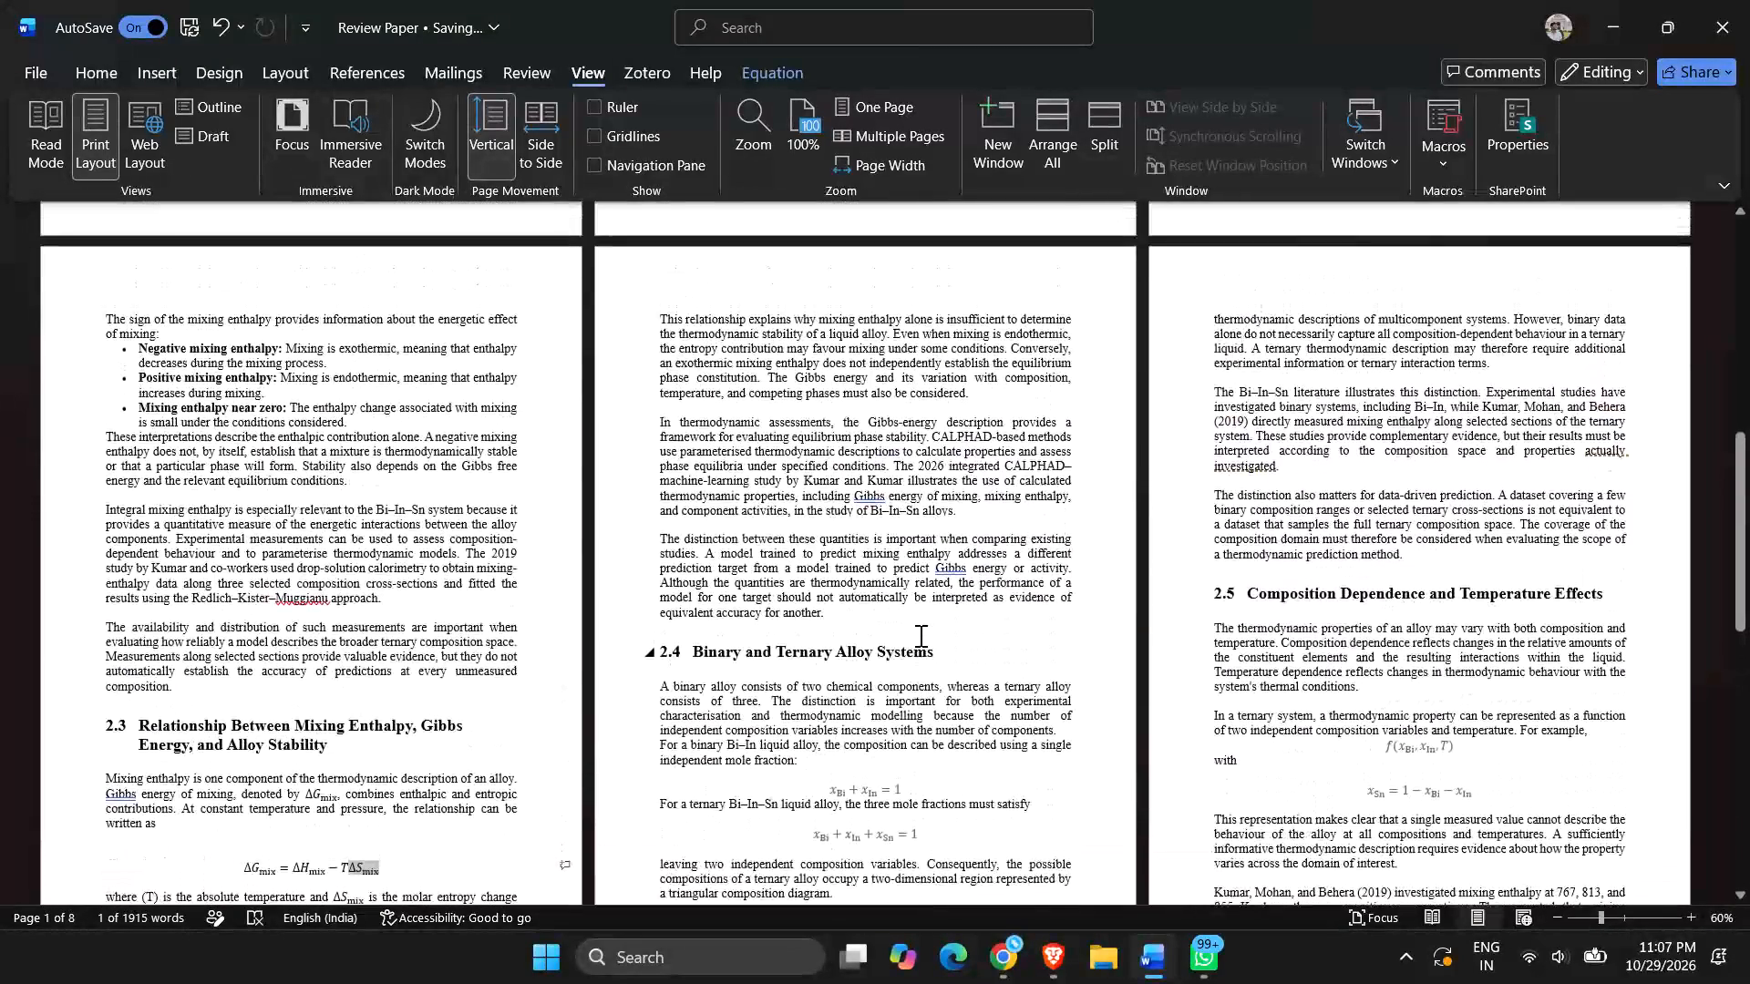
scroll(842, 633, "down", 2)
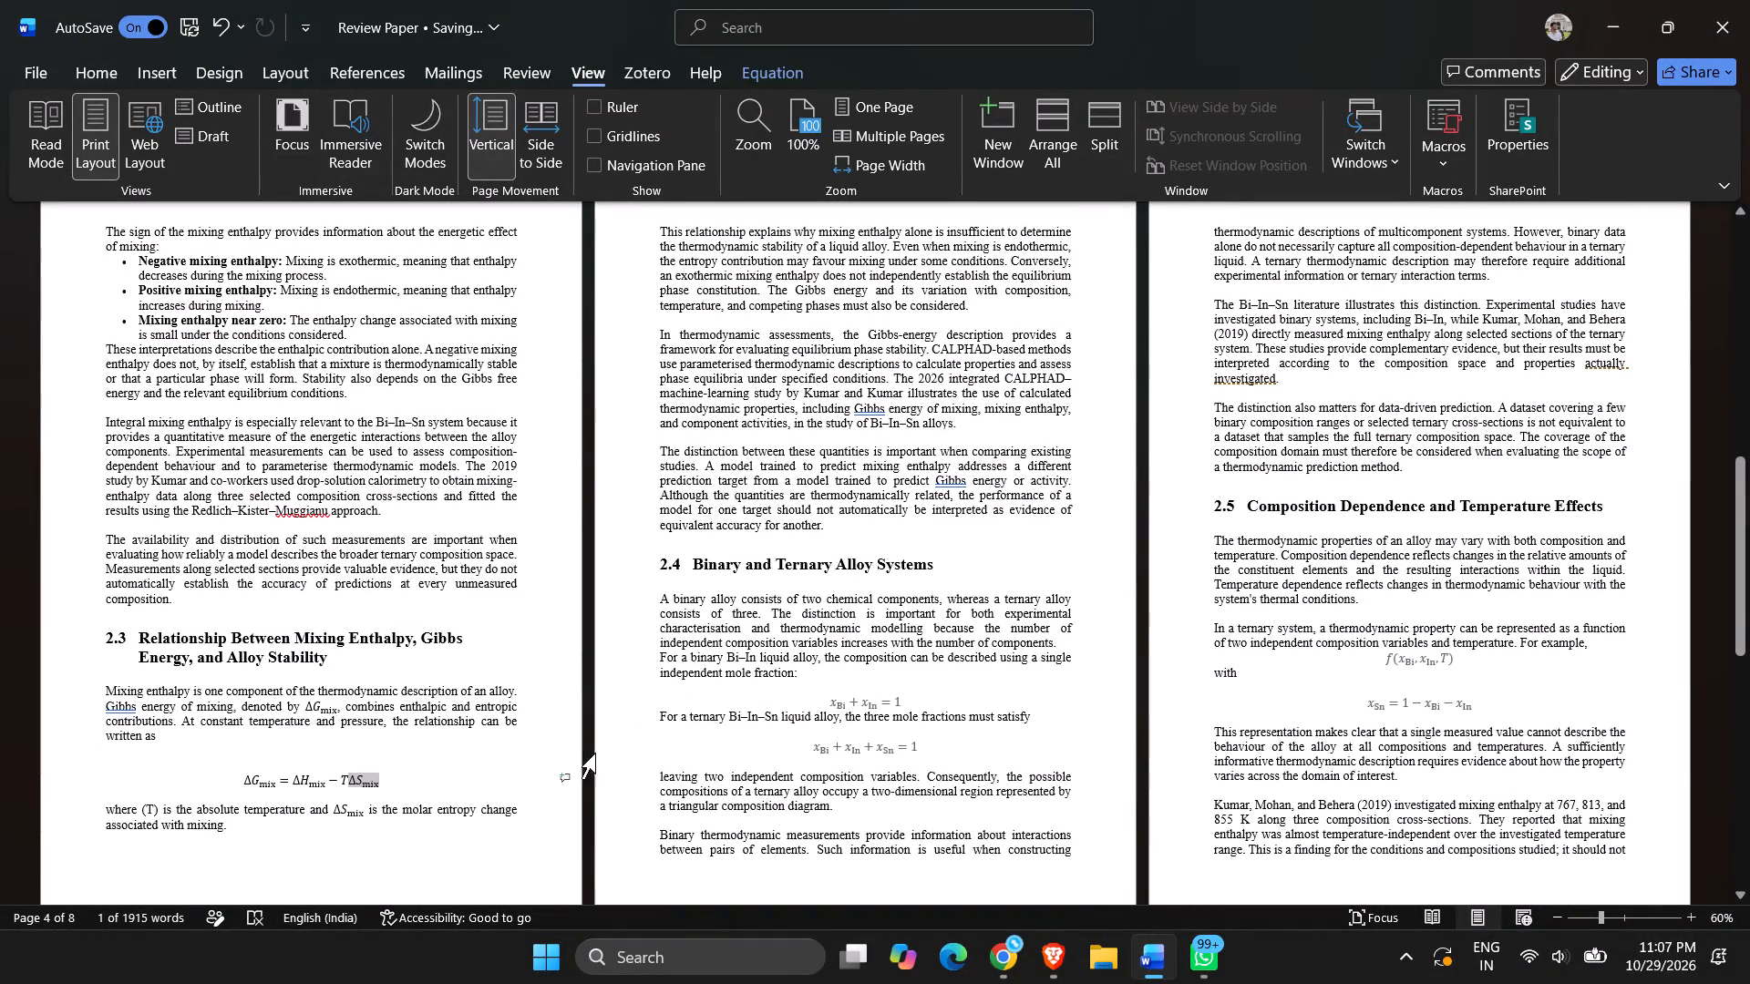
scroll(394, 788, "up", 5)
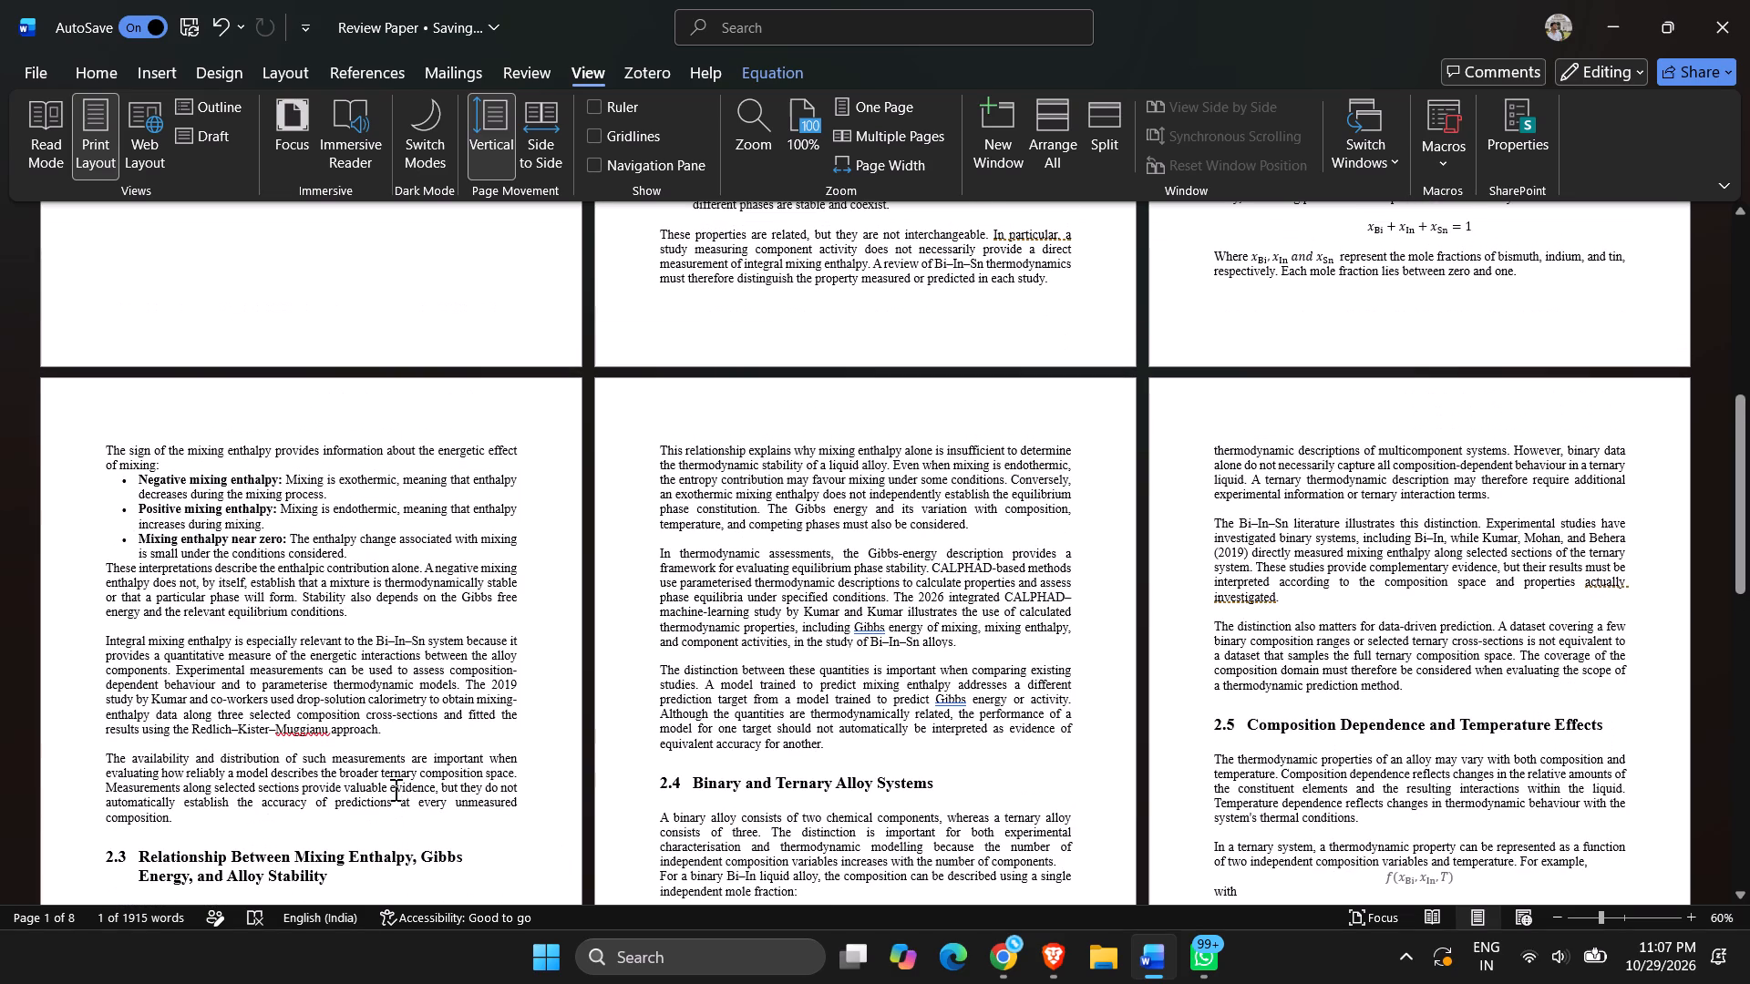
scroll(394, 789, "down", 5)
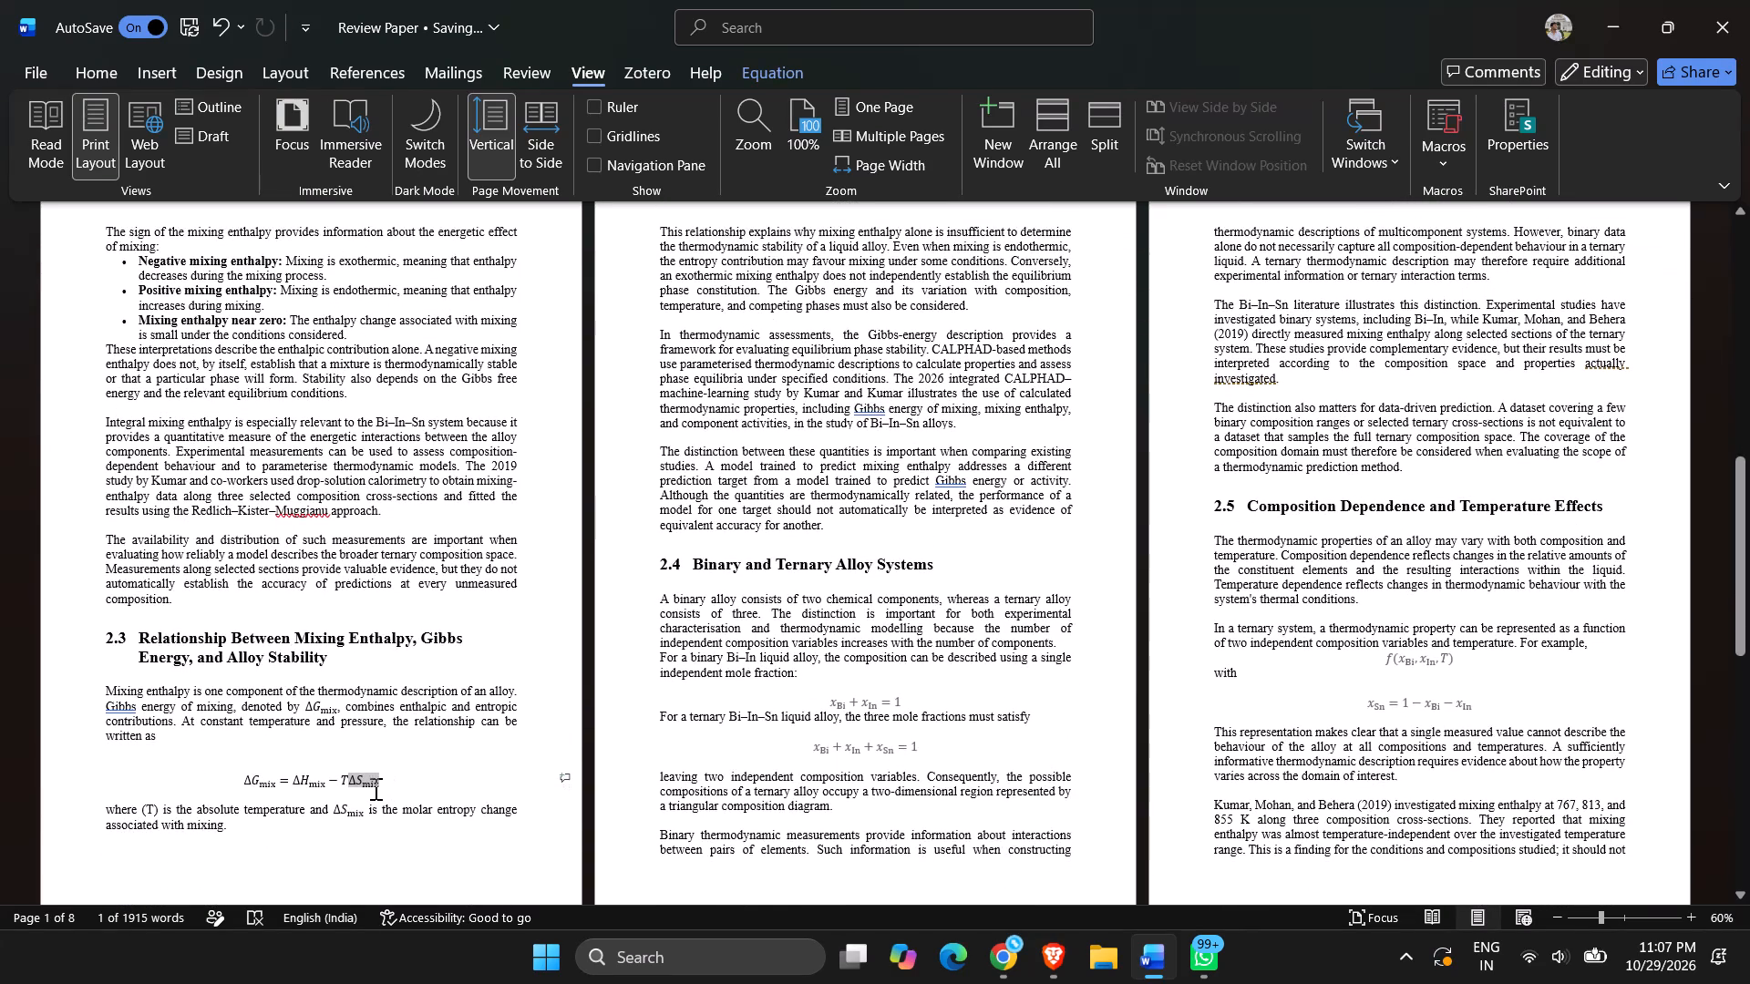
scroll(350, 794, "down", 2)
left_click(334, 777)
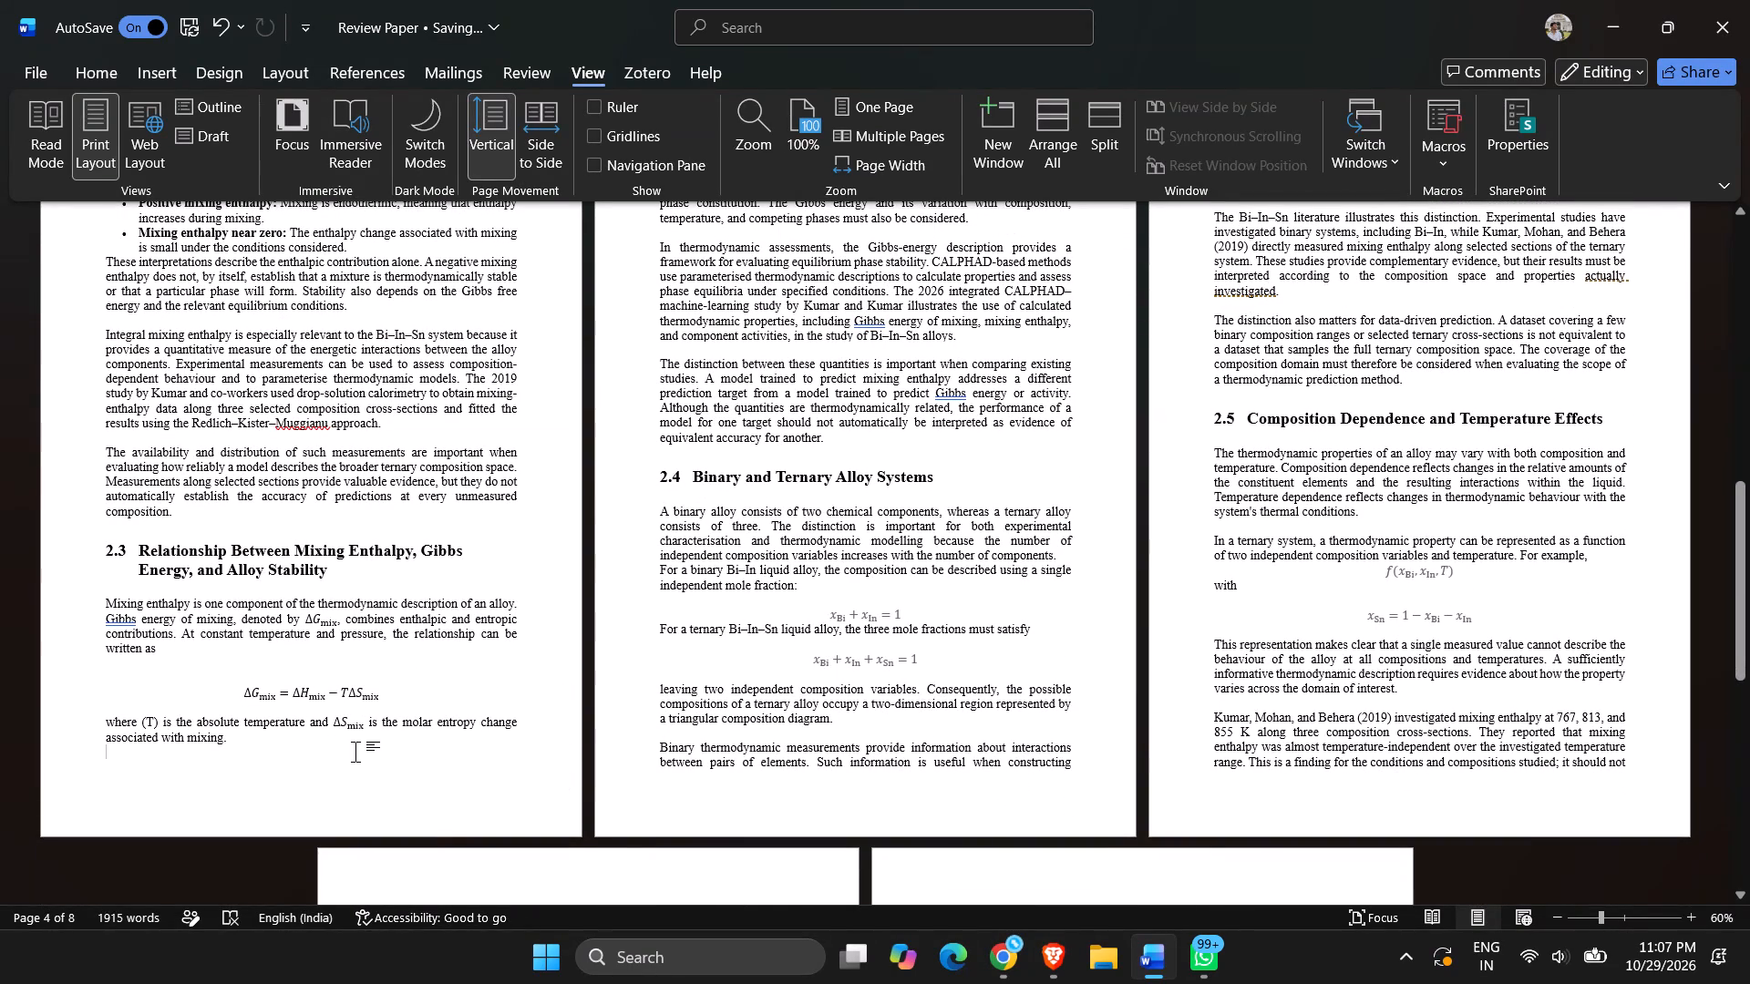
key("Return")
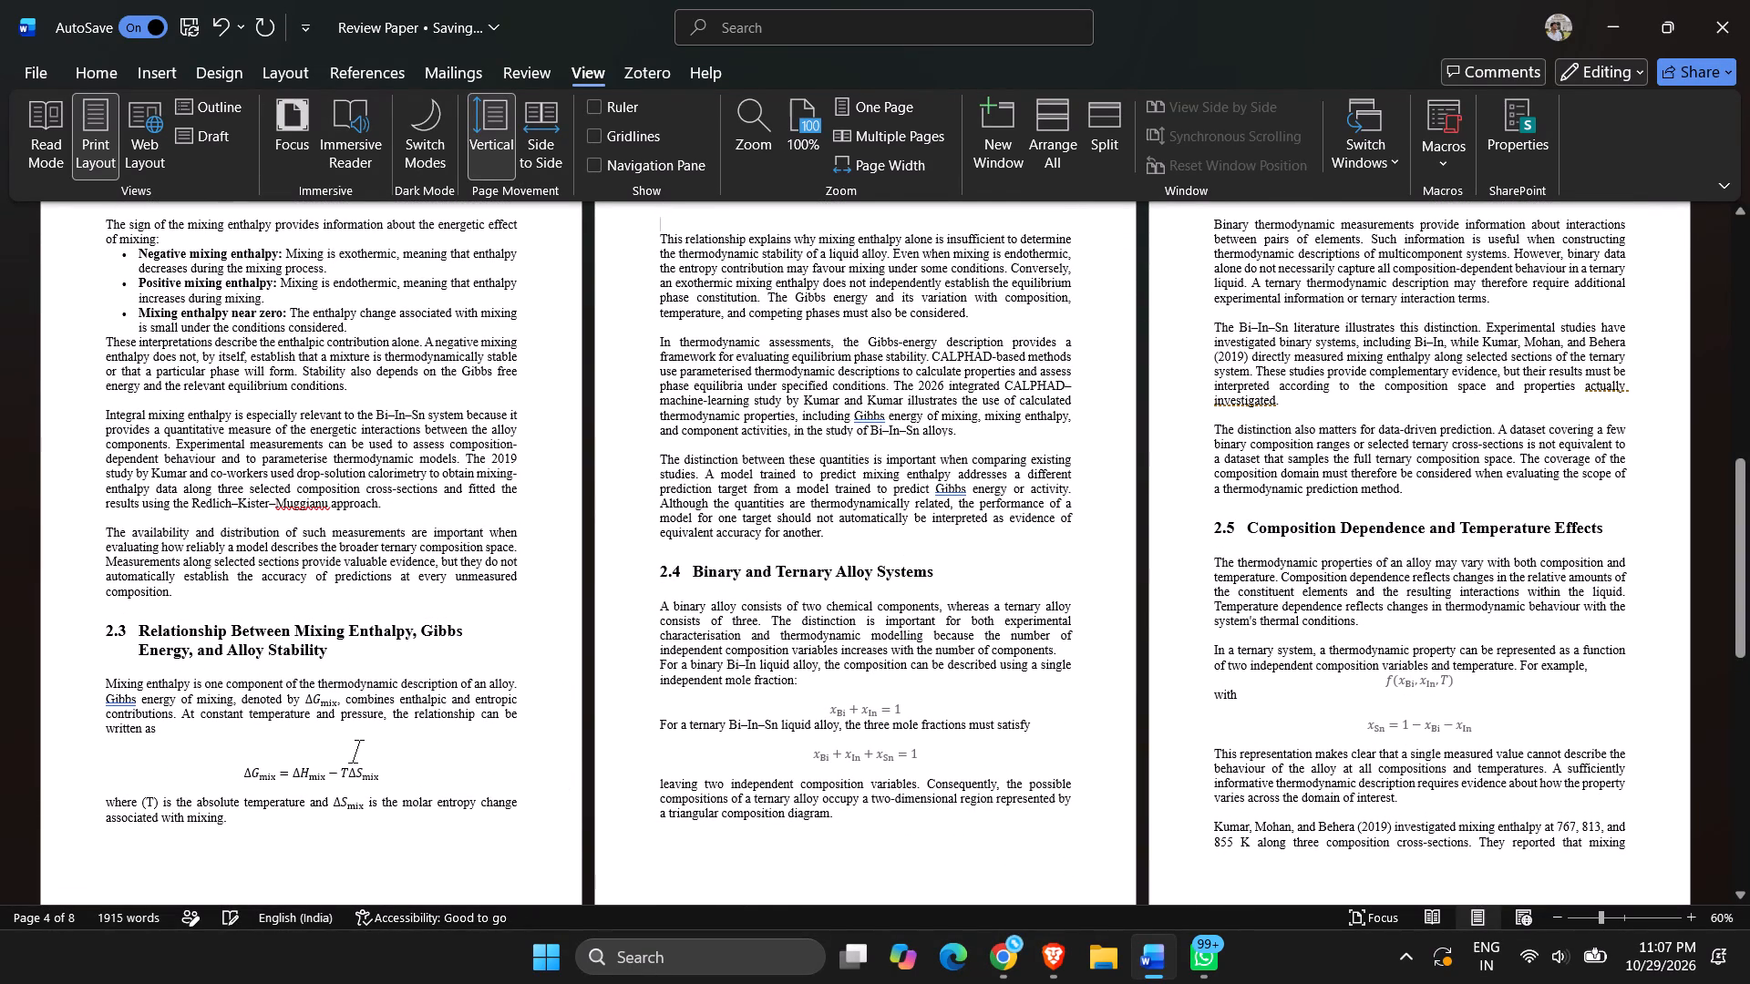
key("ctrl+v")
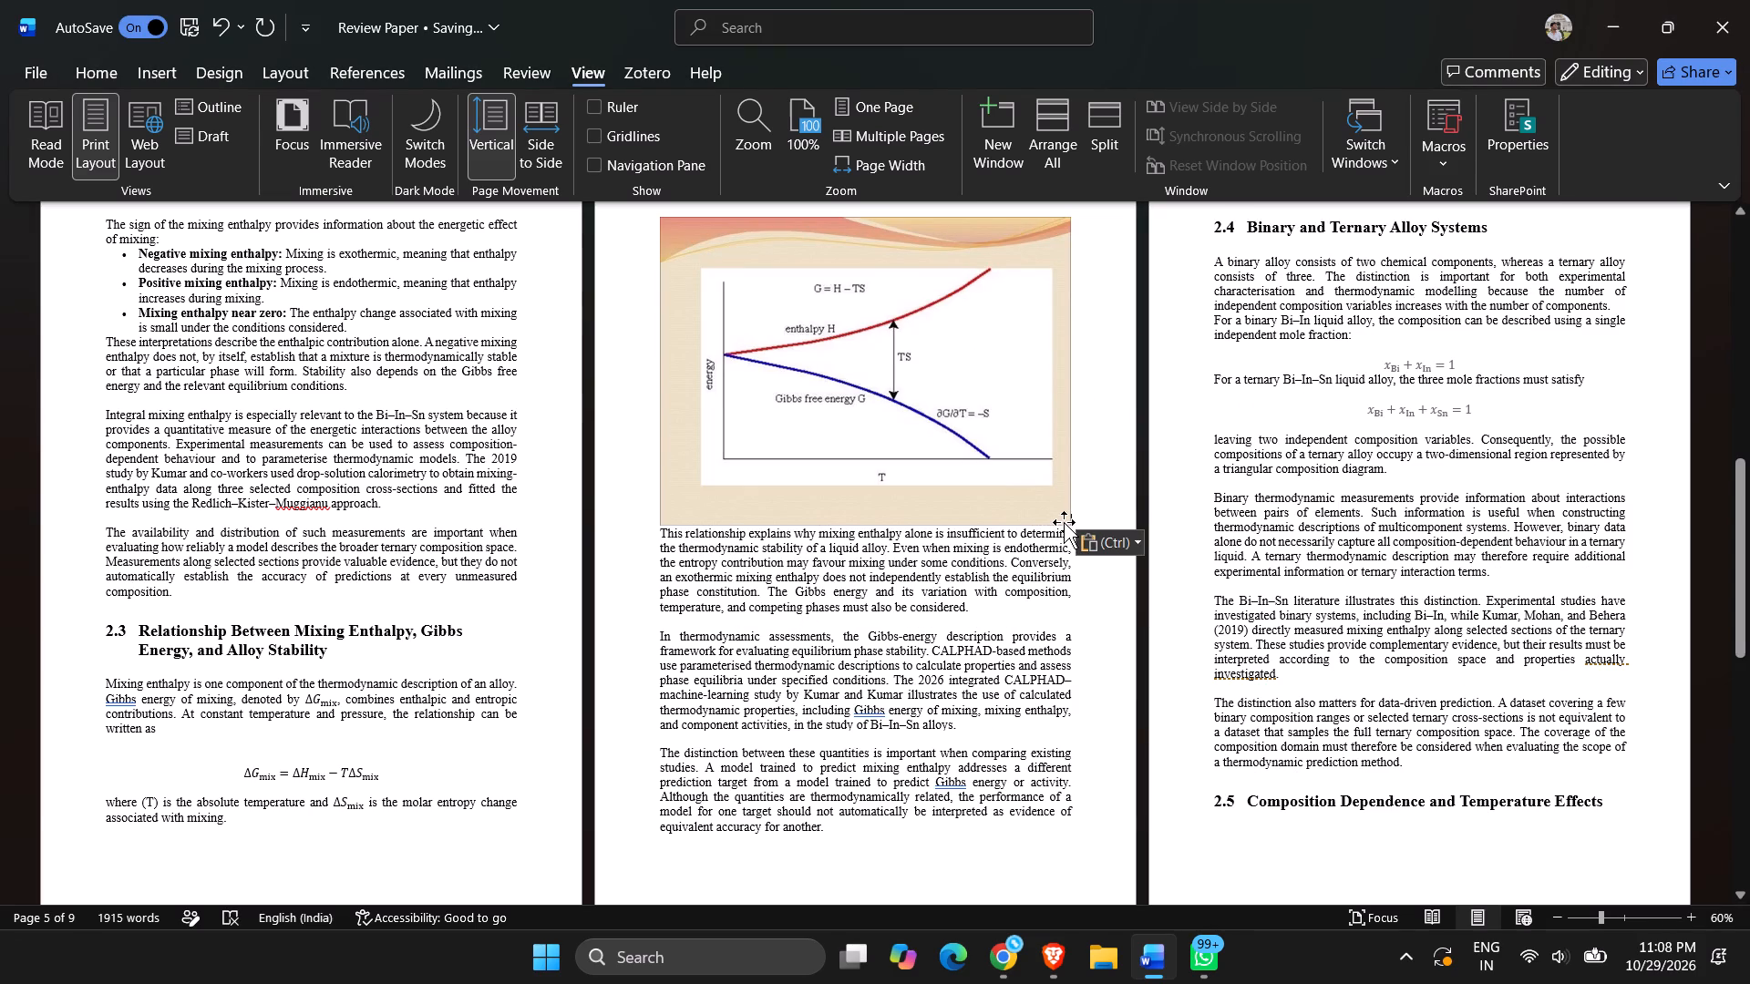
Shrink the pasted enthalpy and Gibbs free energy graph proportionally to about 6.08 by 4.57 inches.
left_click_drag(1064, 520, 1029, 459)
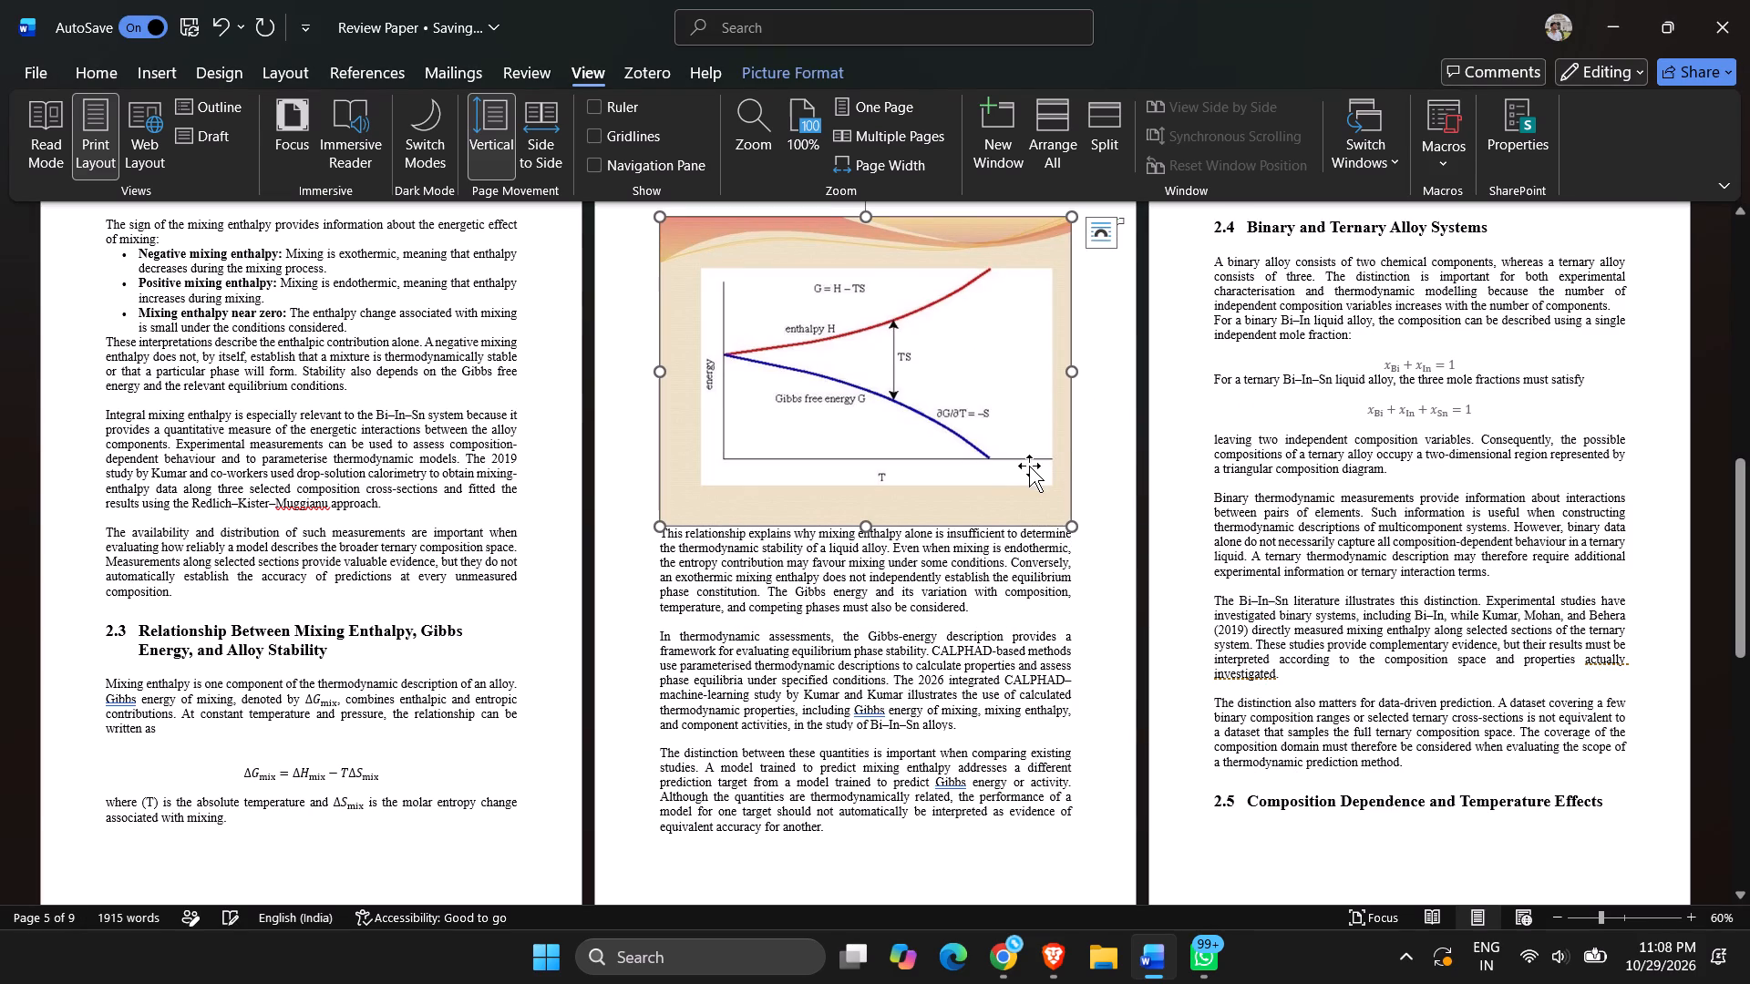
left_click_drag(1074, 526, 1055, 486)
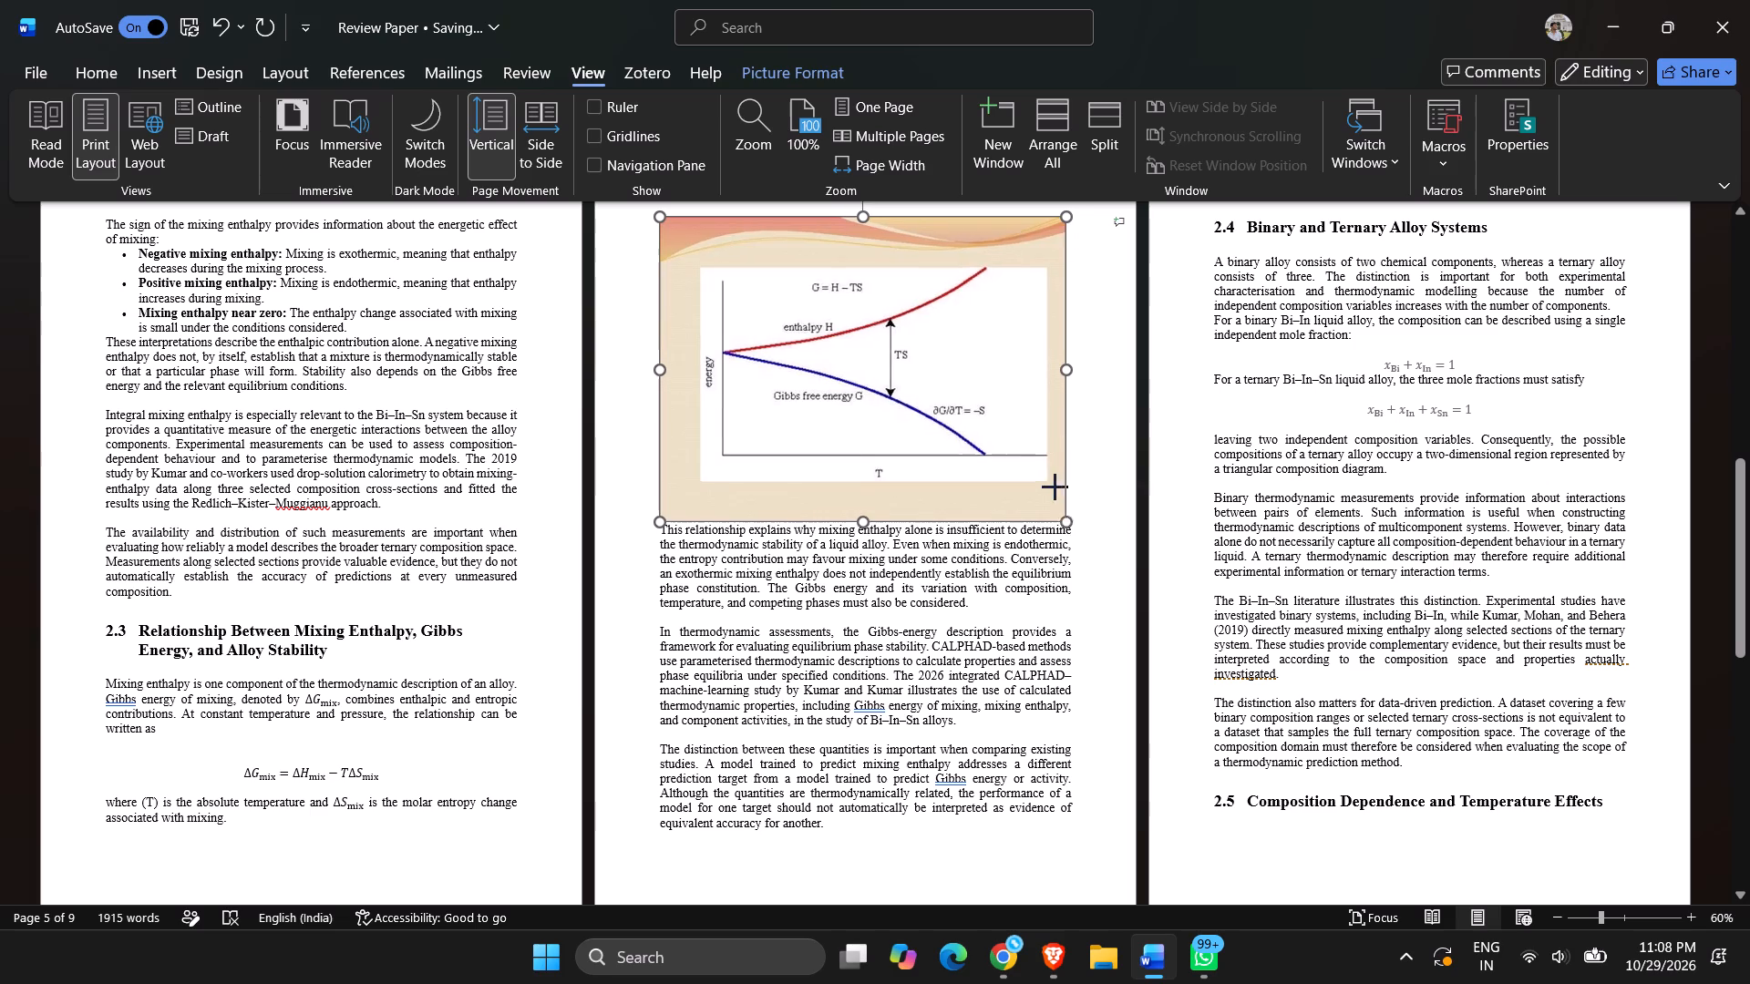
left_click_drag(1055, 486, 1086, 431)
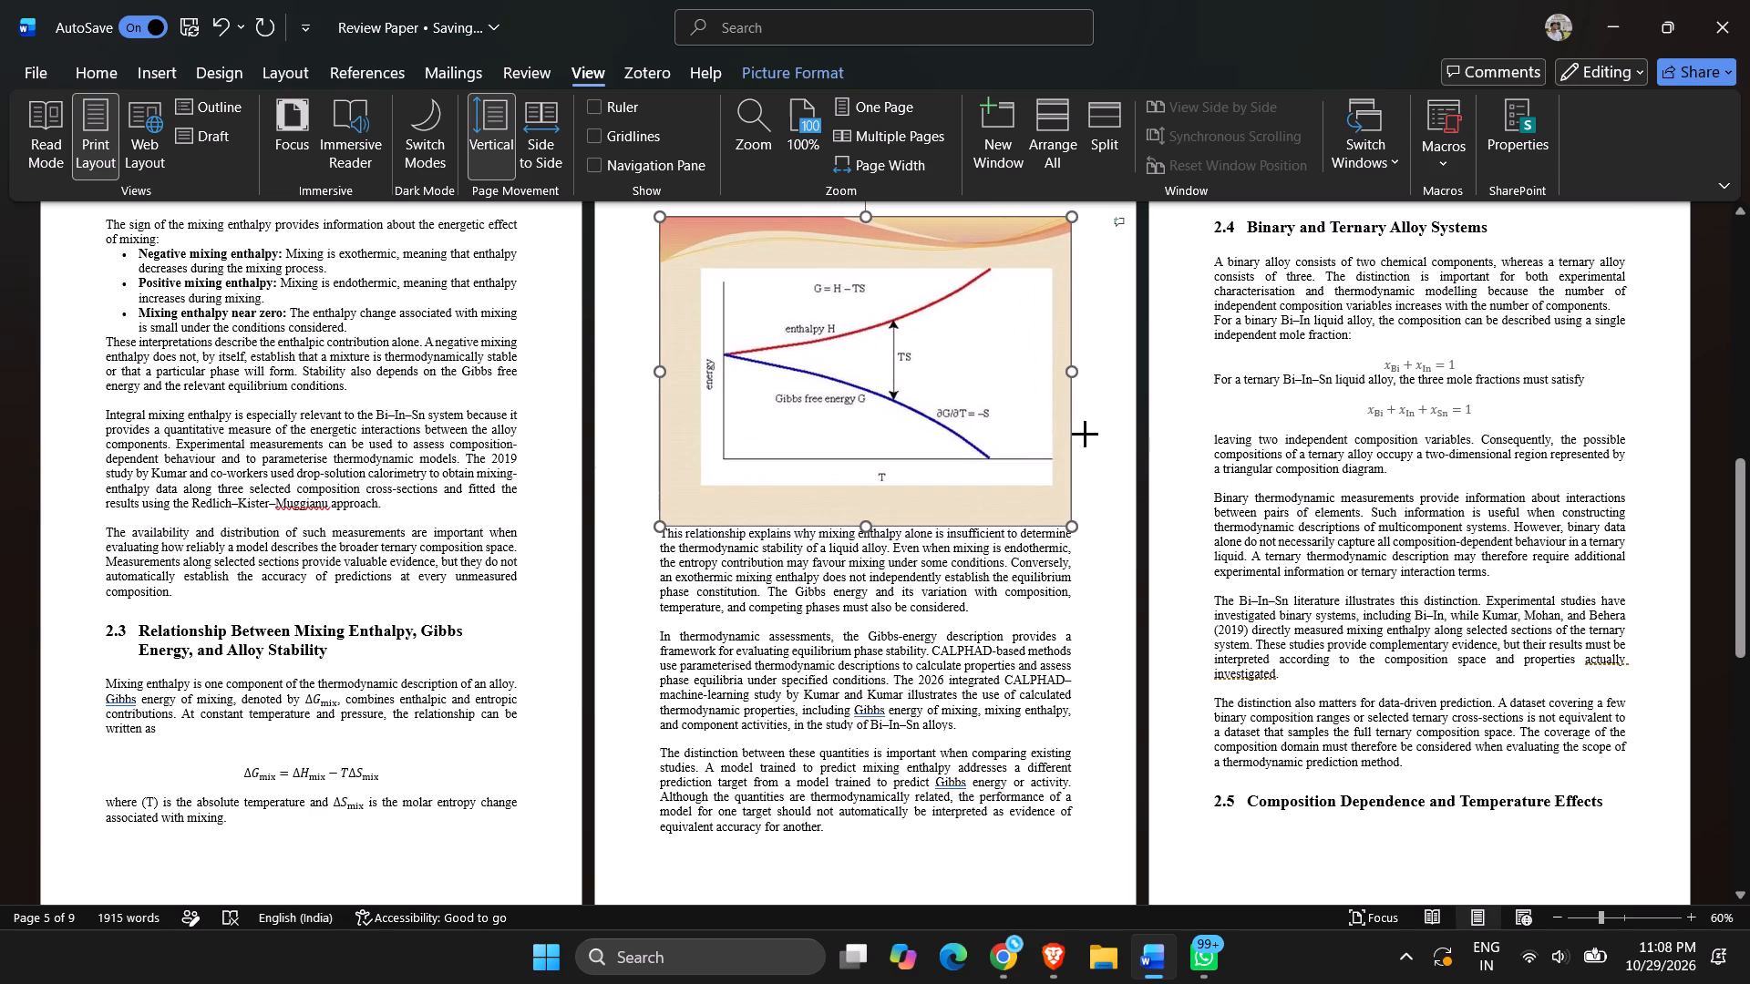
left_click_drag(1086, 431, 1057, 405)
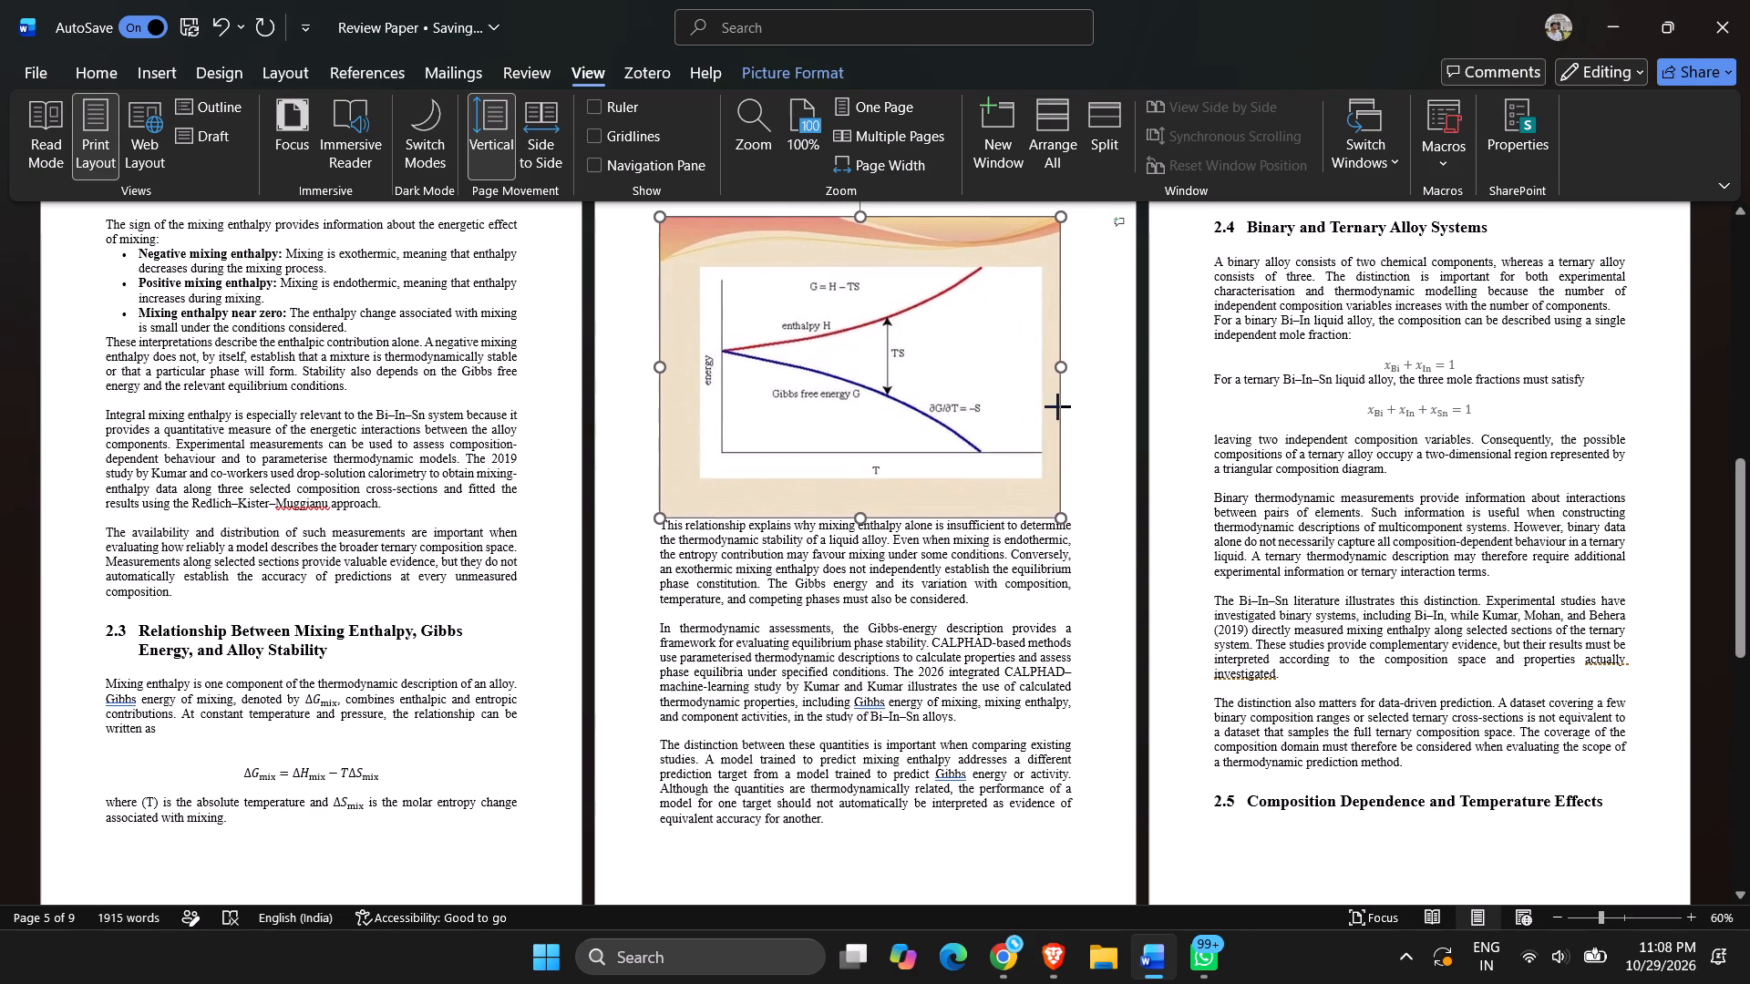
left_click_drag(1057, 405, 1059, 401)
Insert an empty line between the graph and the paragraph beginning "This relationship explains why mixing enthalpy alone".
left_click(1084, 504)
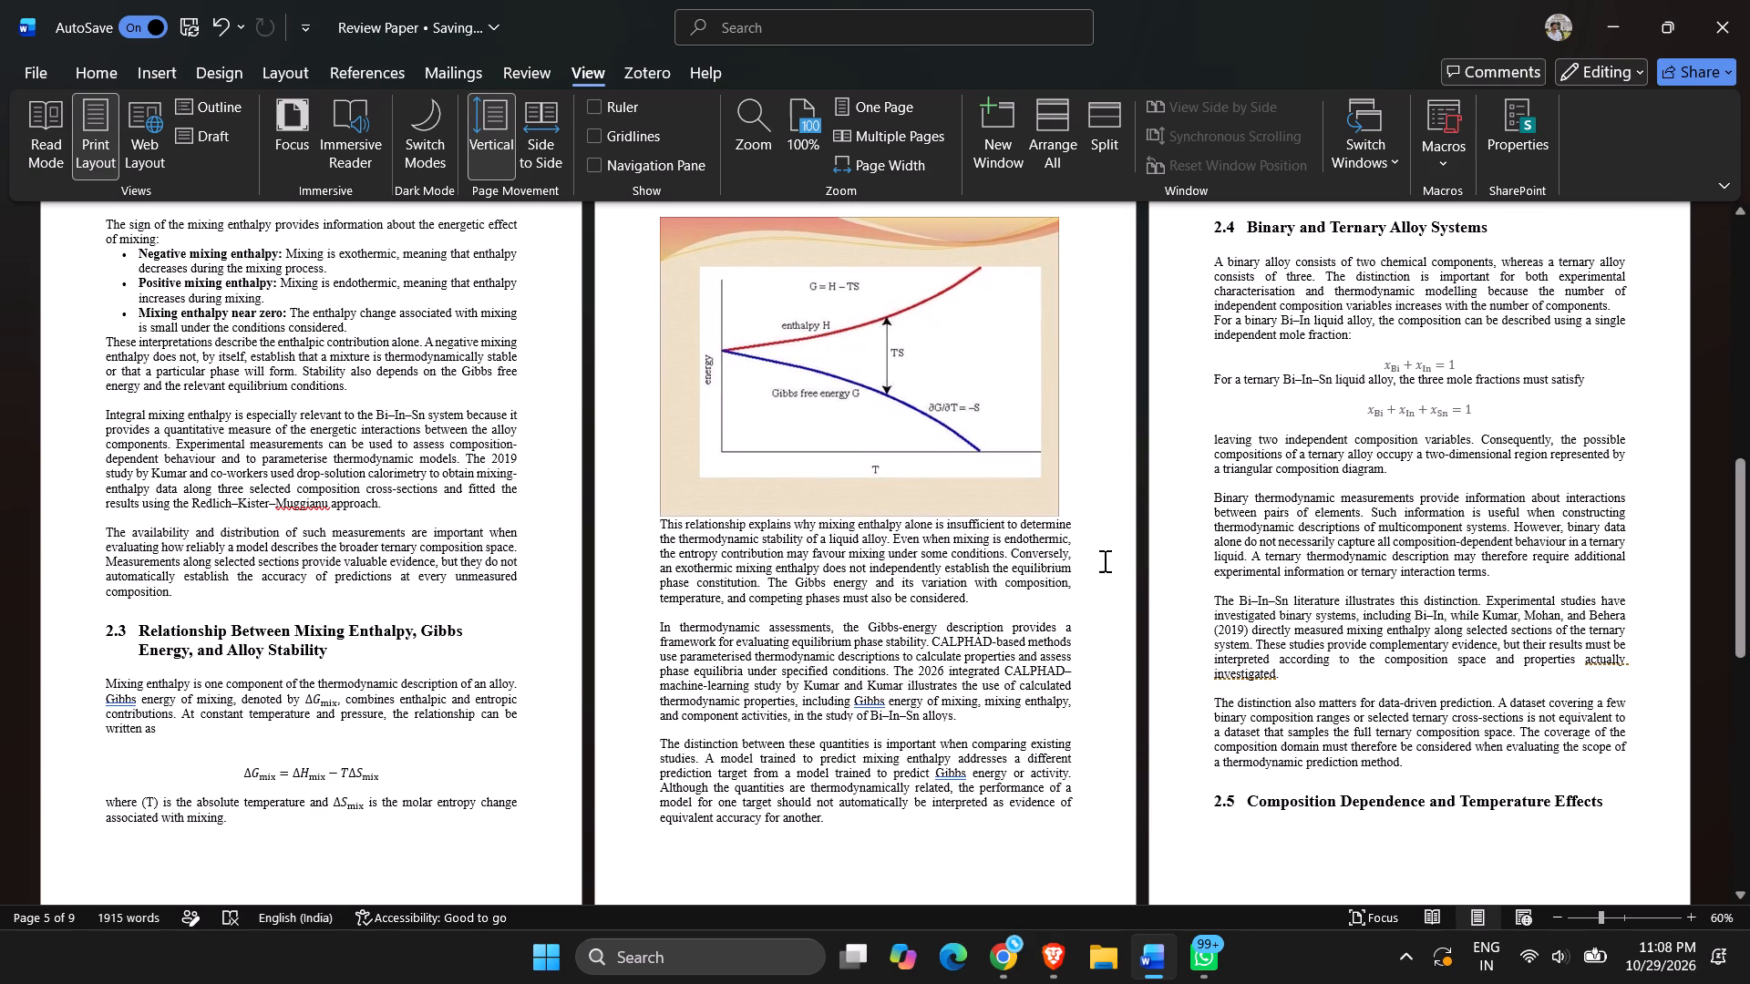
key("Return")
Apply the white simple-frame picture style to the enthalpy and Gibbs free energy graph.
left_click(871, 484)
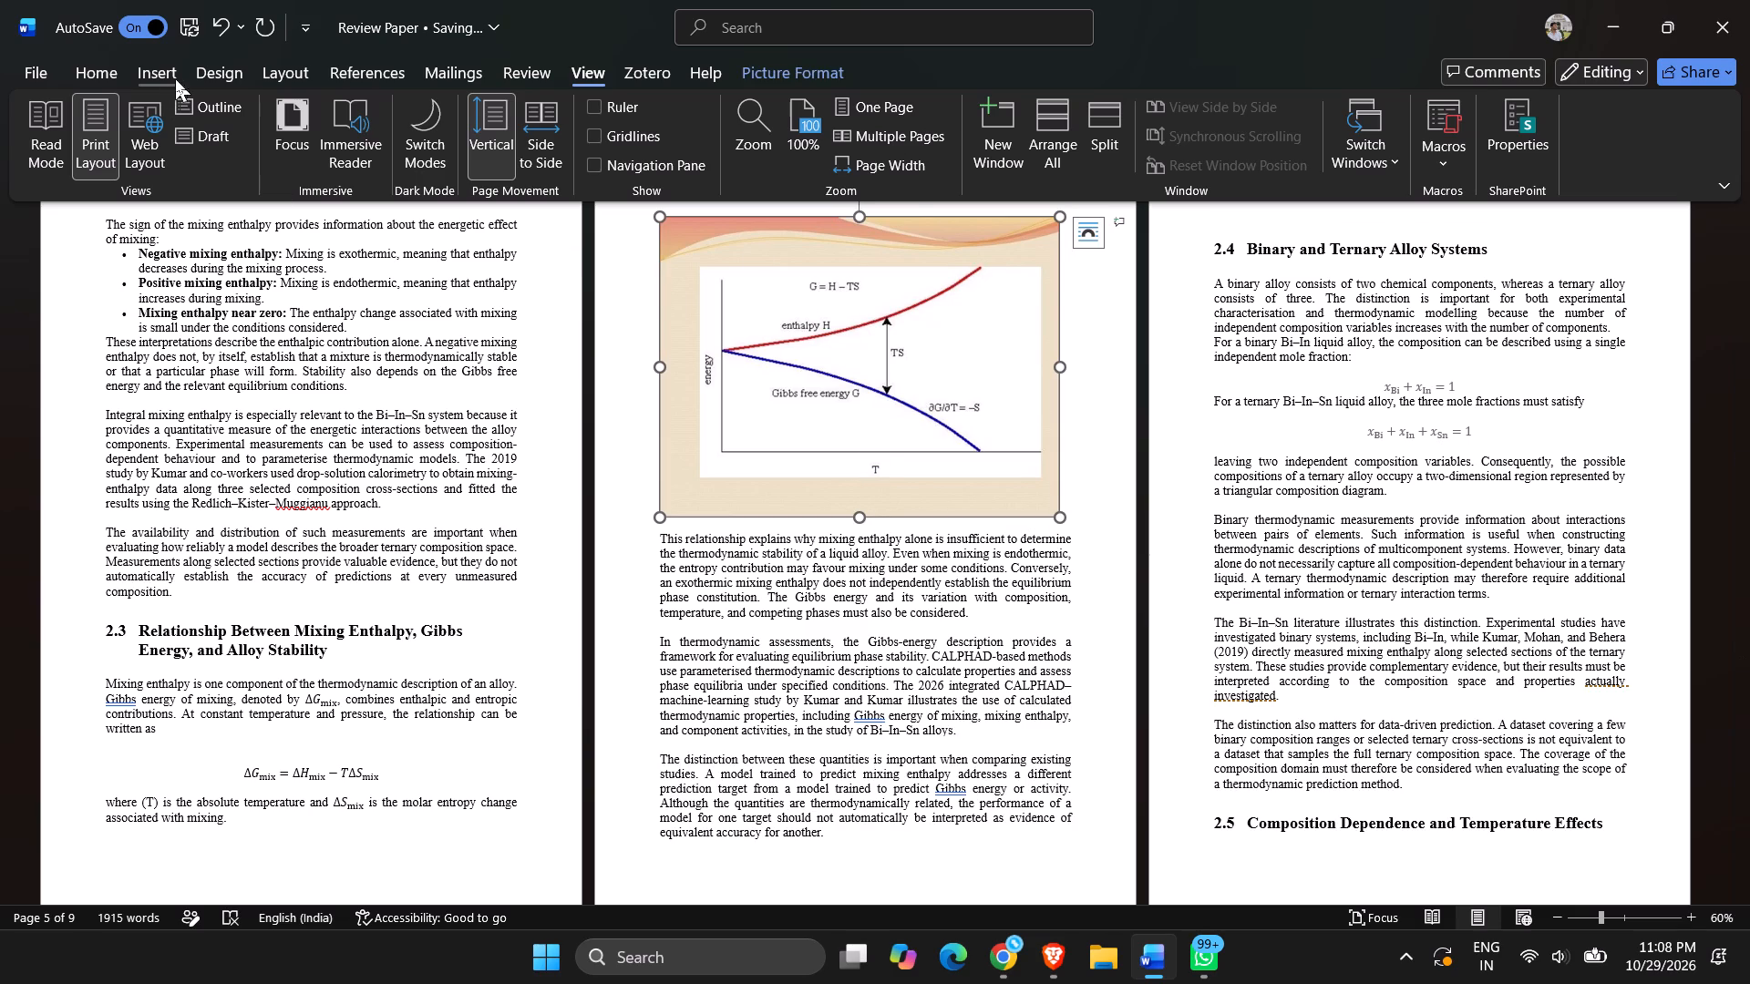
left_click(832, 65)
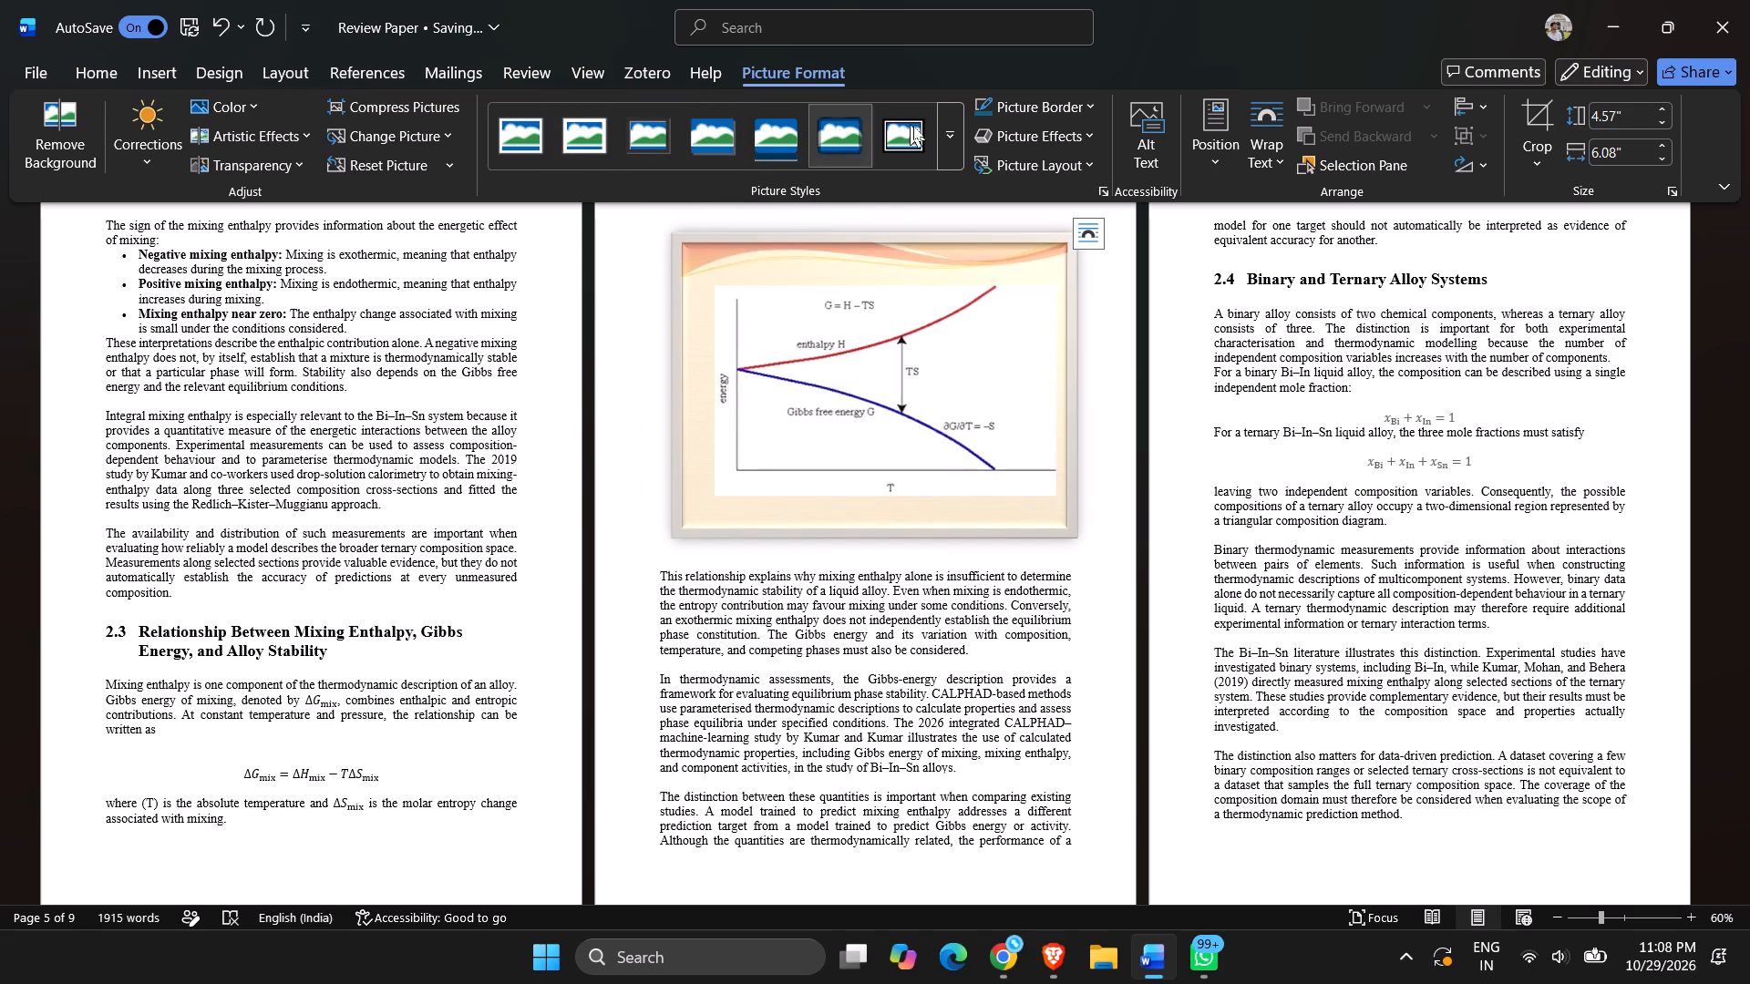
left_click(945, 133)
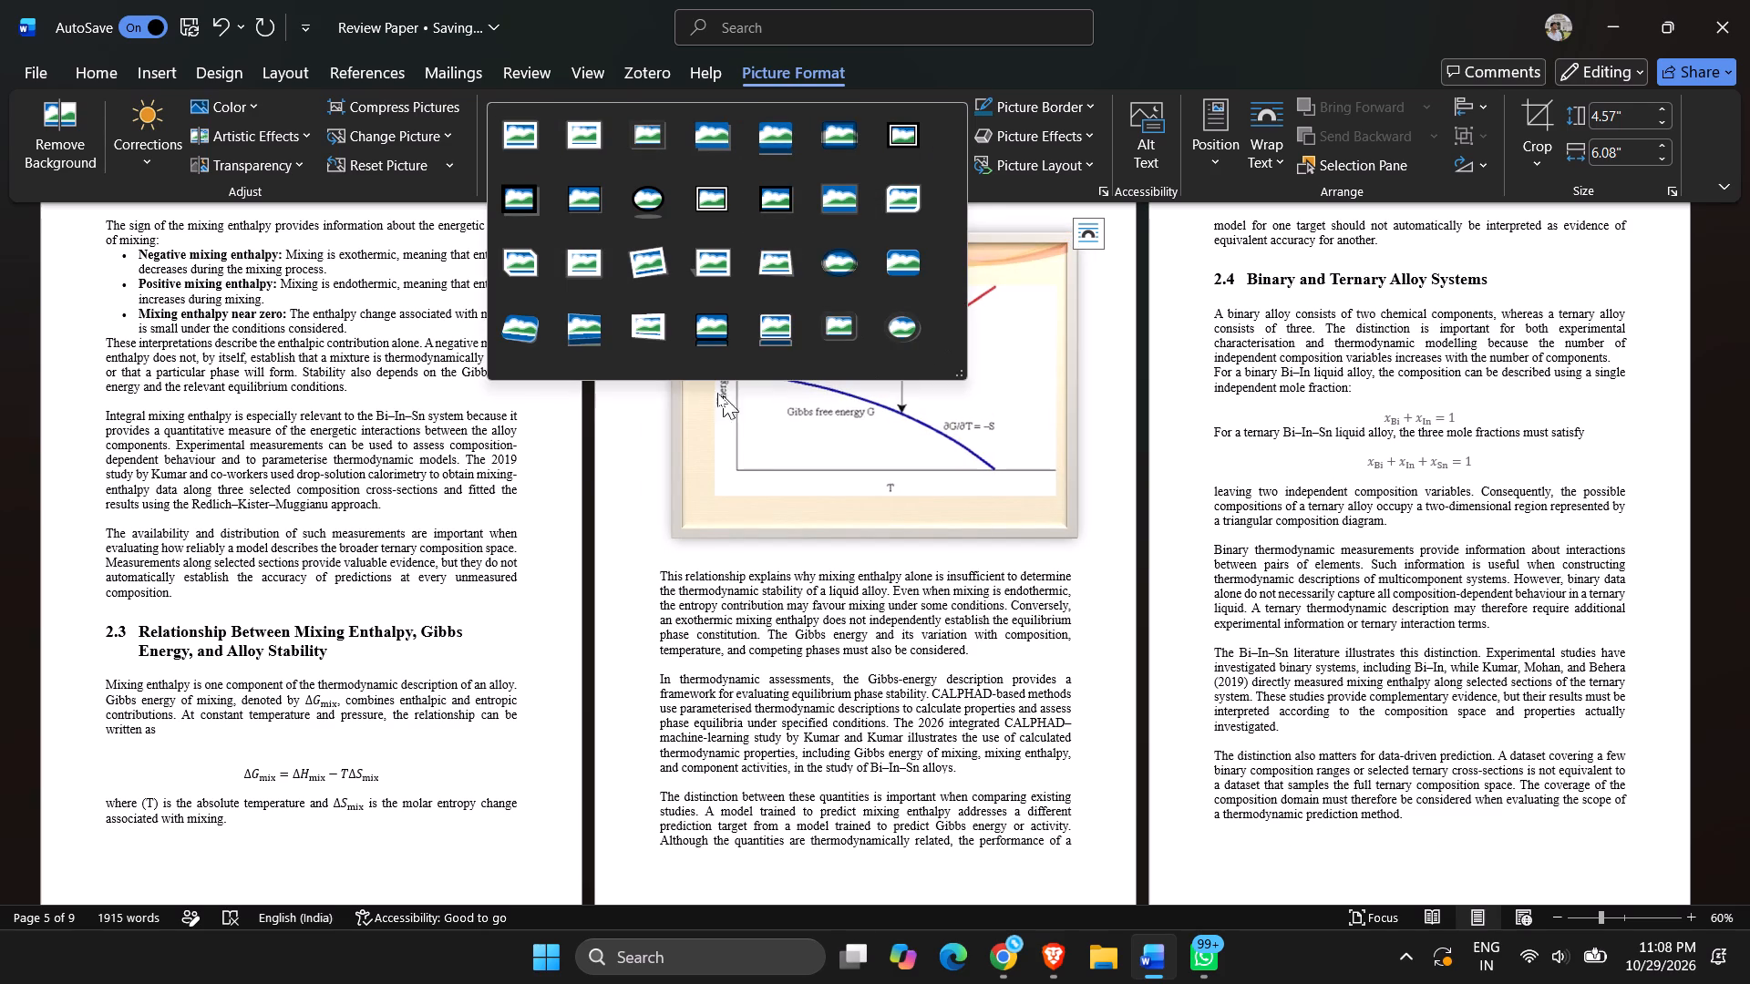
left_click(514, 124)
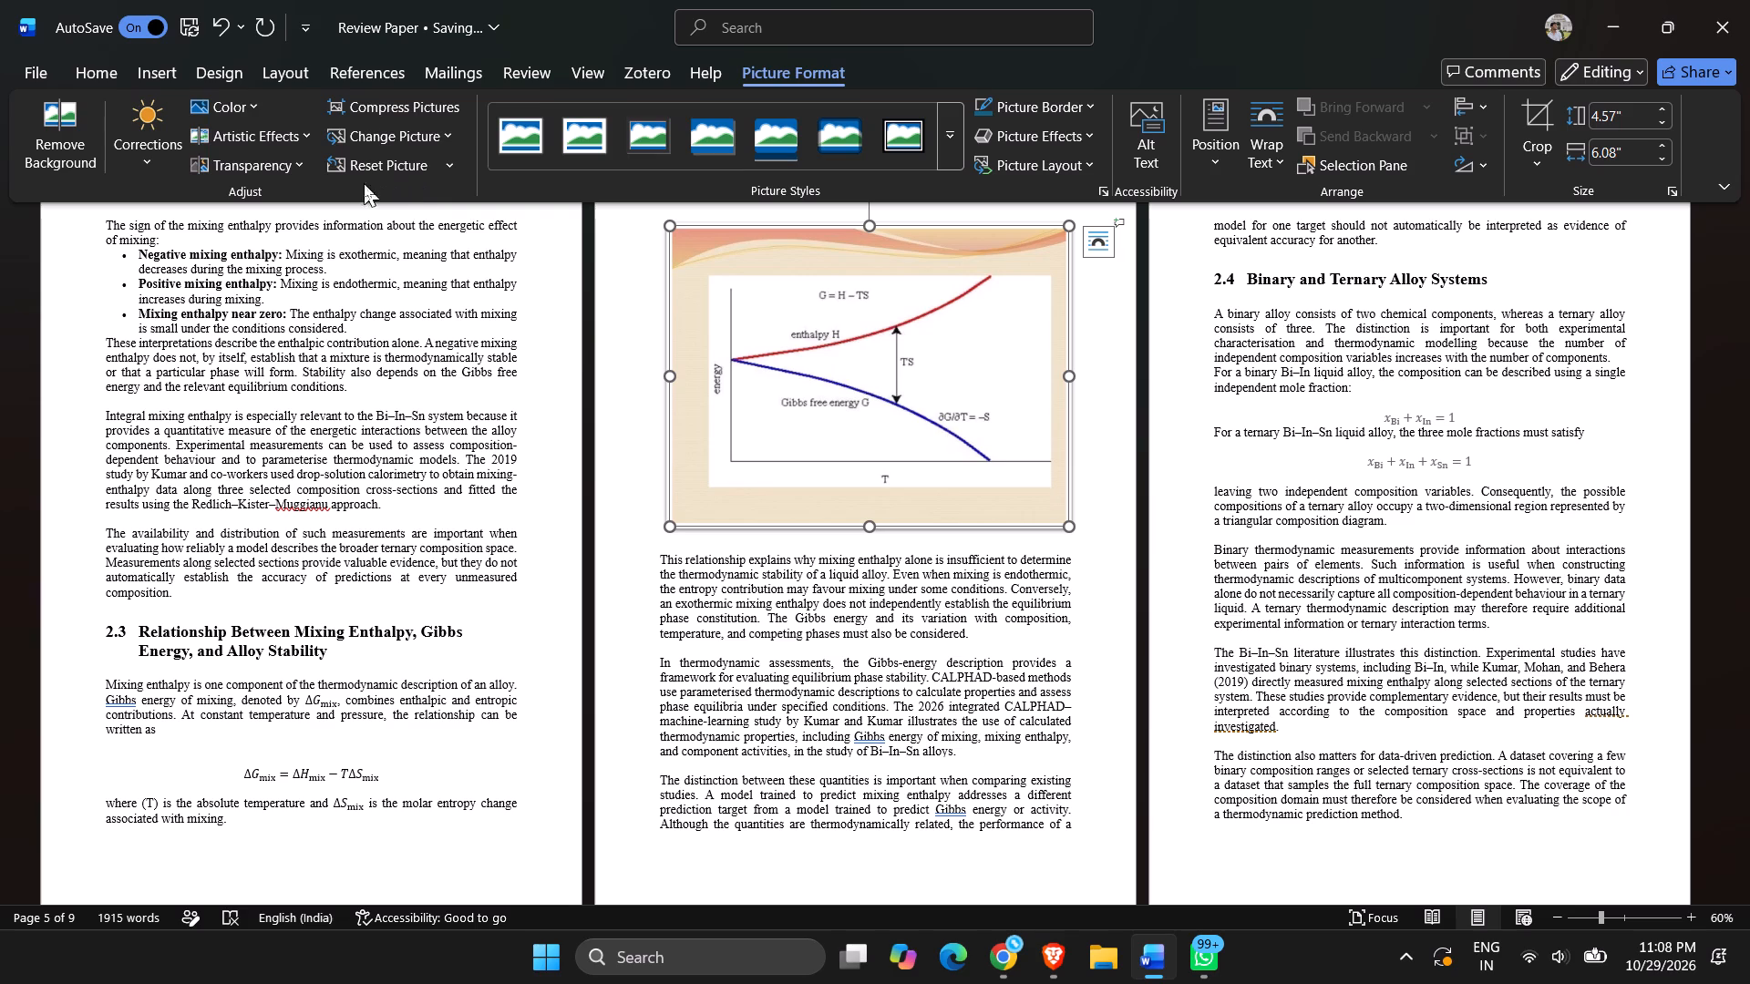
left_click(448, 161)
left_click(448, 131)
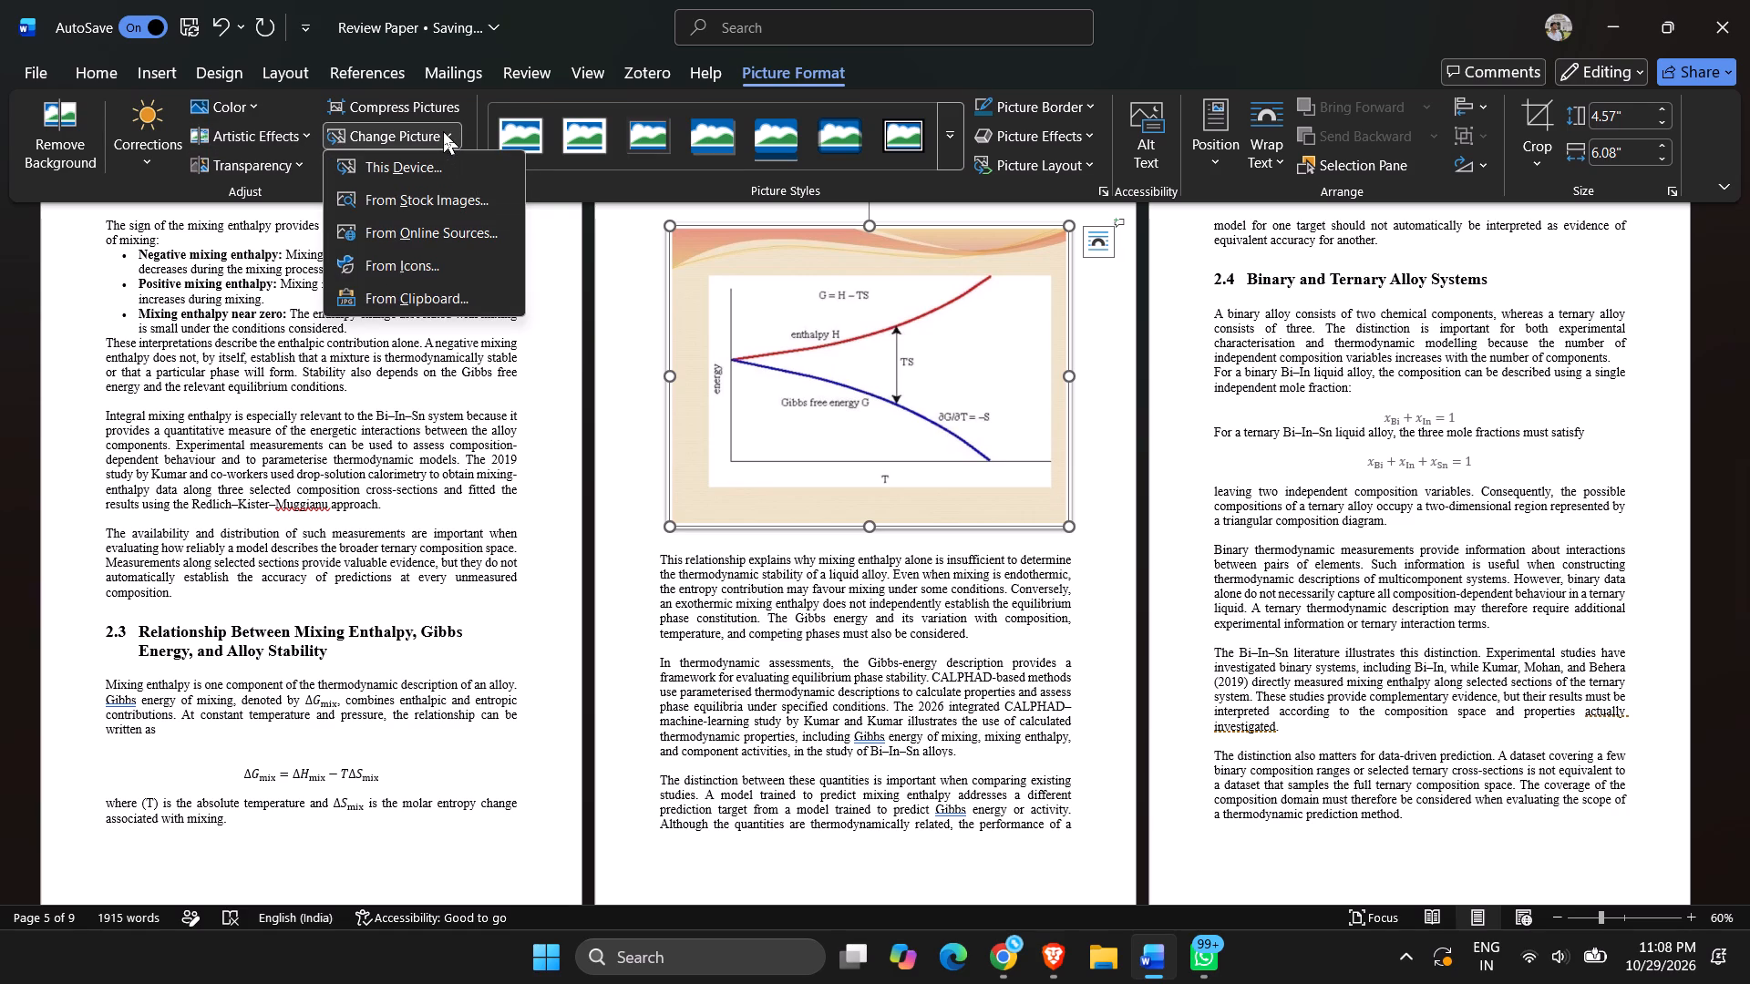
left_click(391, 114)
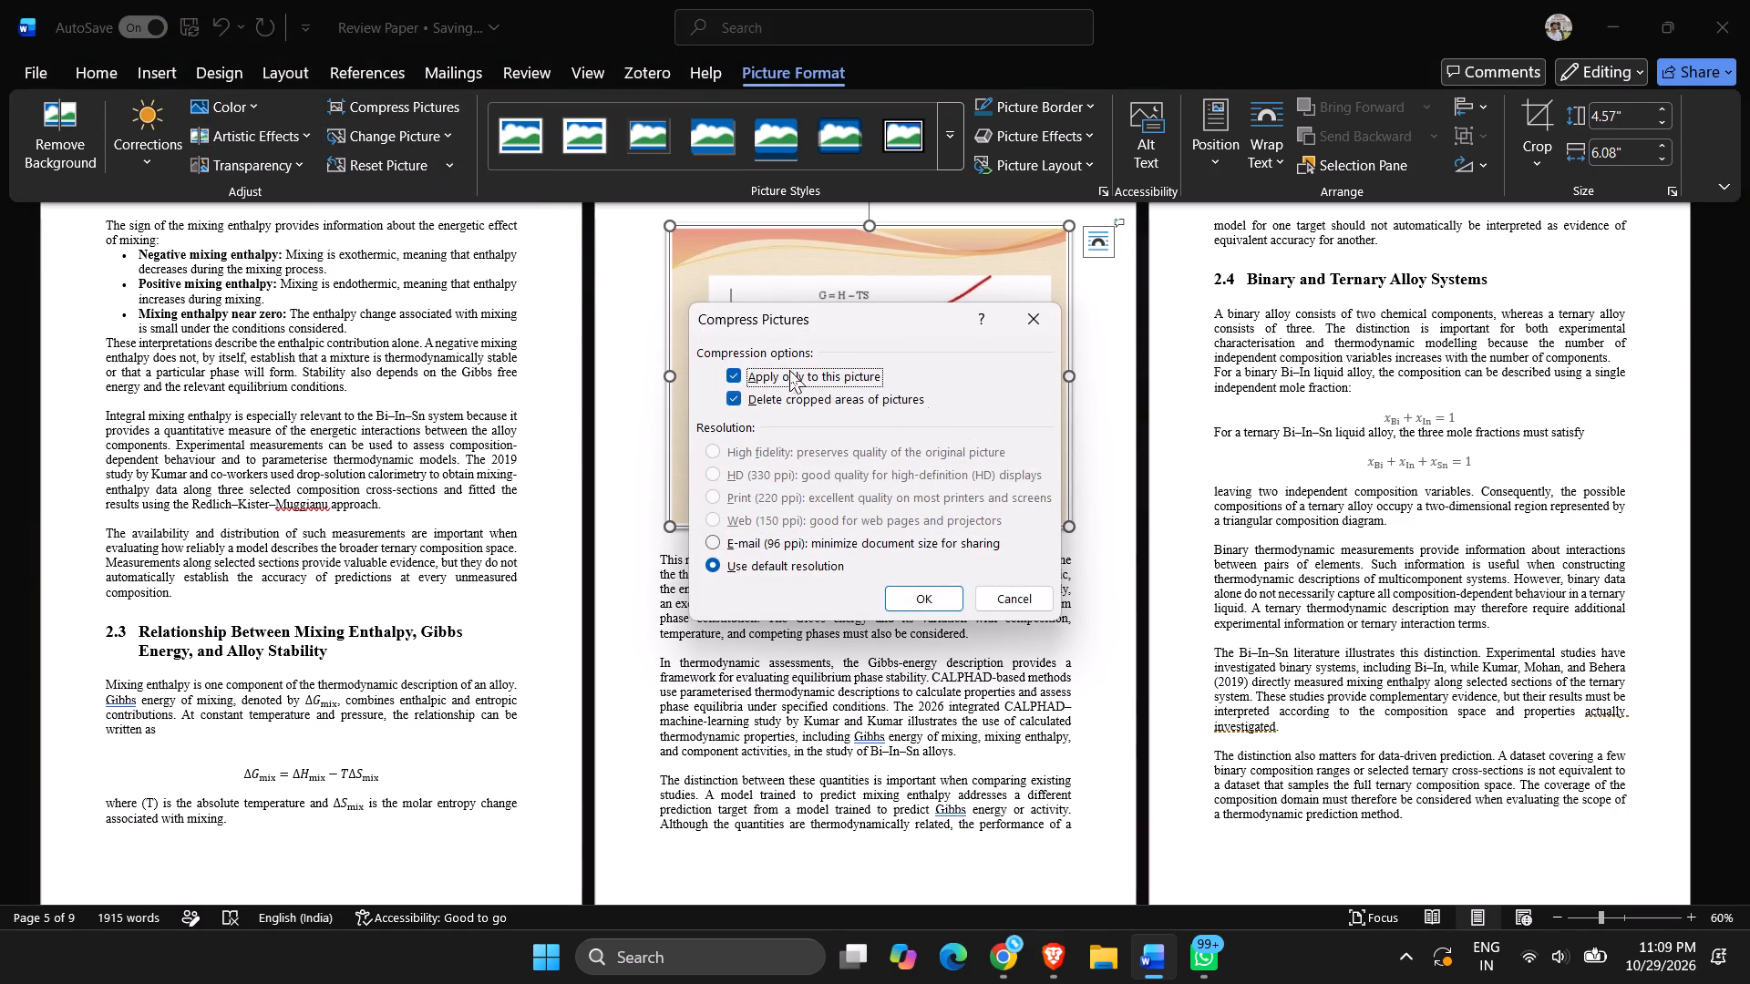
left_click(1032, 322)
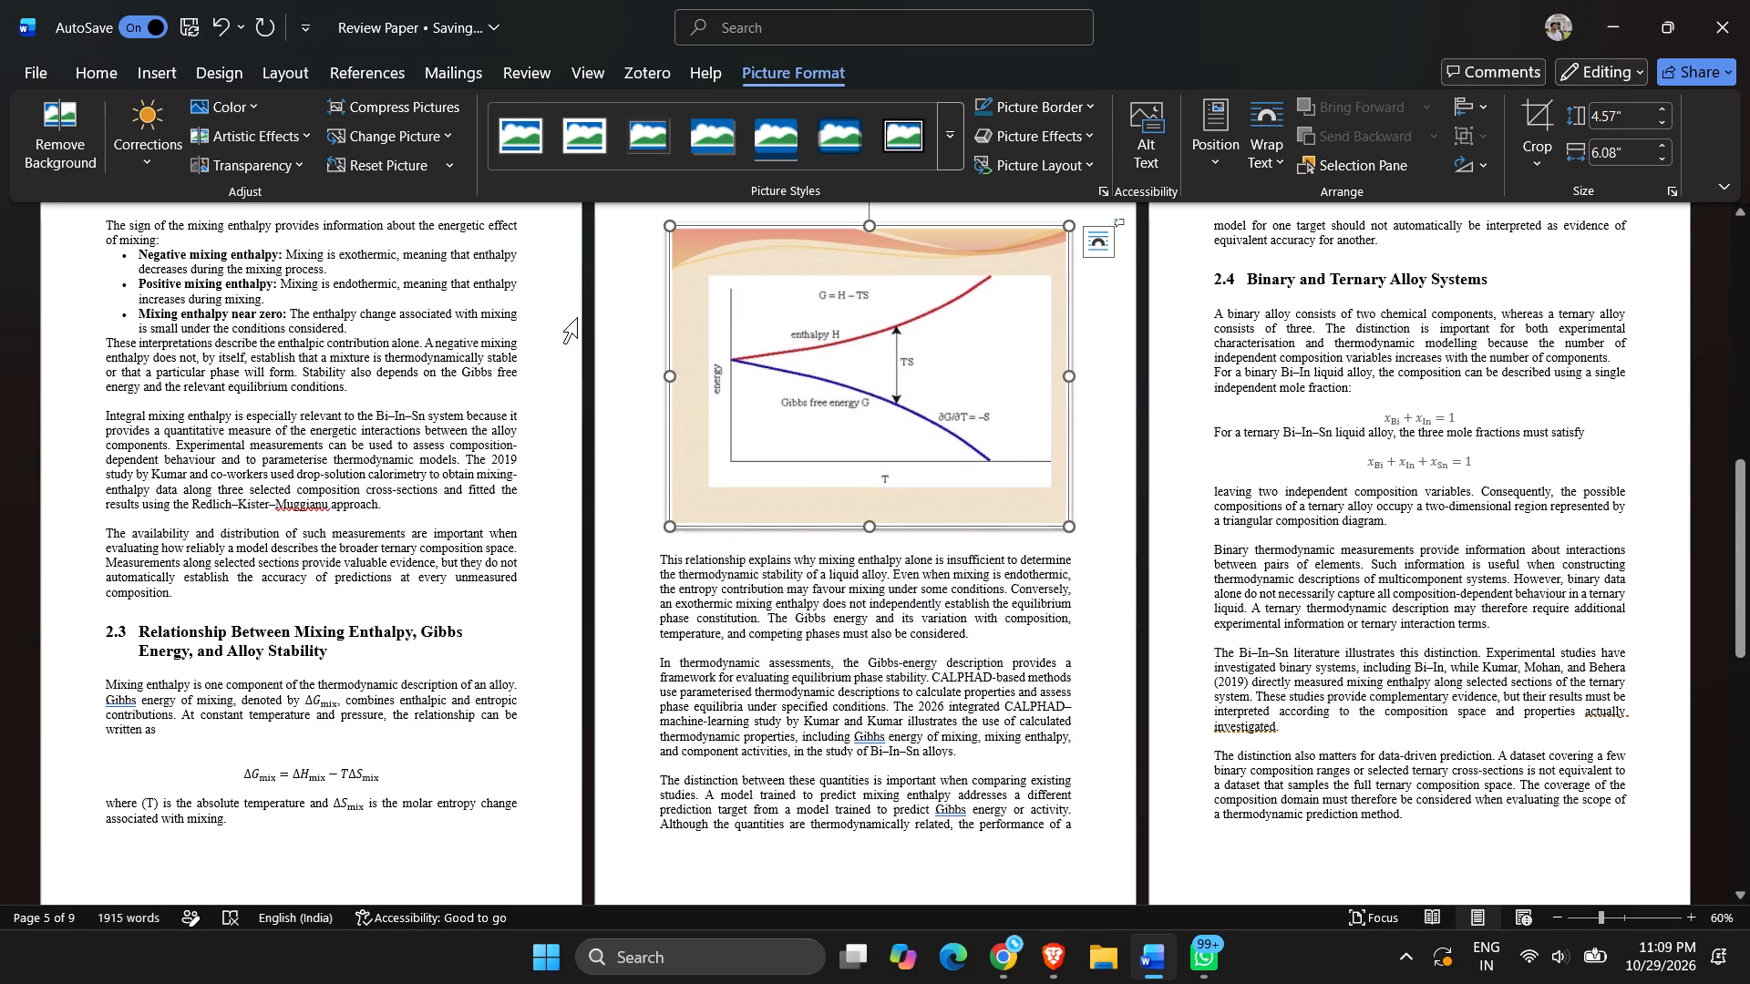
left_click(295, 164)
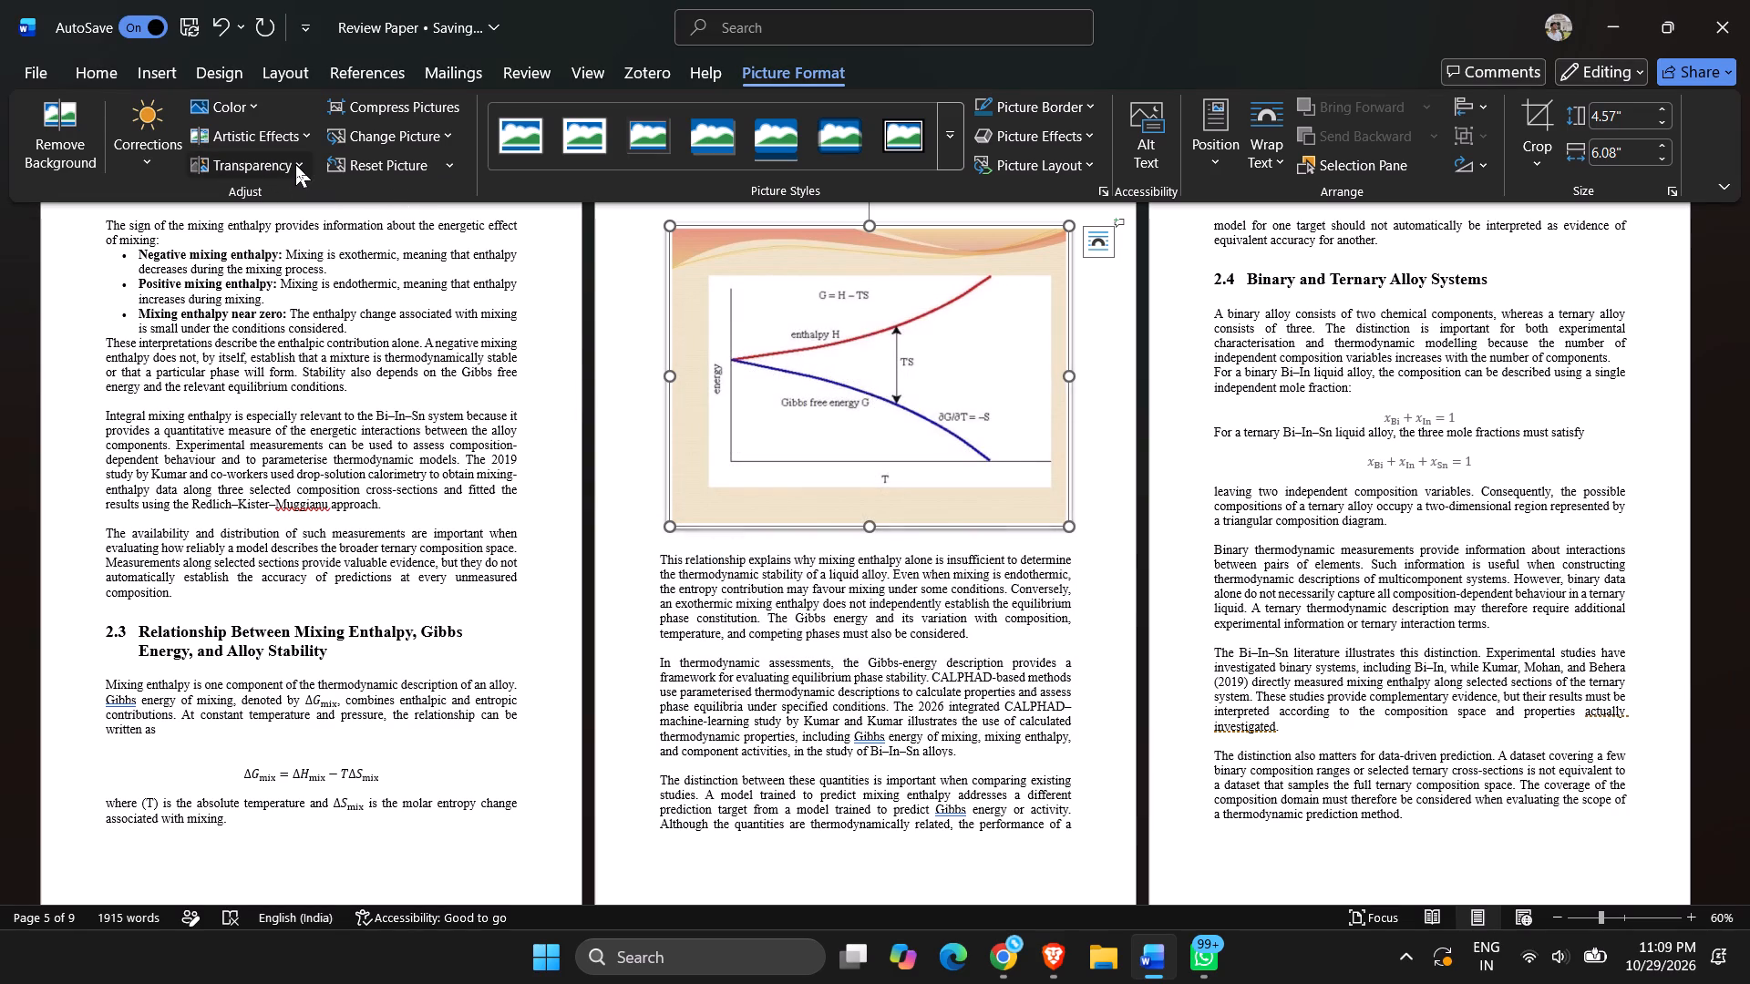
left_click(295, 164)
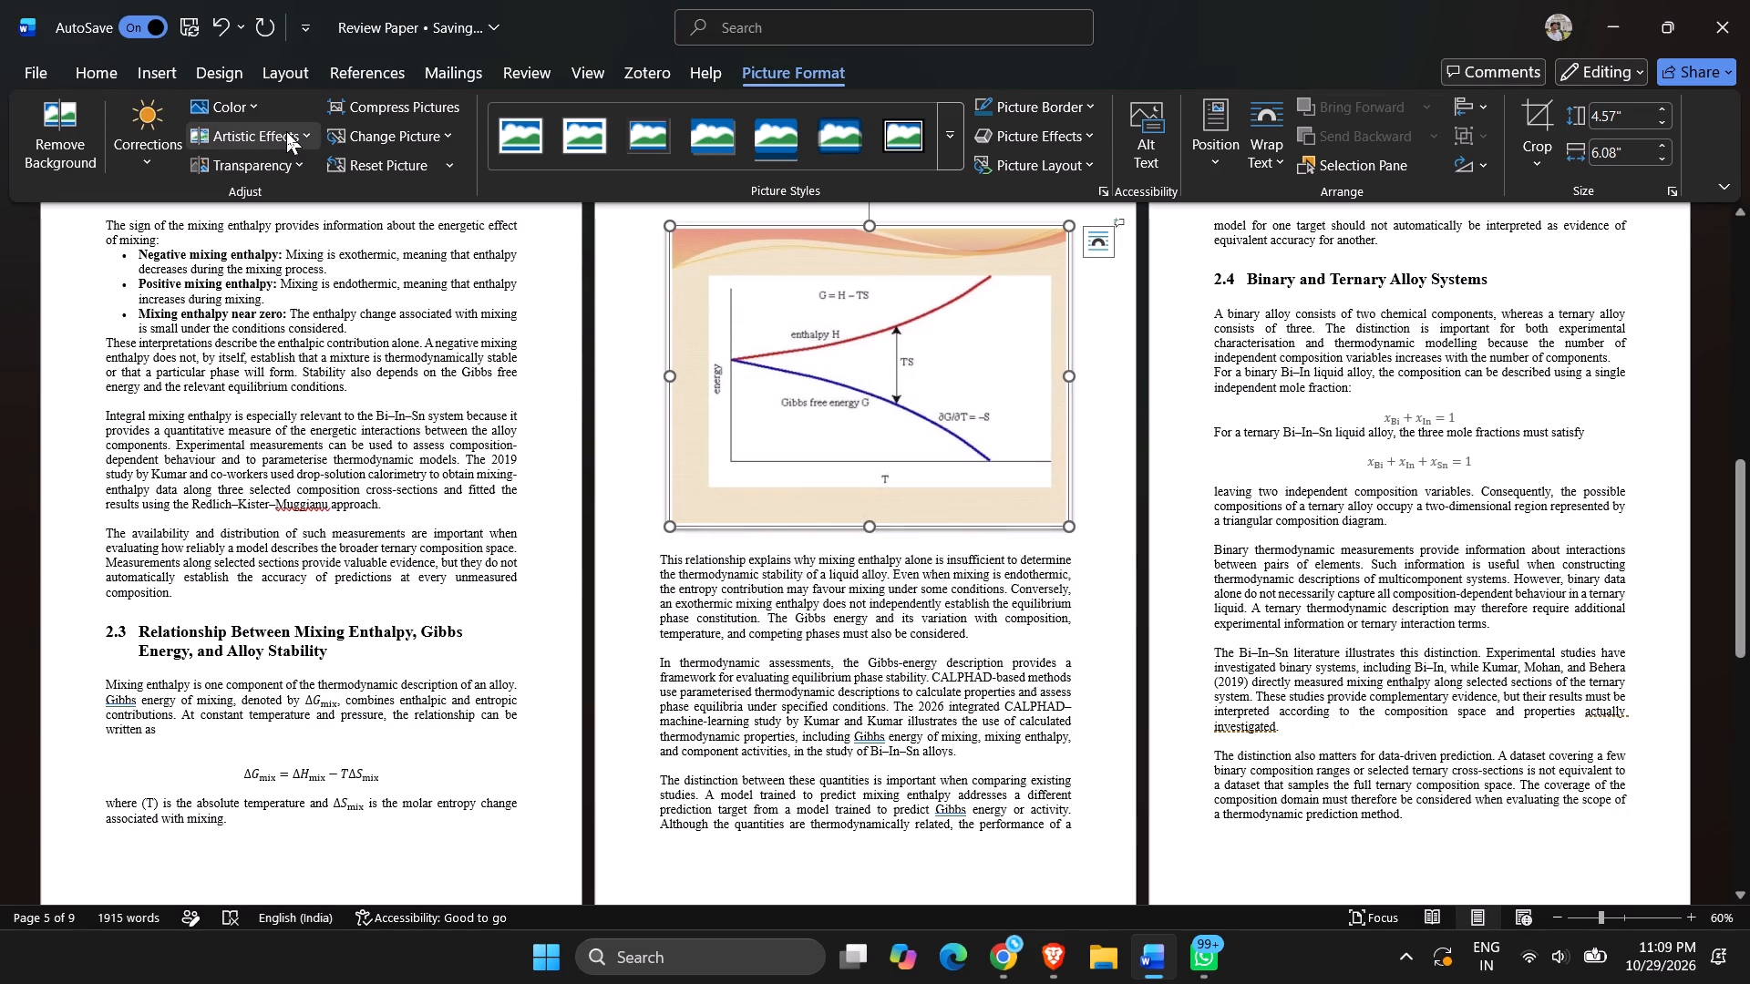
Apply the Photocopy artistic effect to the enthalpy and Gibbs free energy graph.
left_click(286, 131)
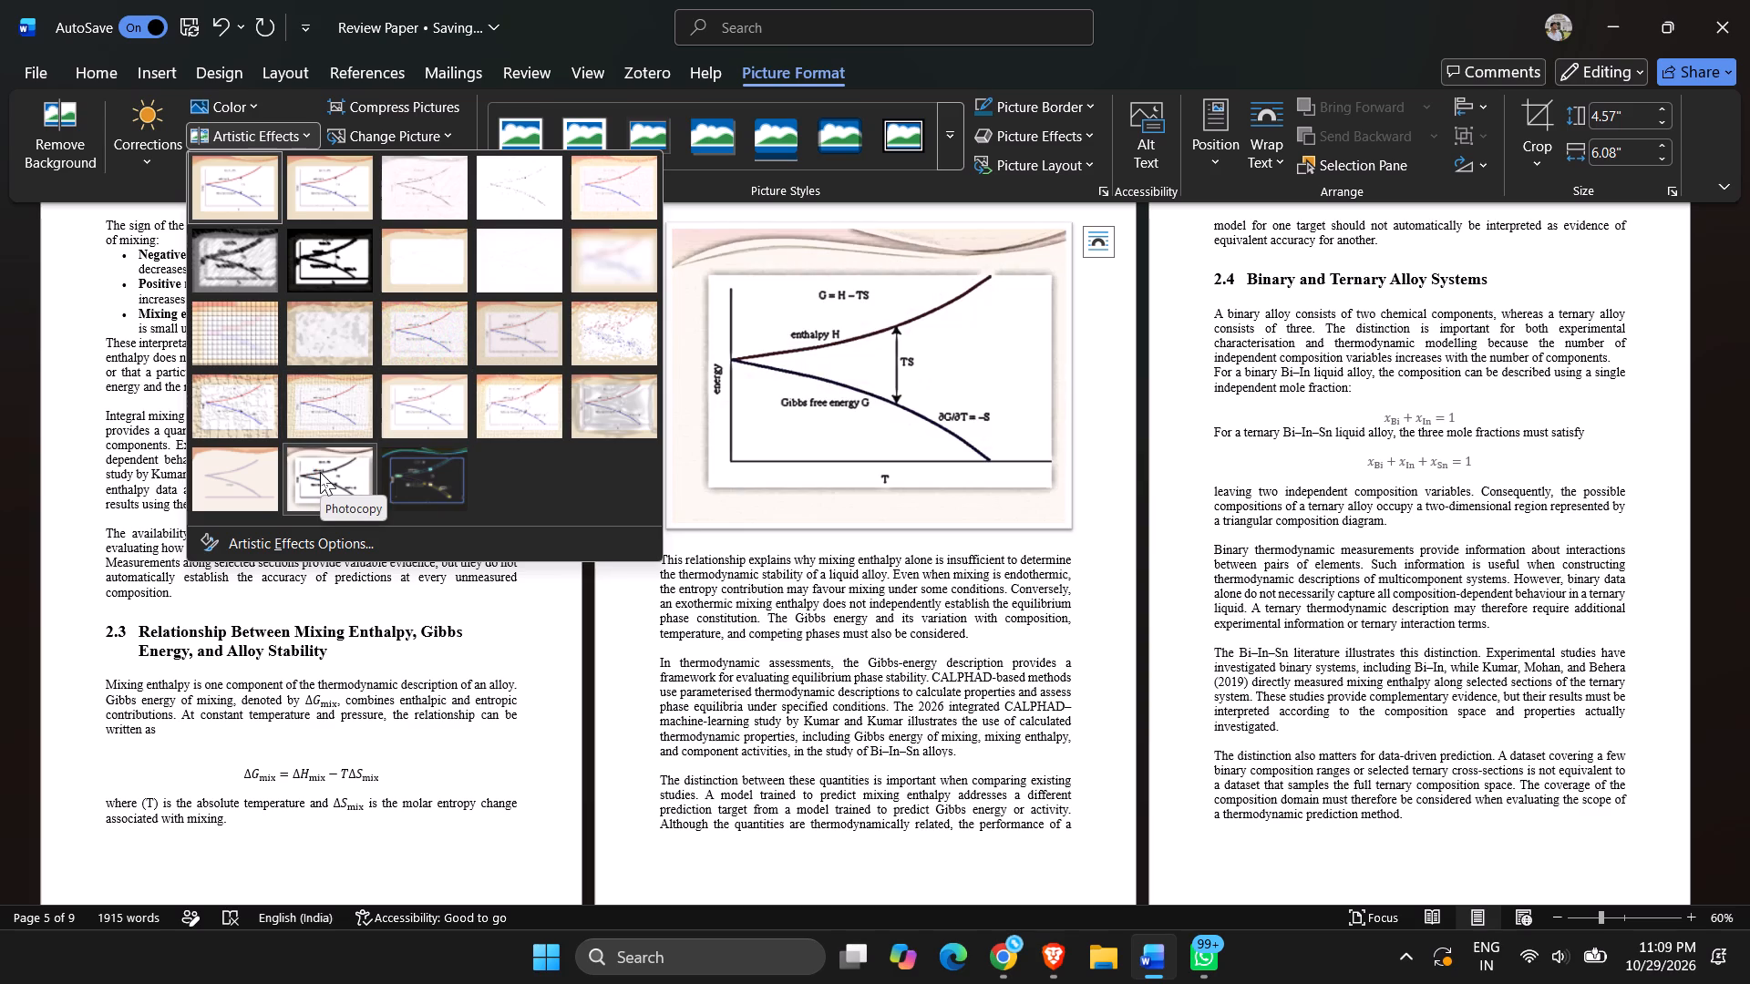
left_click(320, 472)
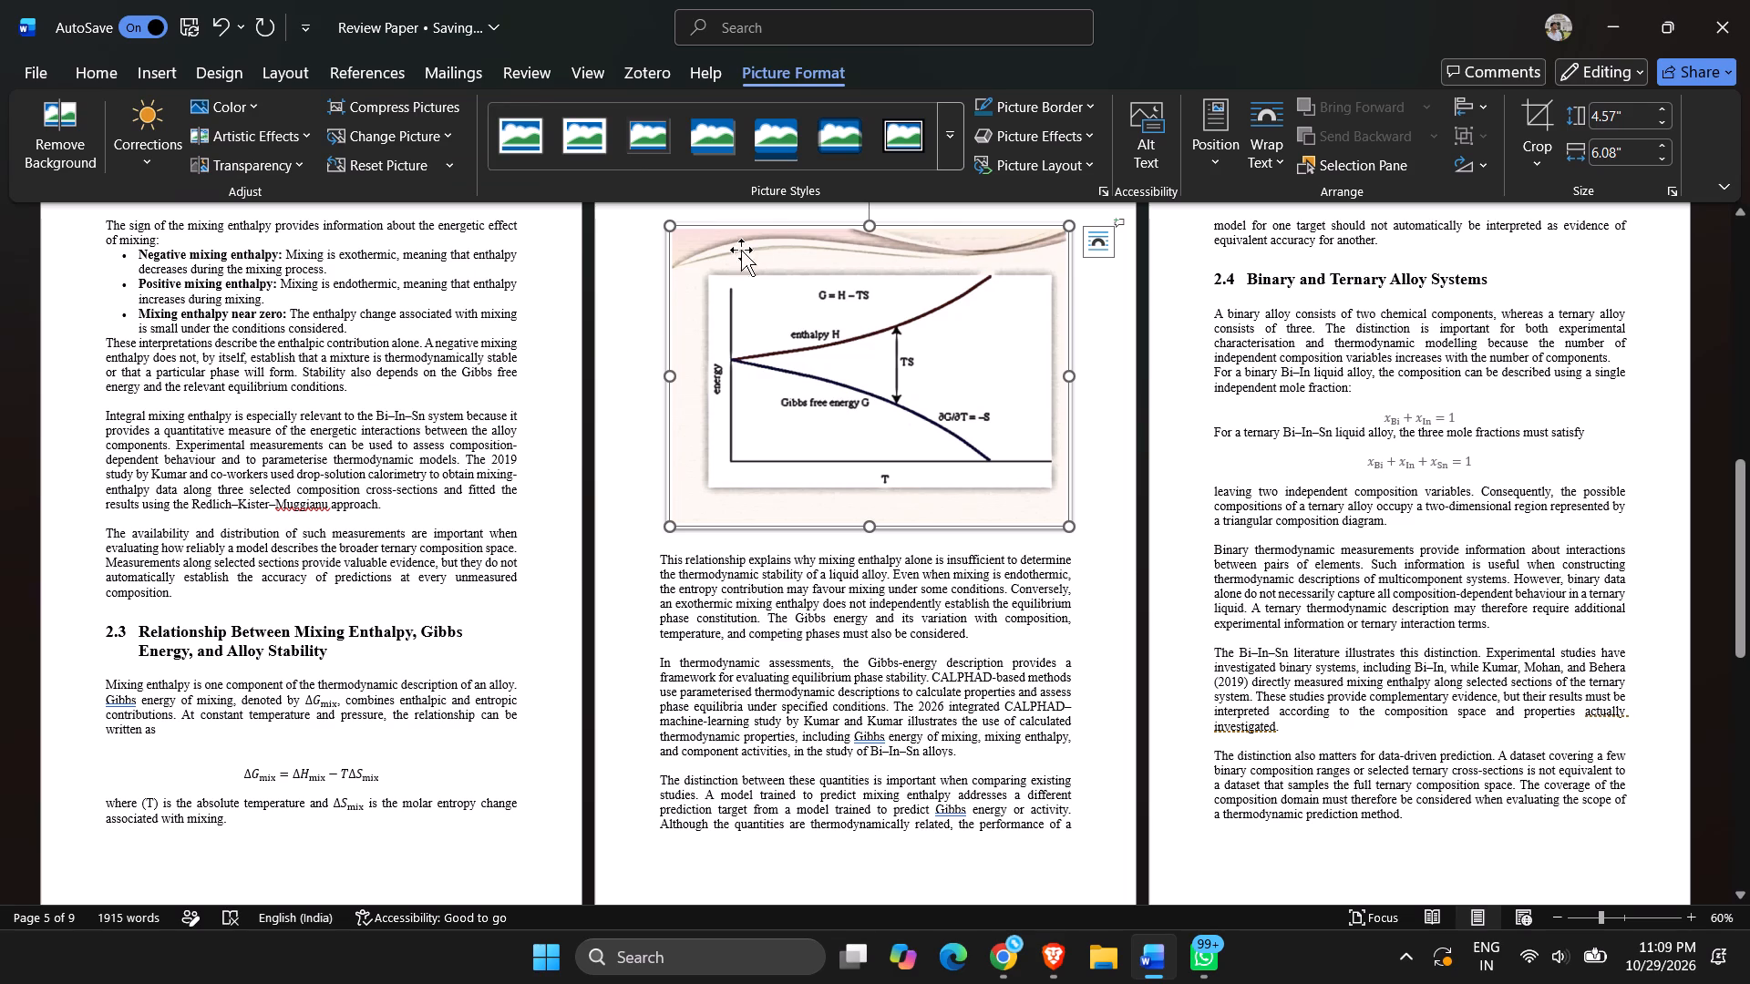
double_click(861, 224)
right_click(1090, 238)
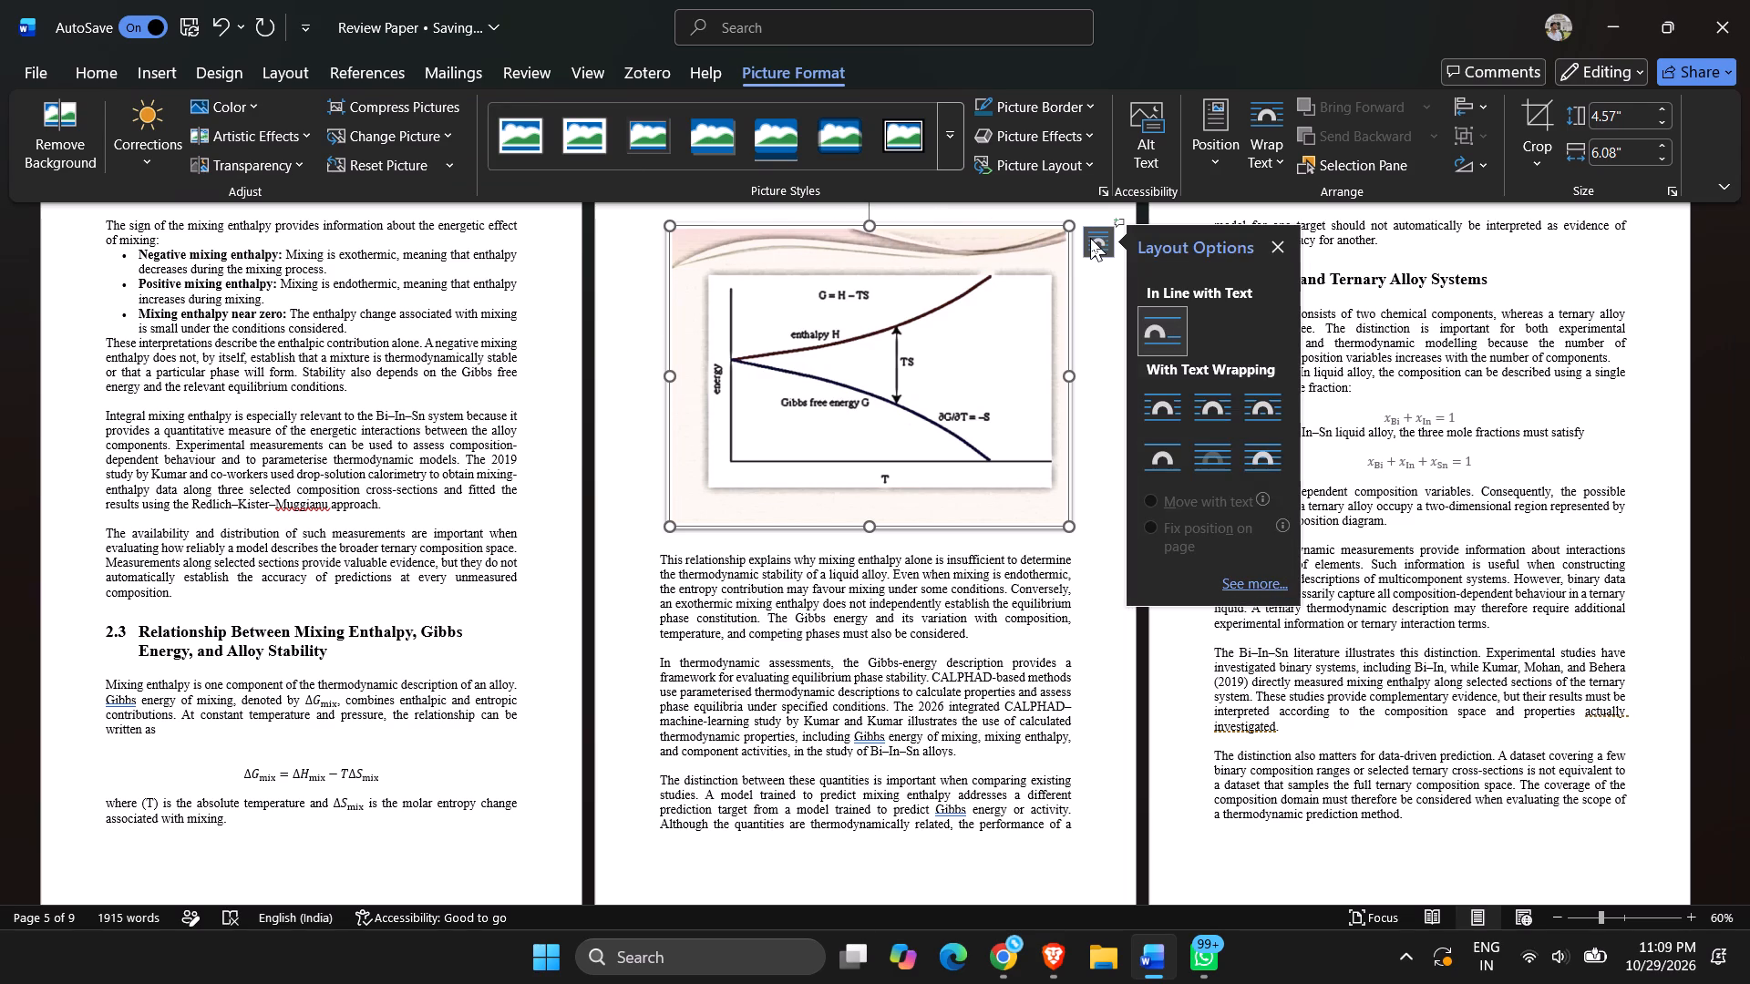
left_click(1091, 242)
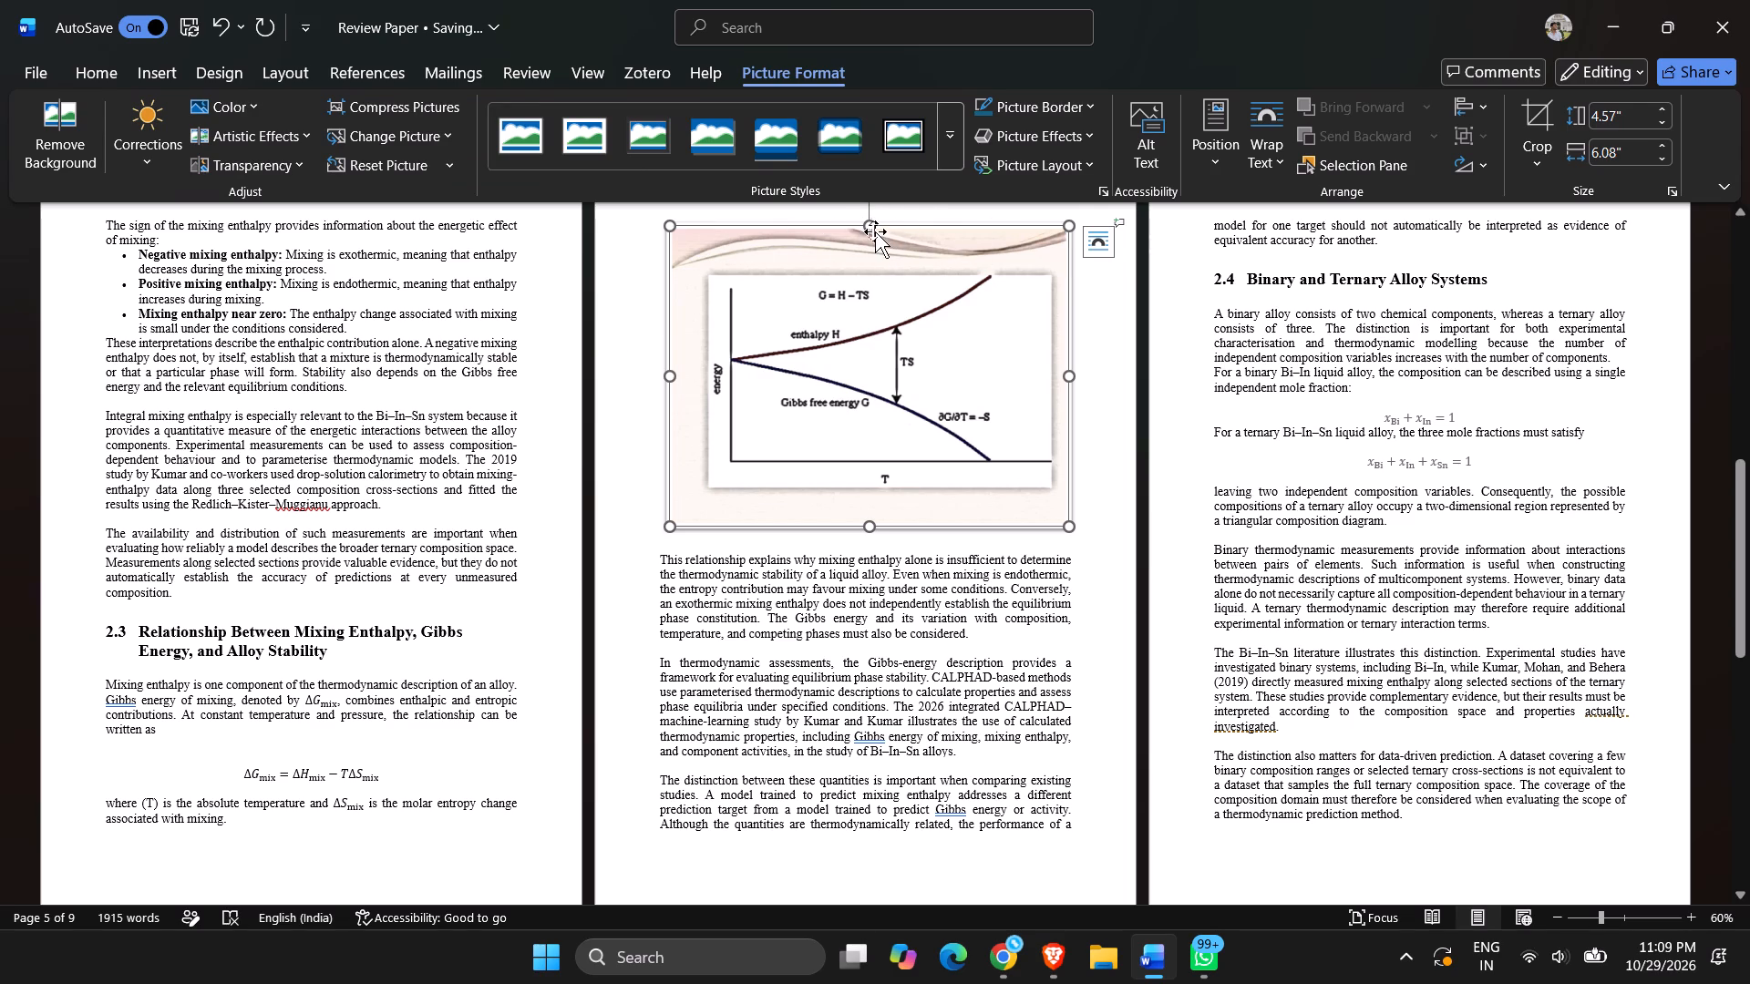
Reduce only the graph's height to about 3.93 inches, leaving its width as it is.
left_click_drag(871, 226, 876, 312)
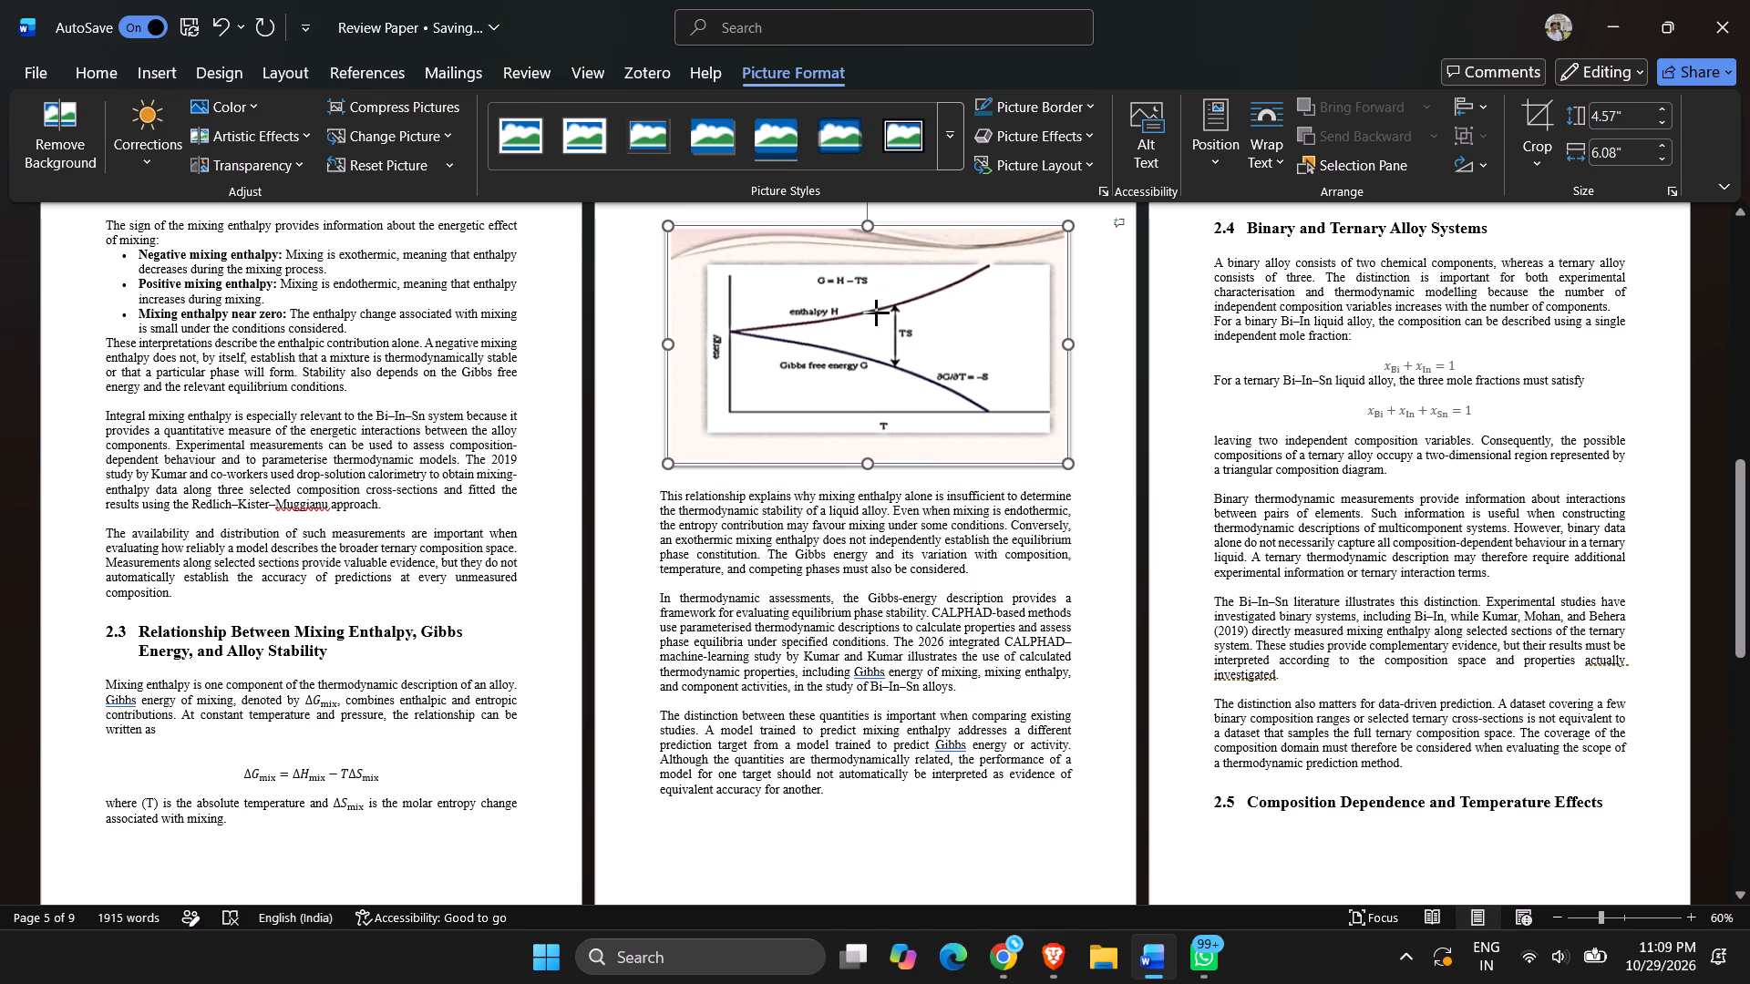
left_click_drag(876, 312, 880, 283)
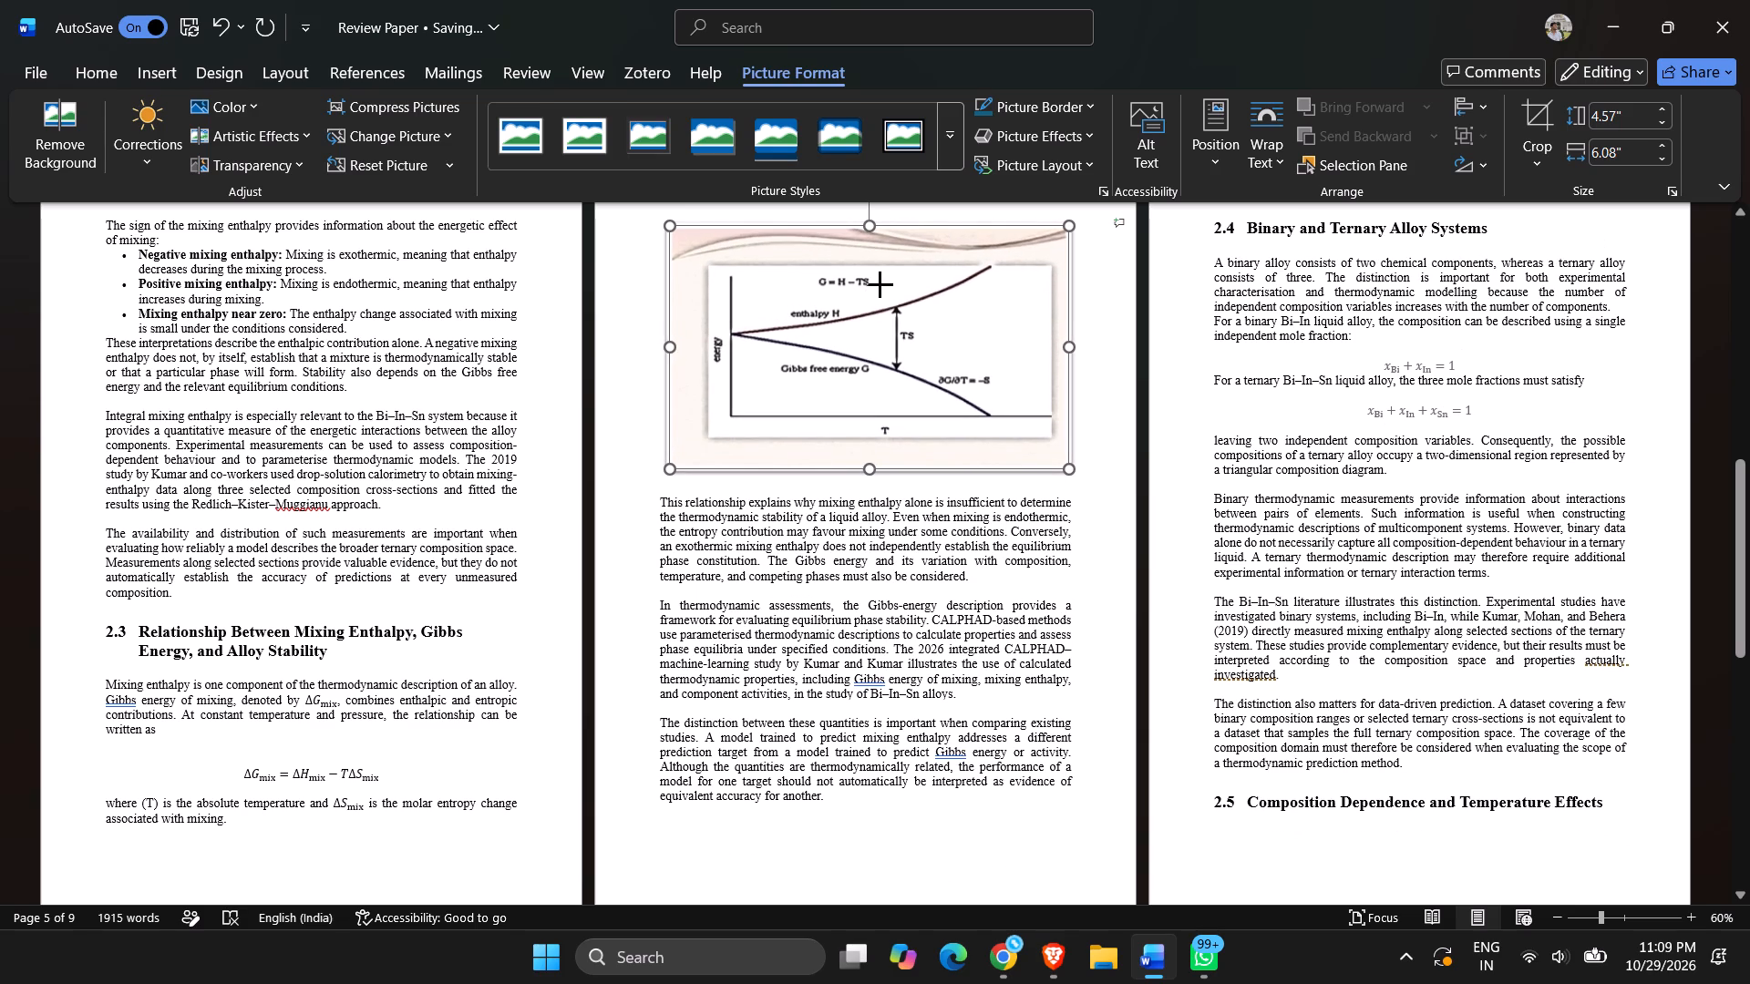
left_click_drag(880, 283, 884, 266)
Crop the slide background off all four sides of the enthalpy and Gibbs free energy graph, to about 2.88 by 5.51 inches.
left_click(1537, 119)
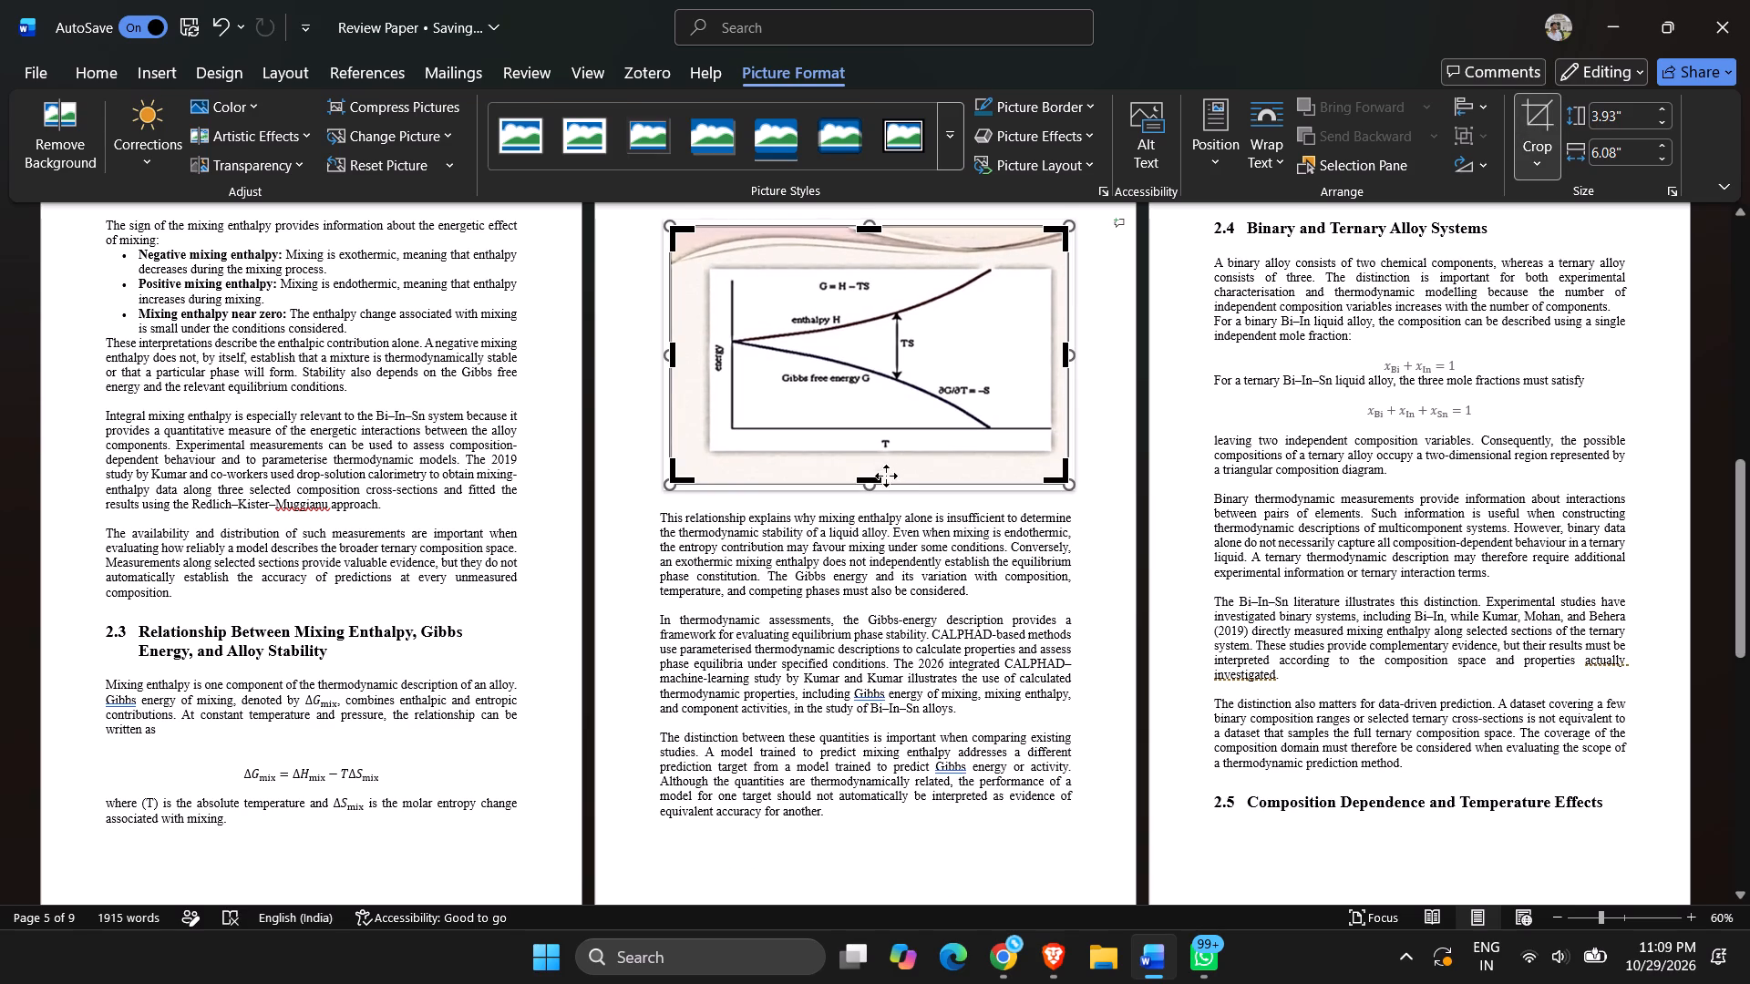
left_click_drag(867, 478, 867, 443)
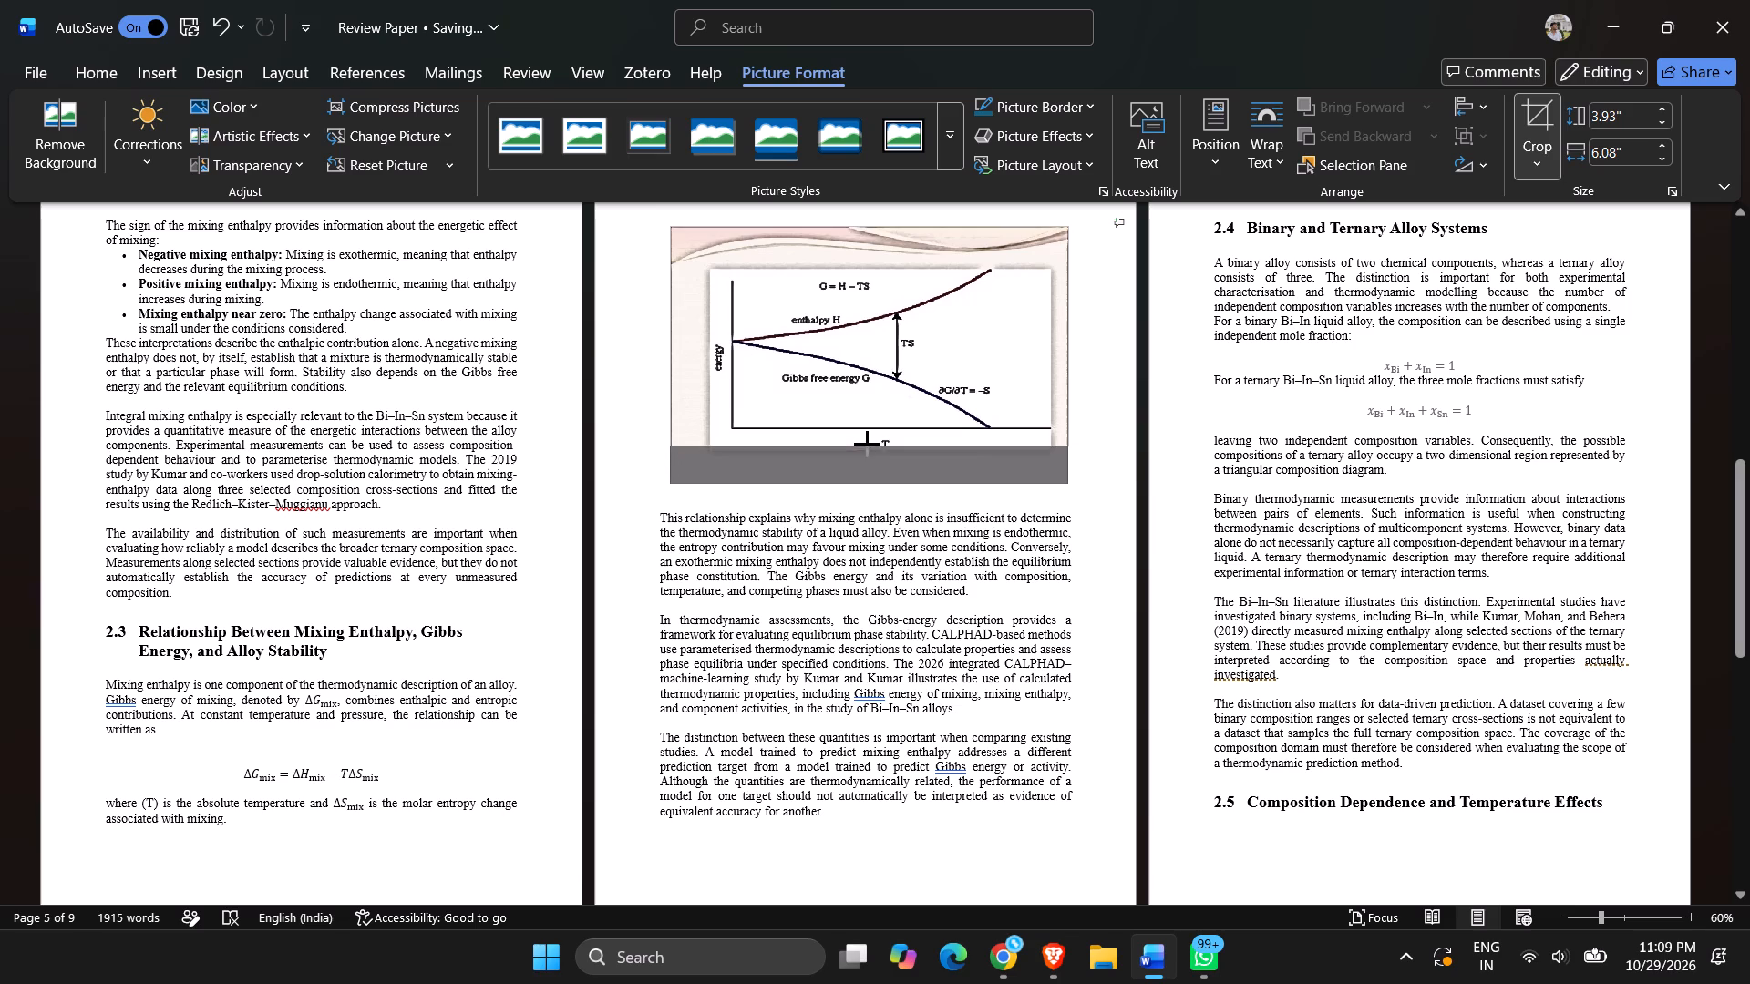
left_click_drag(867, 443, 869, 451)
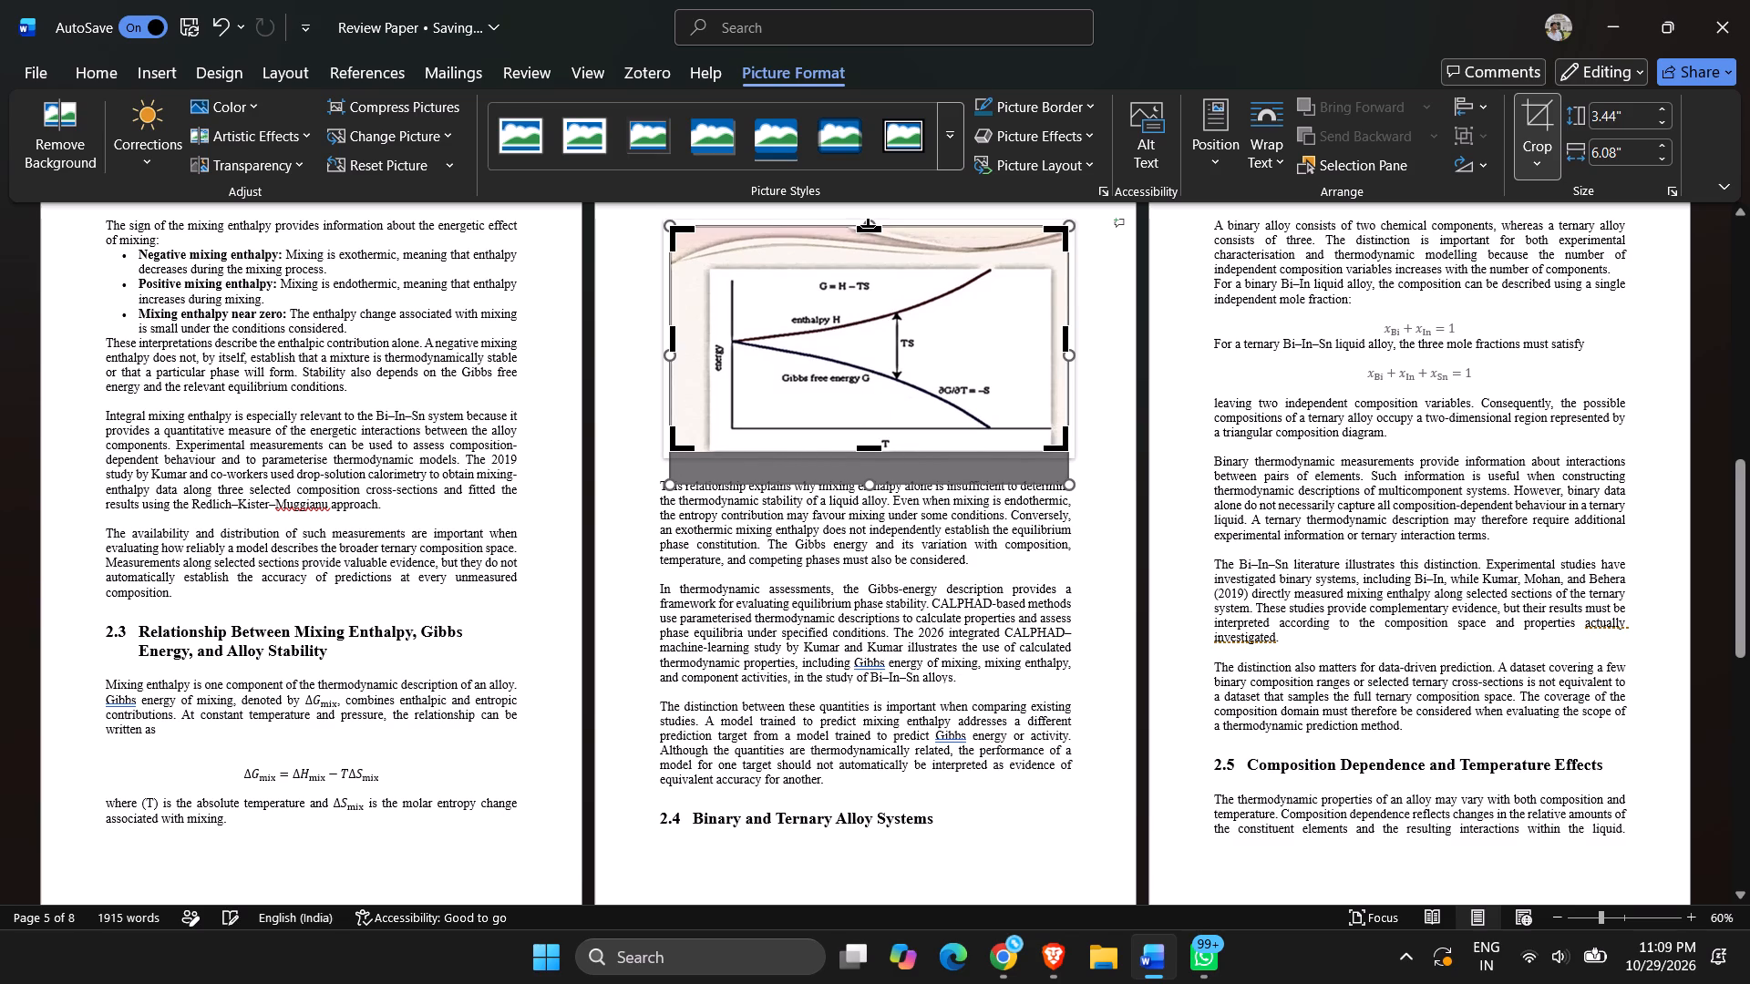
left_click_drag(868, 229, 869, 263)
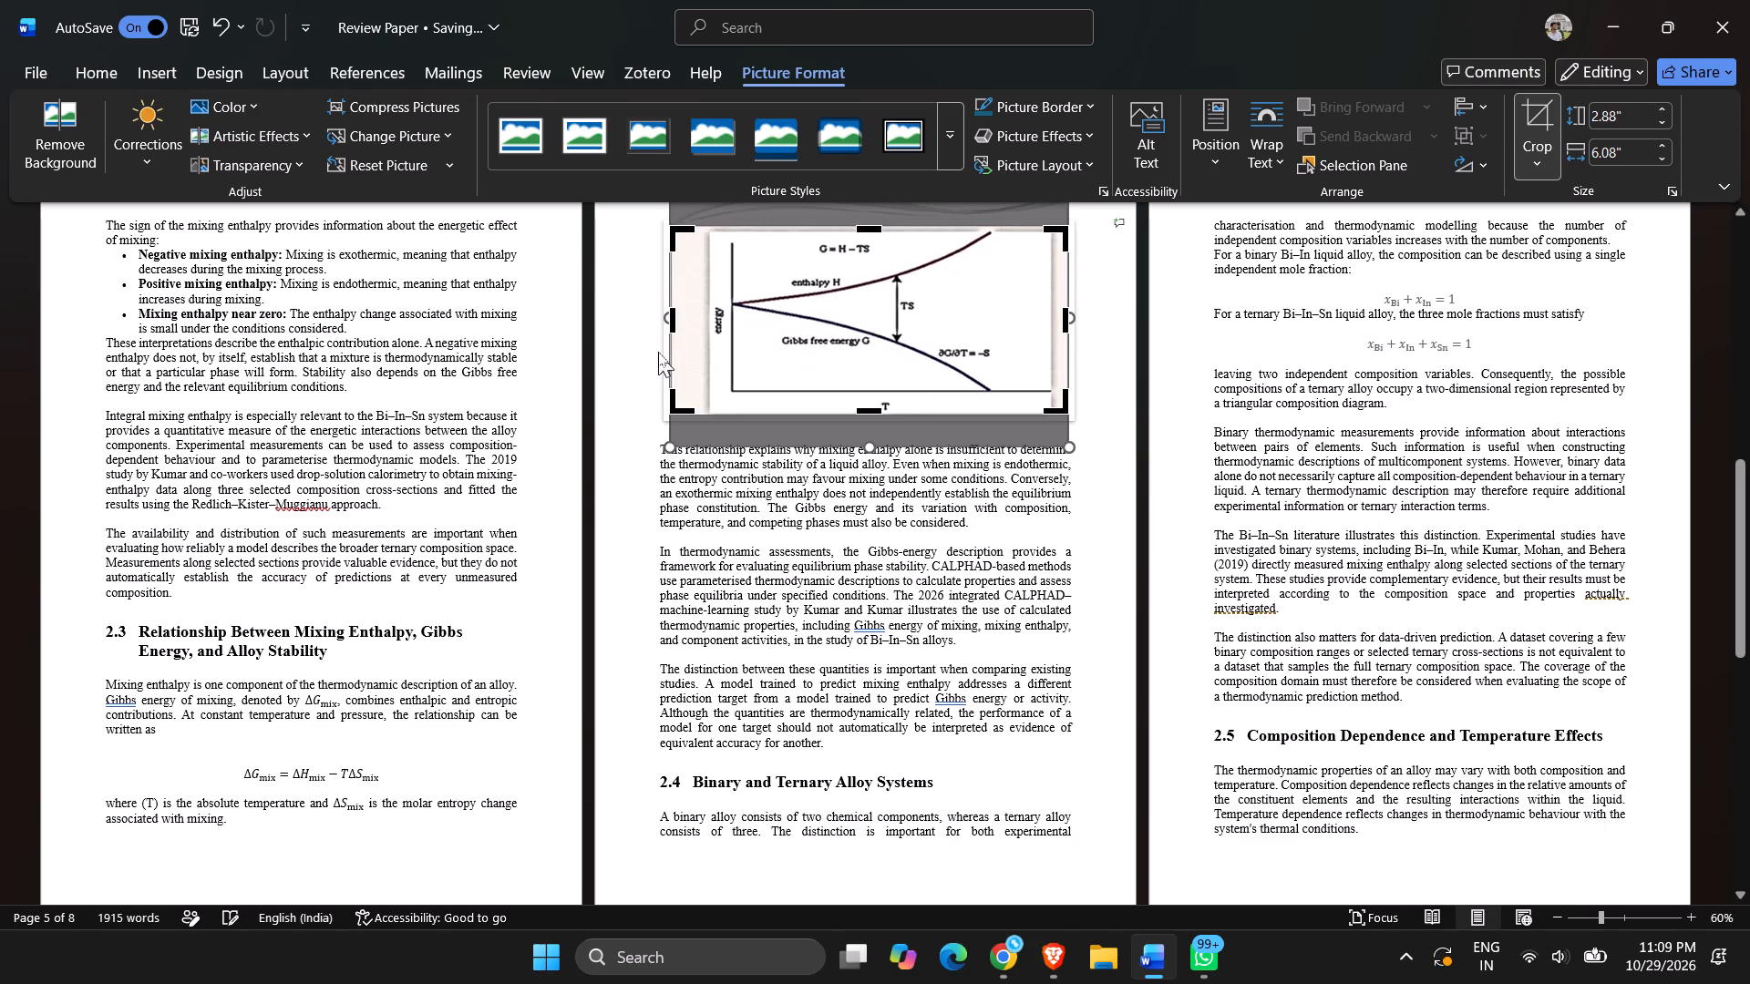
left_click_drag(673, 322, 716, 316)
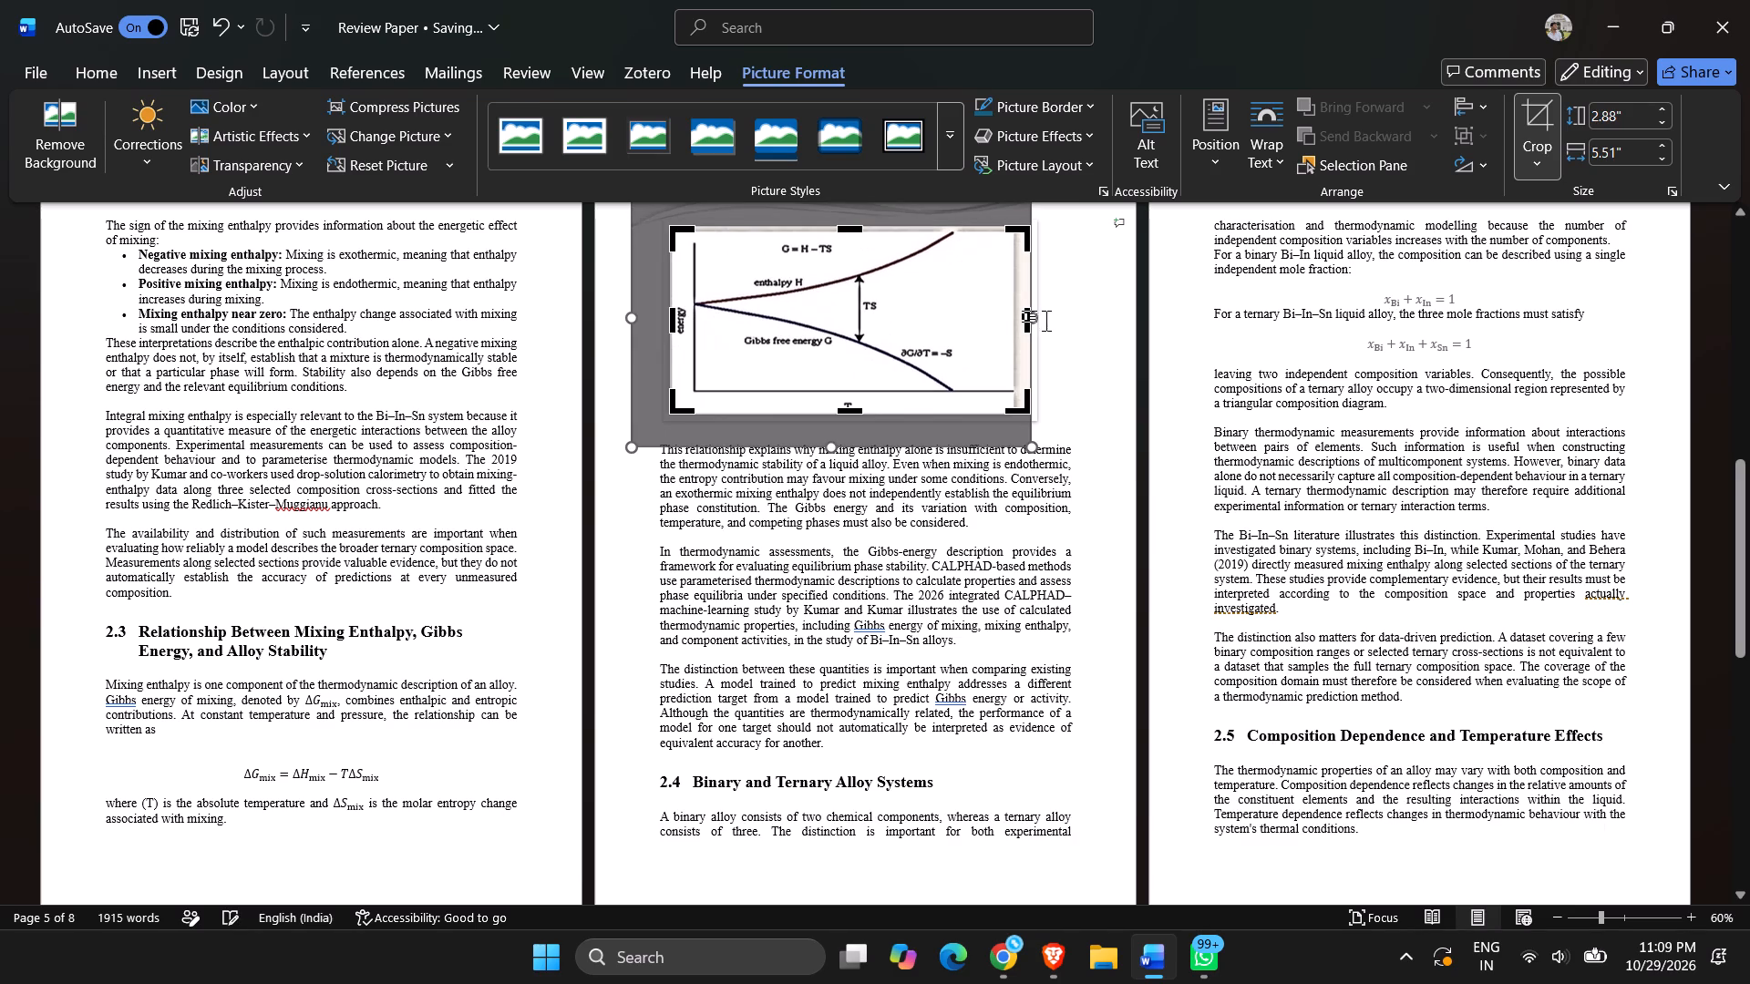
left_click_drag(1035, 322, 1046, 325)
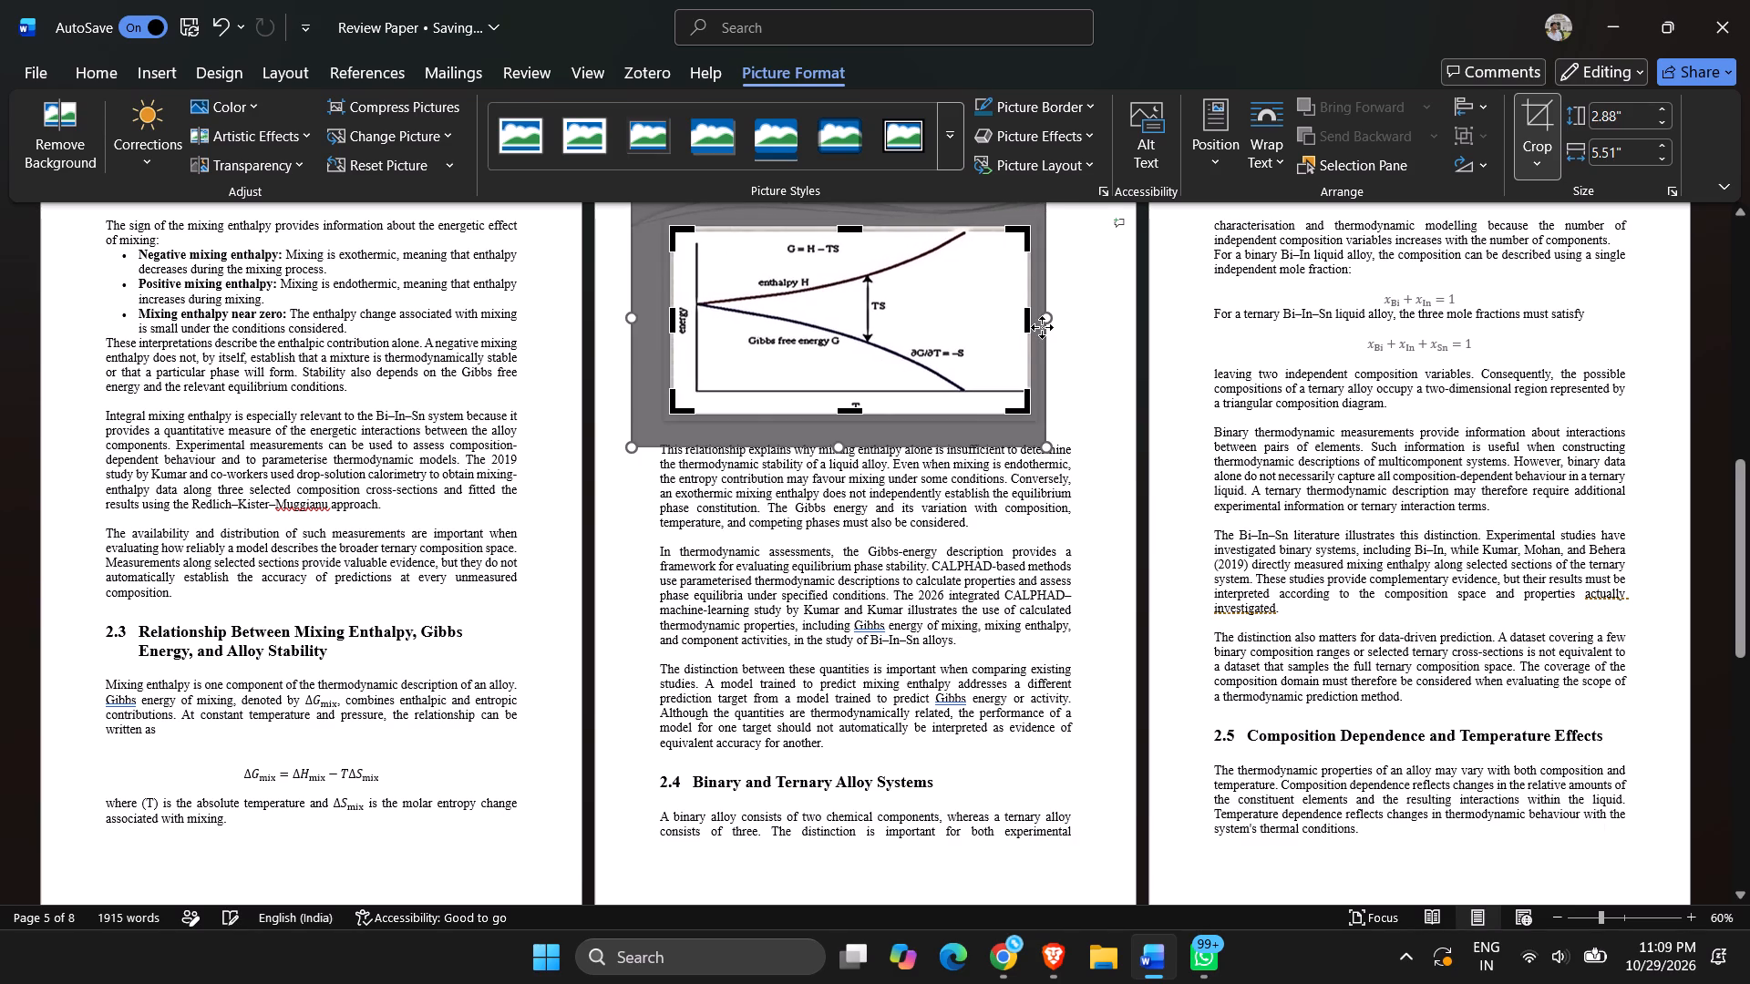
left_click_drag(1024, 324, 1014, 326)
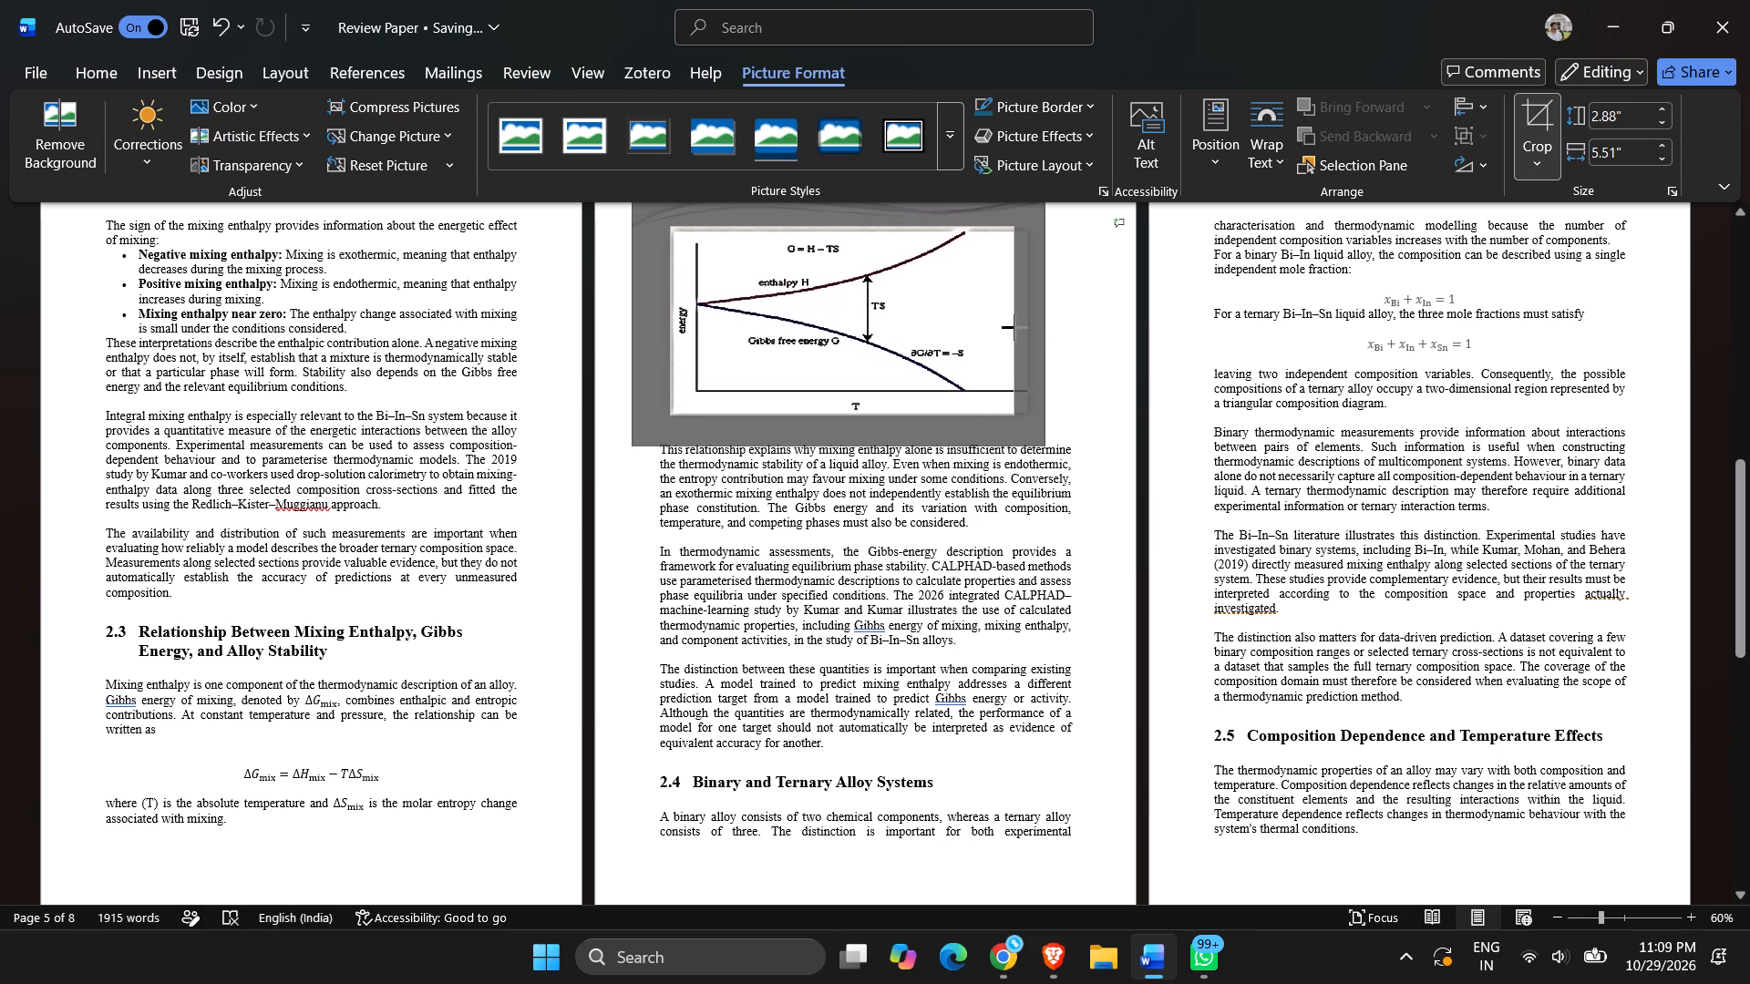
left_click_drag(1014, 326, 1033, 325)
left_click(1086, 320)
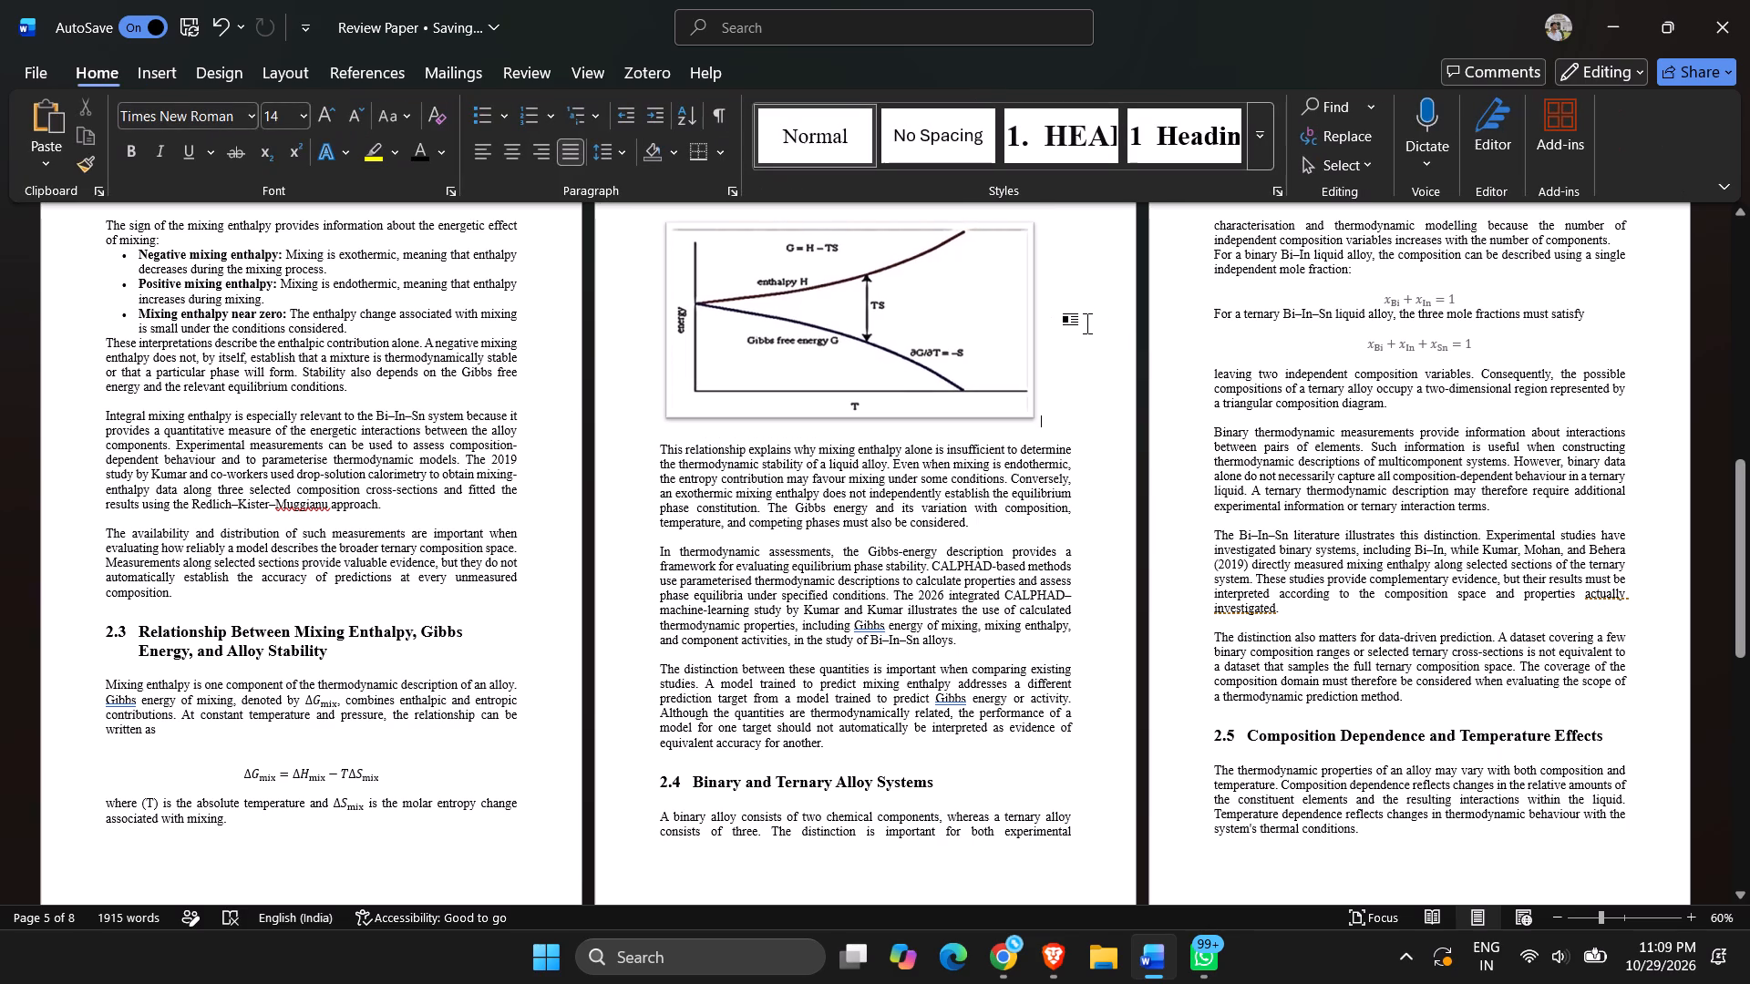
left_click(1078, 354)
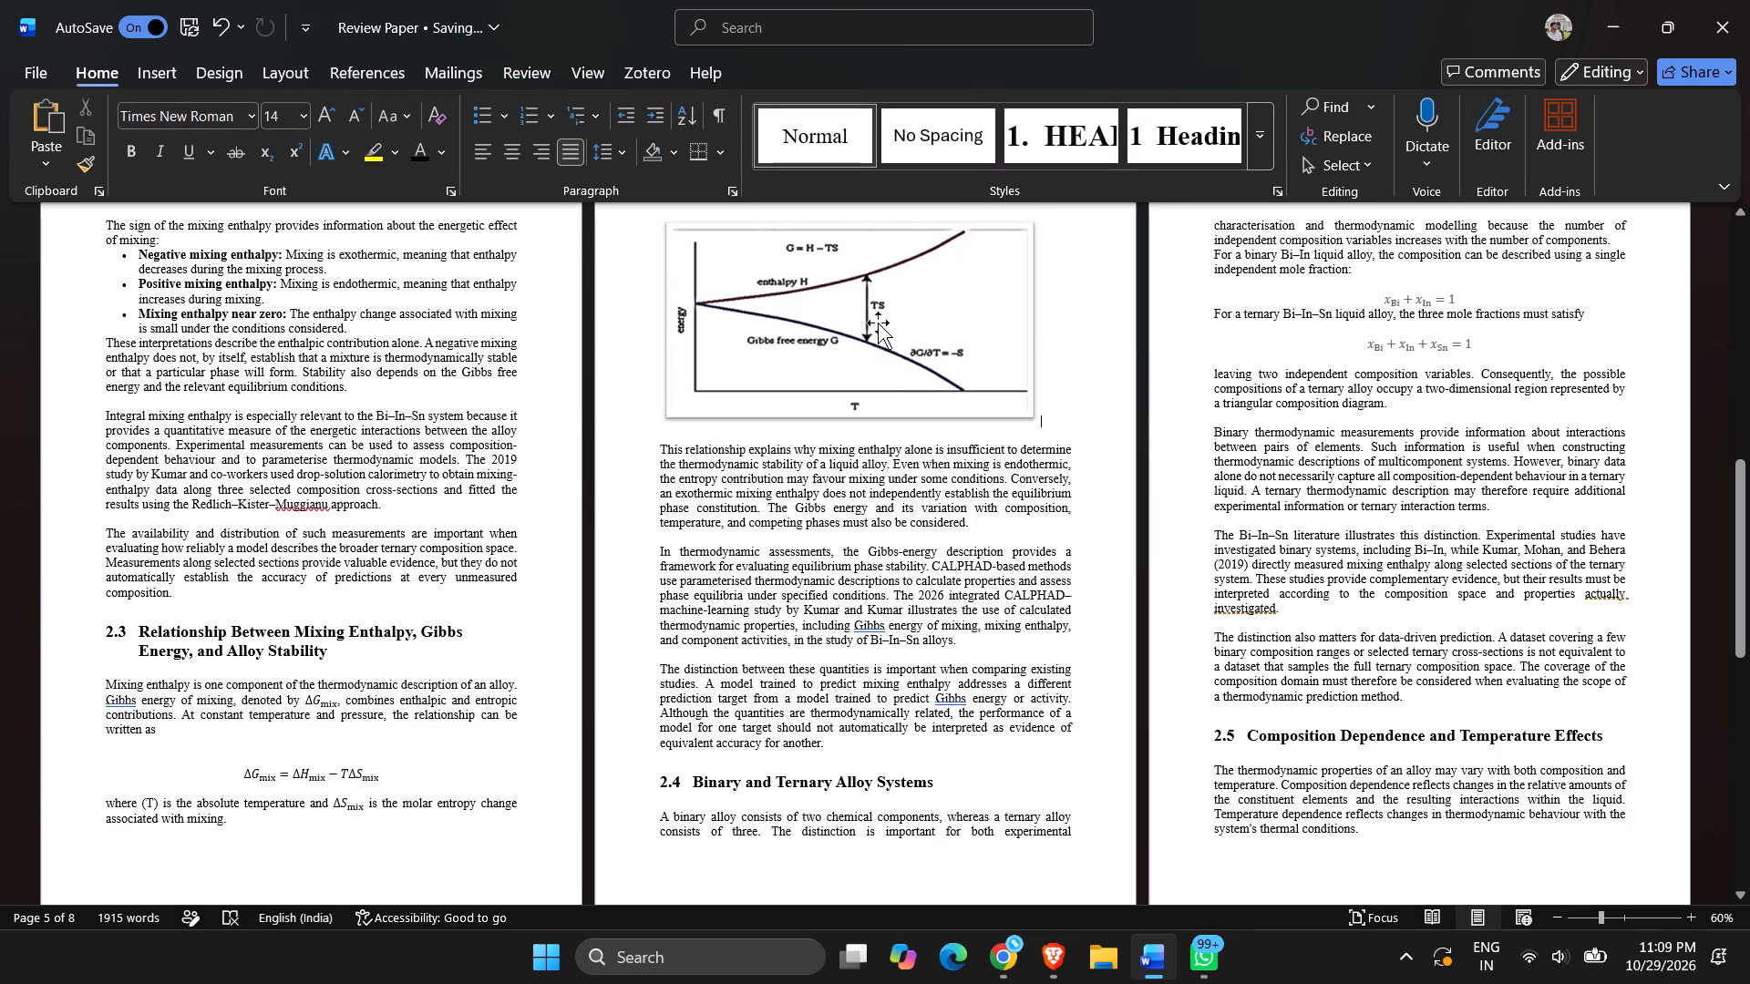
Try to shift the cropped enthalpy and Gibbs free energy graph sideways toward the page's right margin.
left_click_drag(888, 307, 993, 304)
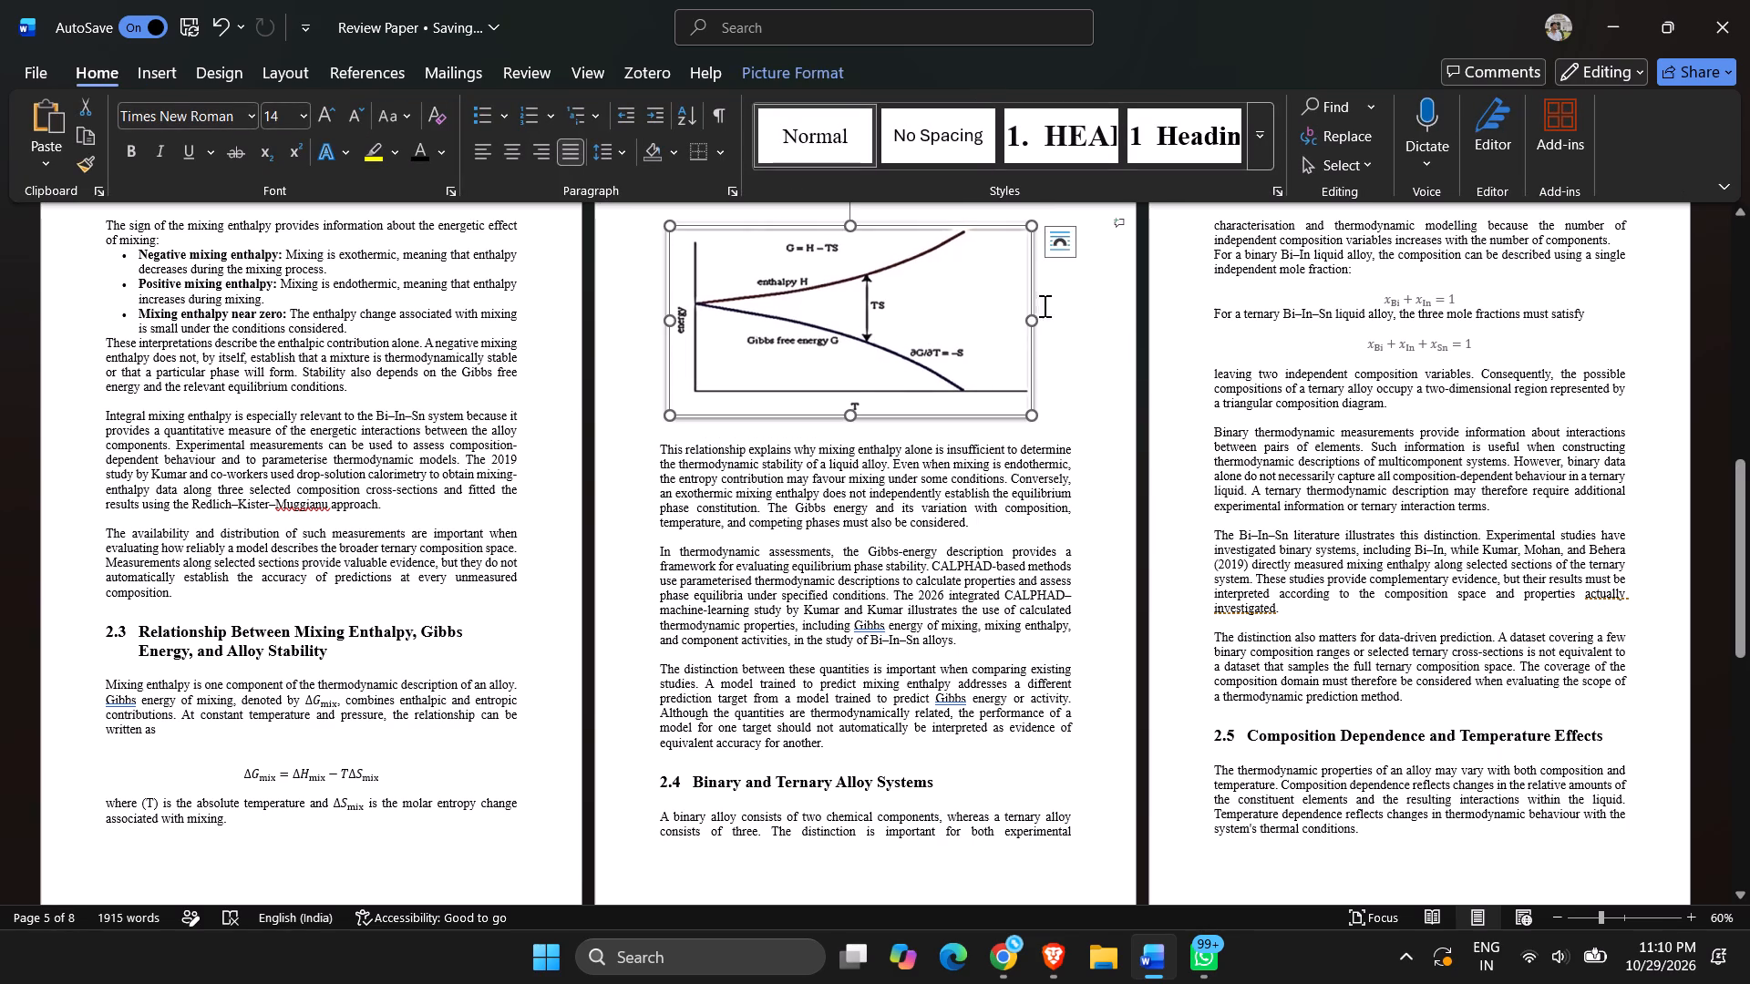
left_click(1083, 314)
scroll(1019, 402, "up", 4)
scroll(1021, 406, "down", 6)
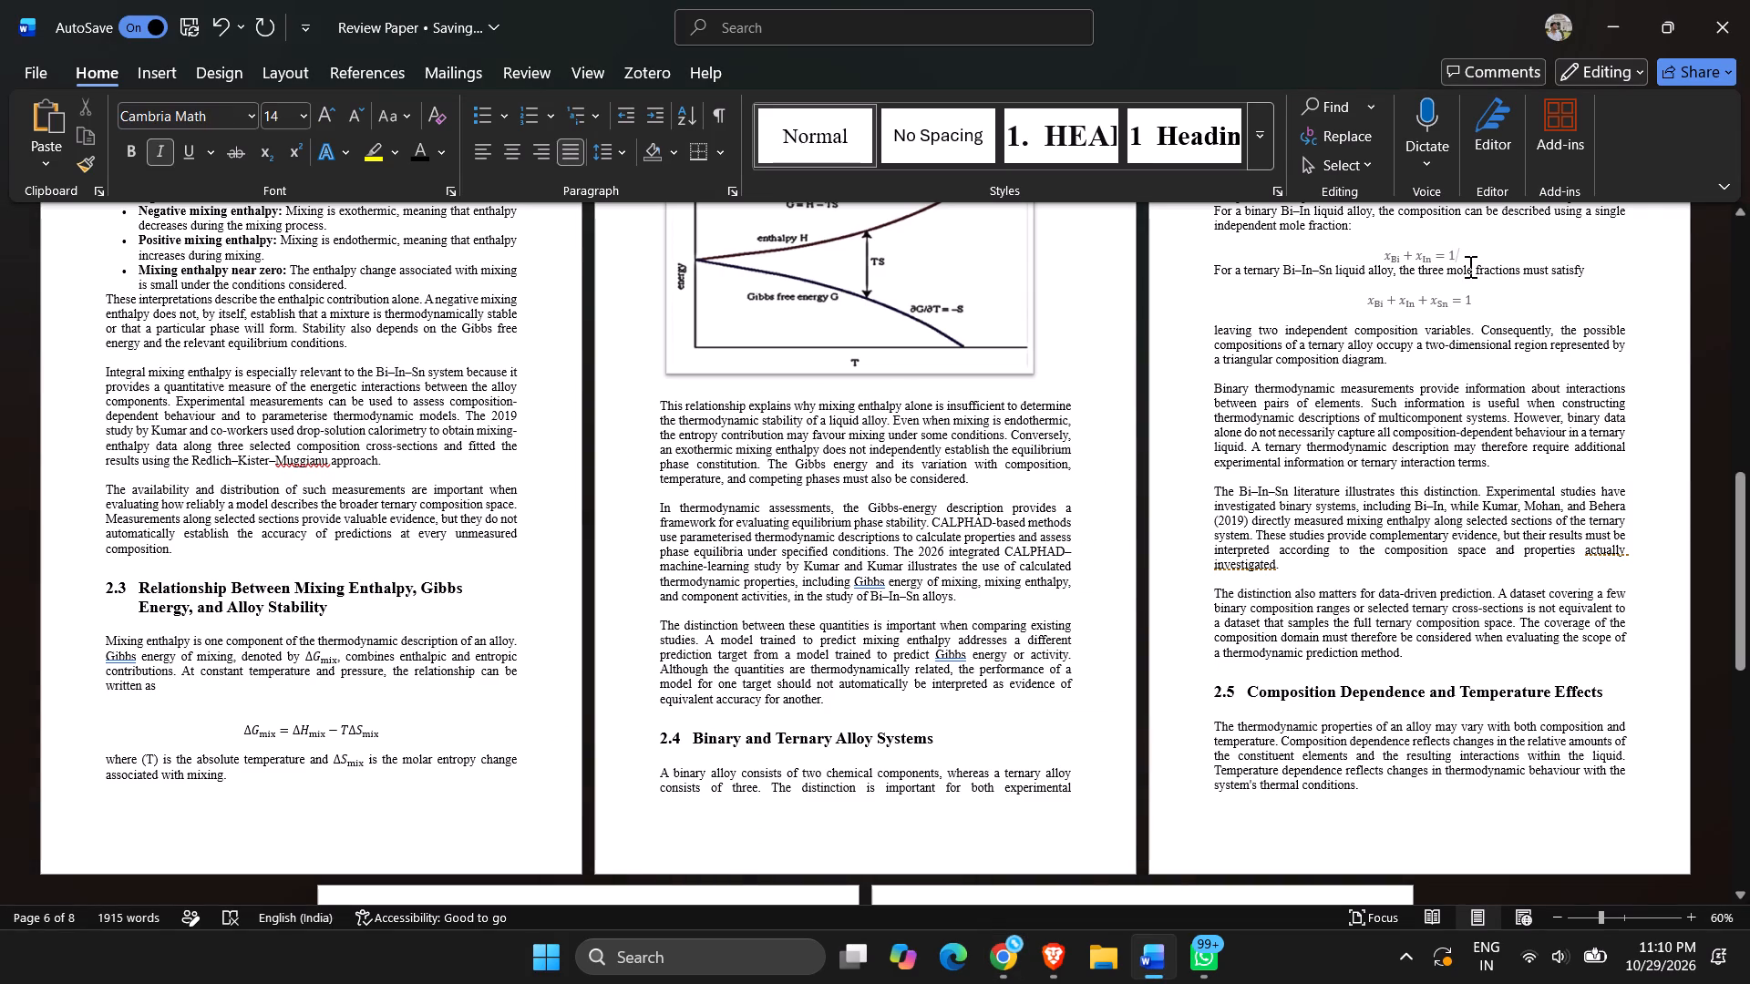
left_click(1626, 247)
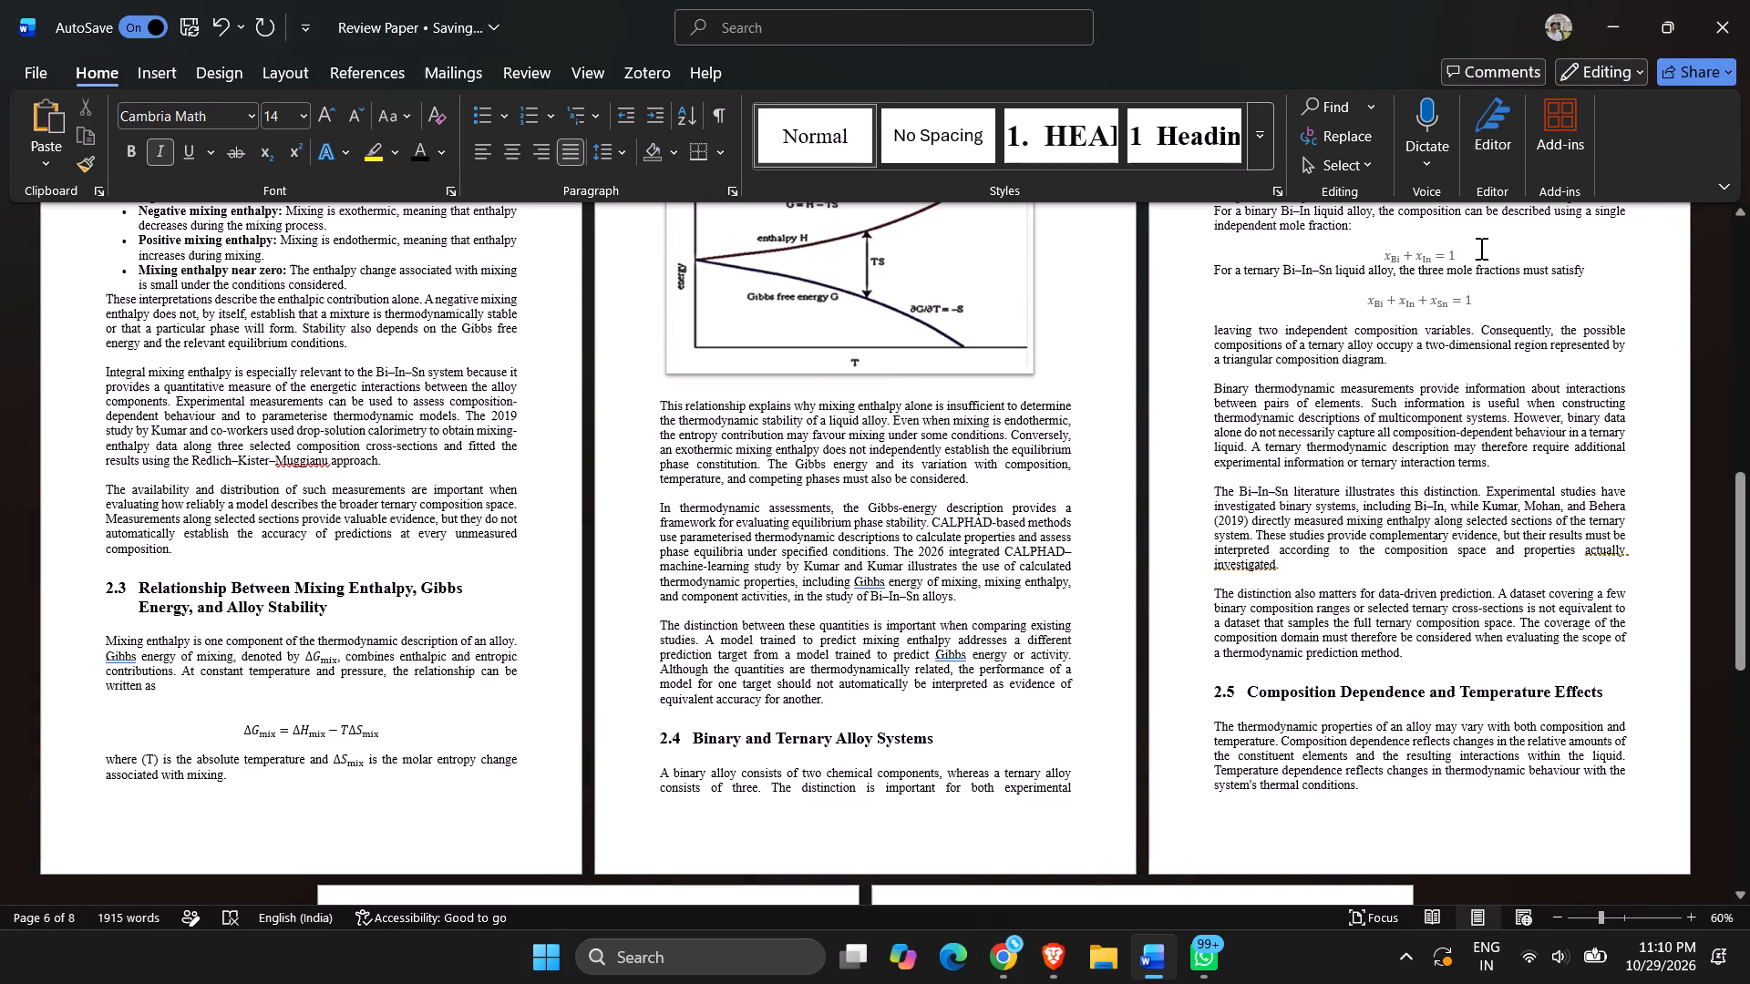
left_click(1500, 239)
left_click(1496, 250)
key("Return")
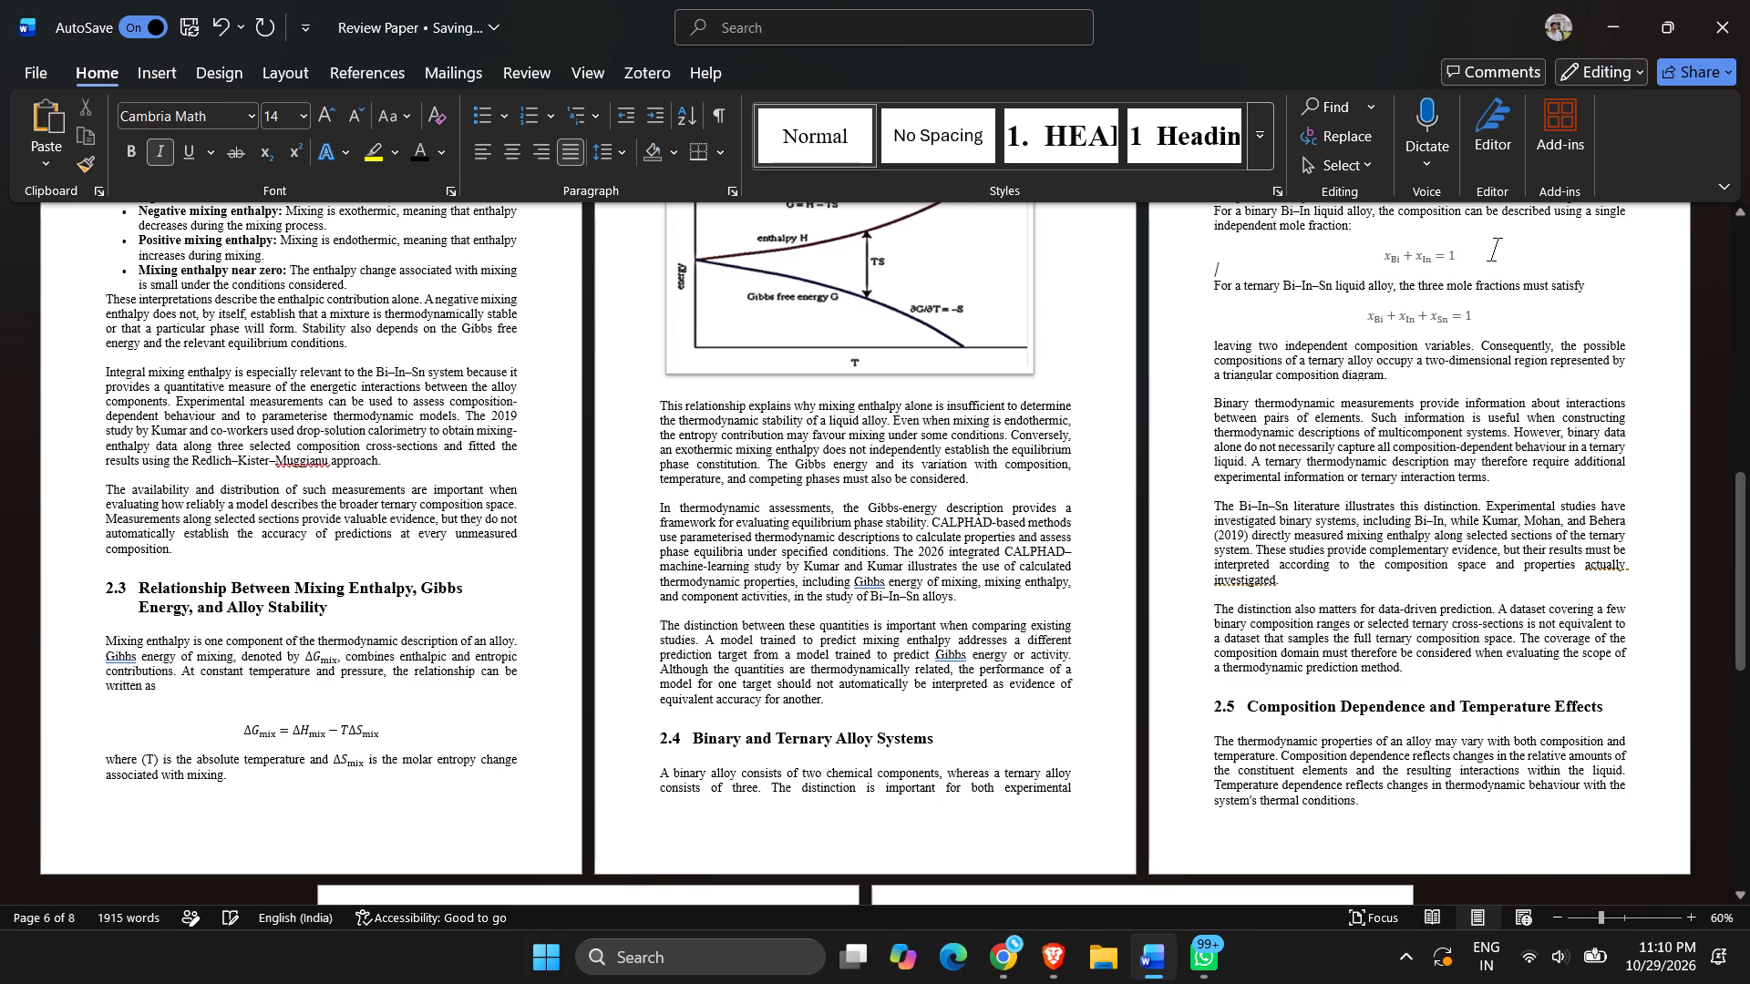
key("Return")
key("BackSpace")
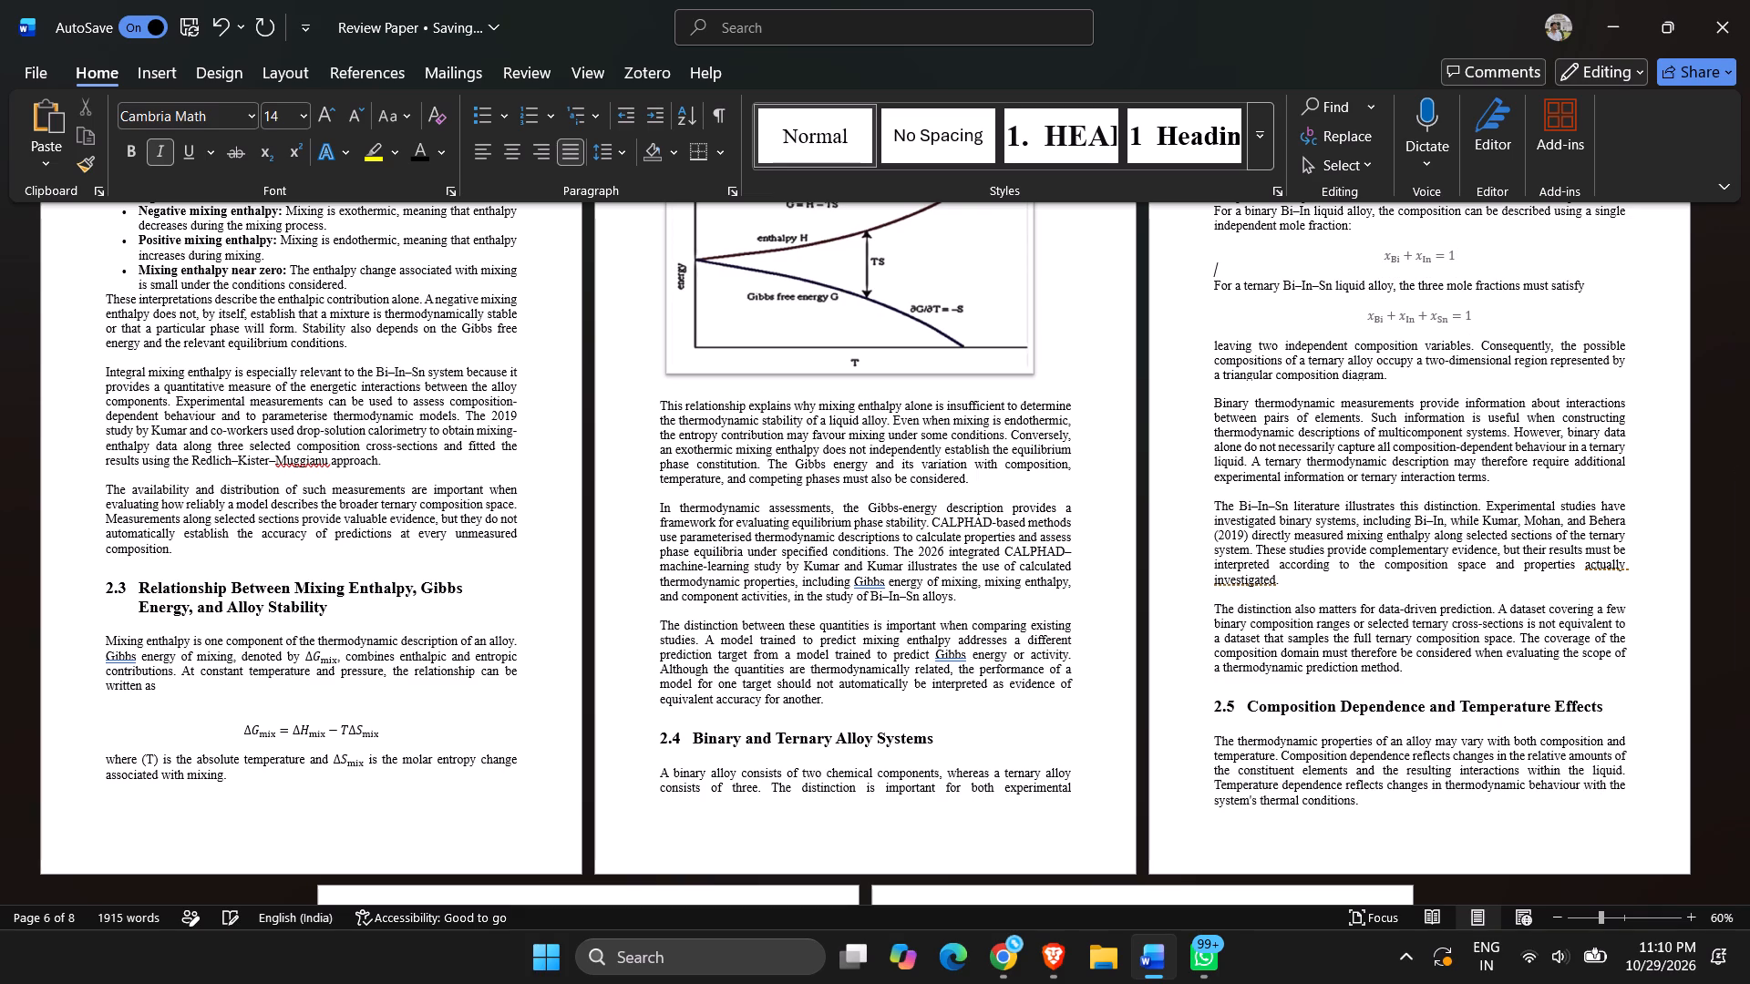
key("Return")
key("Return")
key("Return")
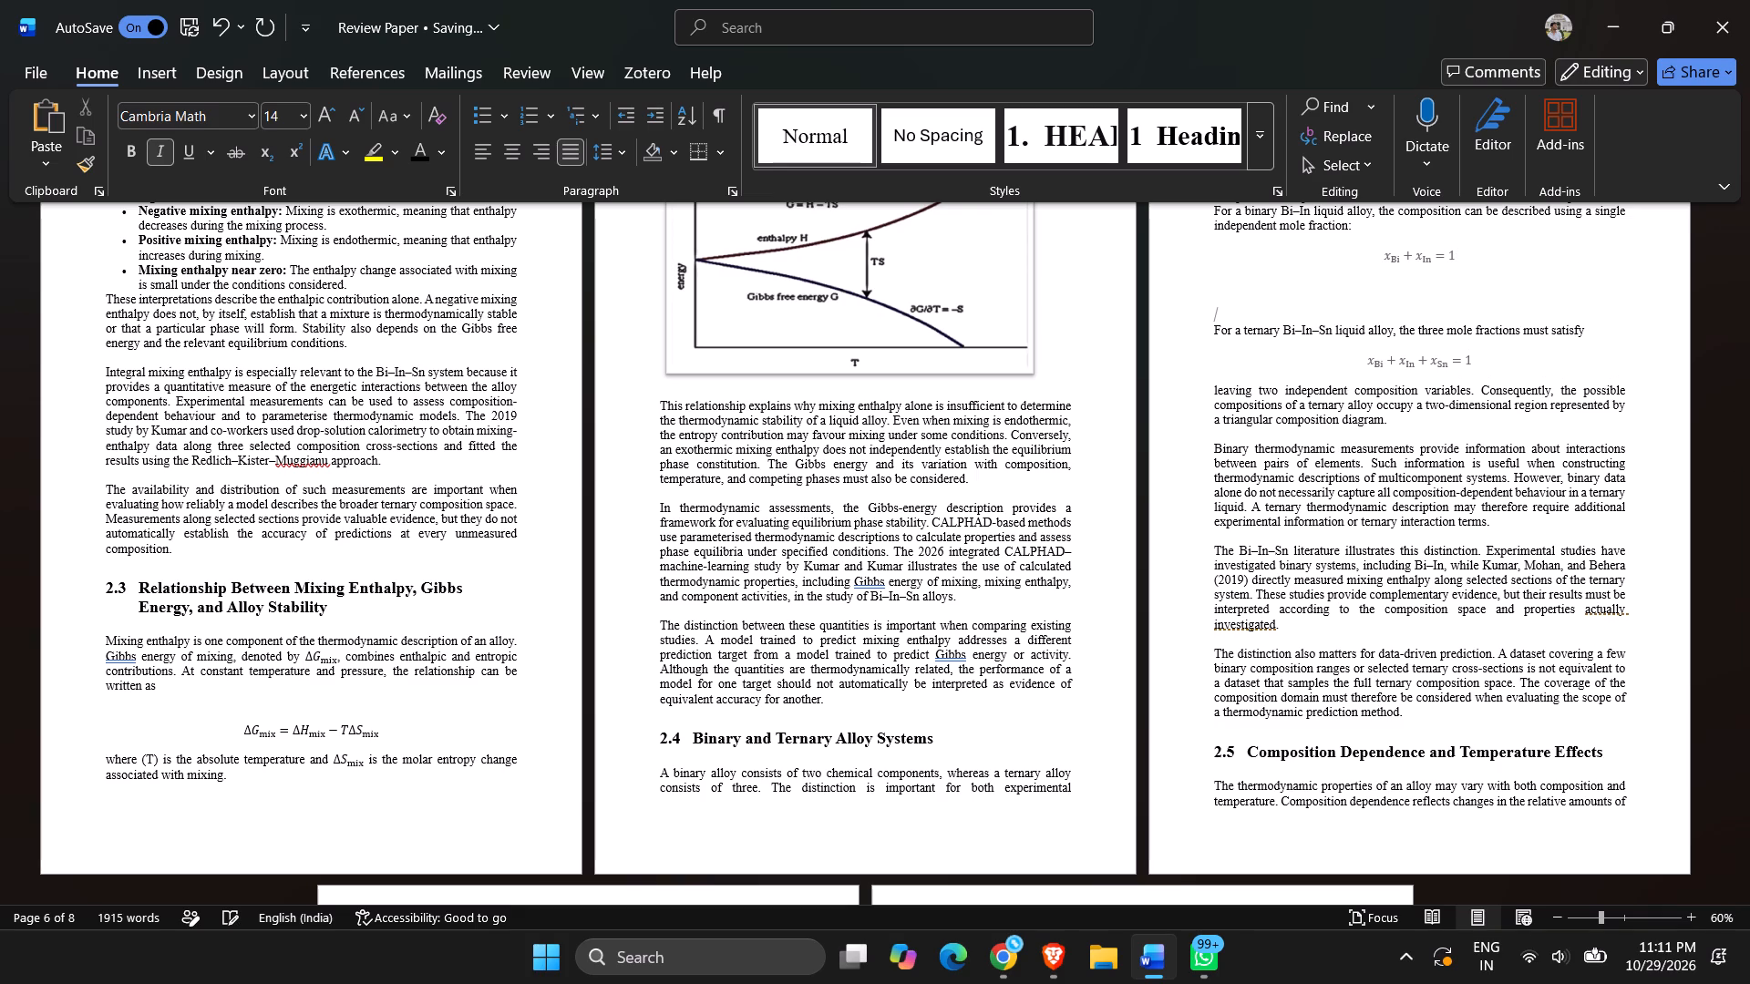
key("BackSpace")
key("BackSpace")
key("BackSpace")
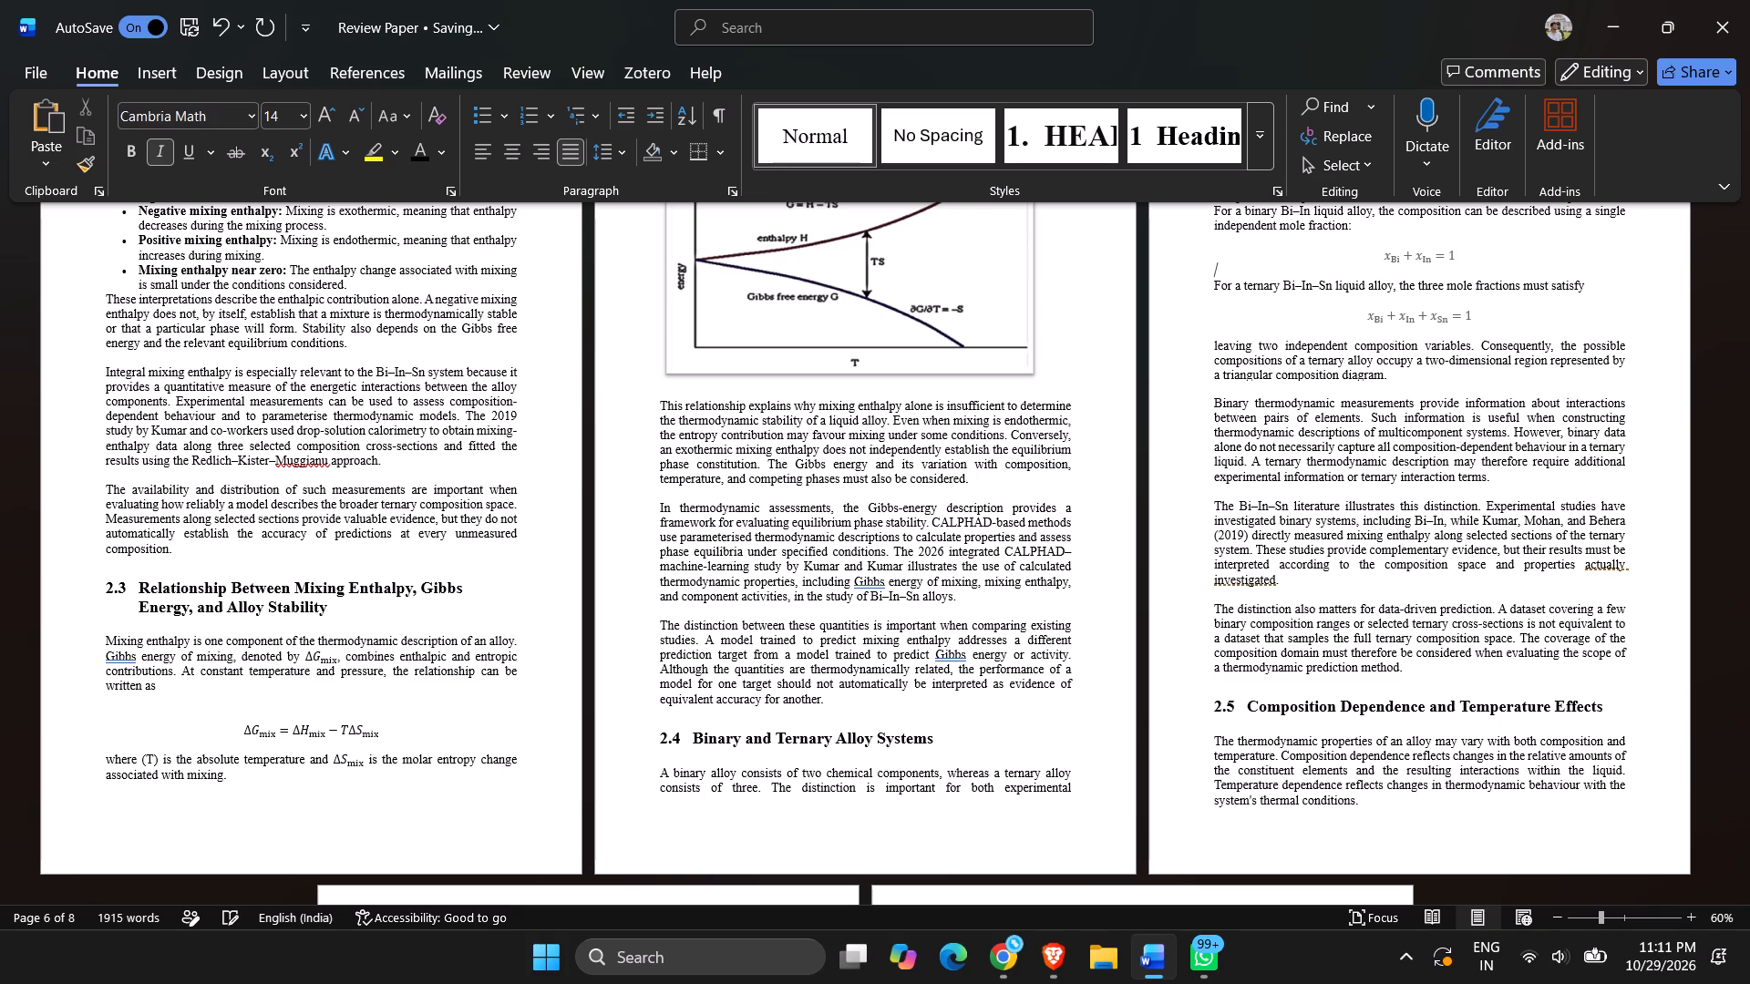
key("Return")
key("ctrl+v")
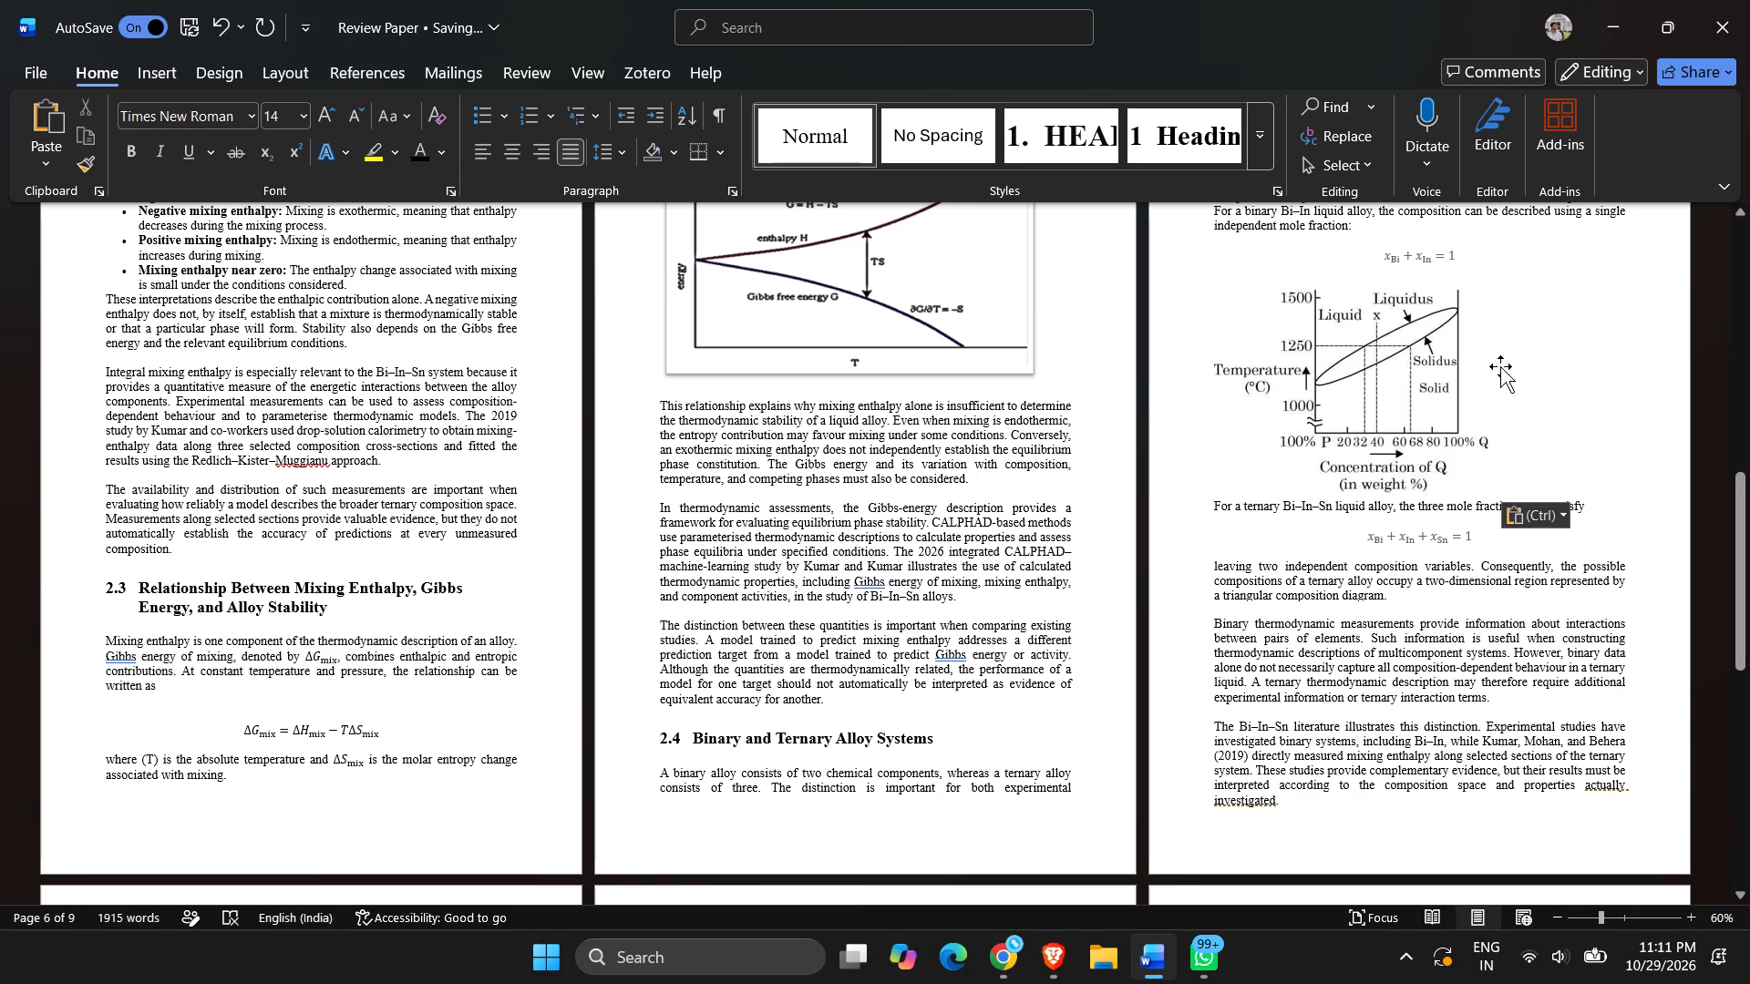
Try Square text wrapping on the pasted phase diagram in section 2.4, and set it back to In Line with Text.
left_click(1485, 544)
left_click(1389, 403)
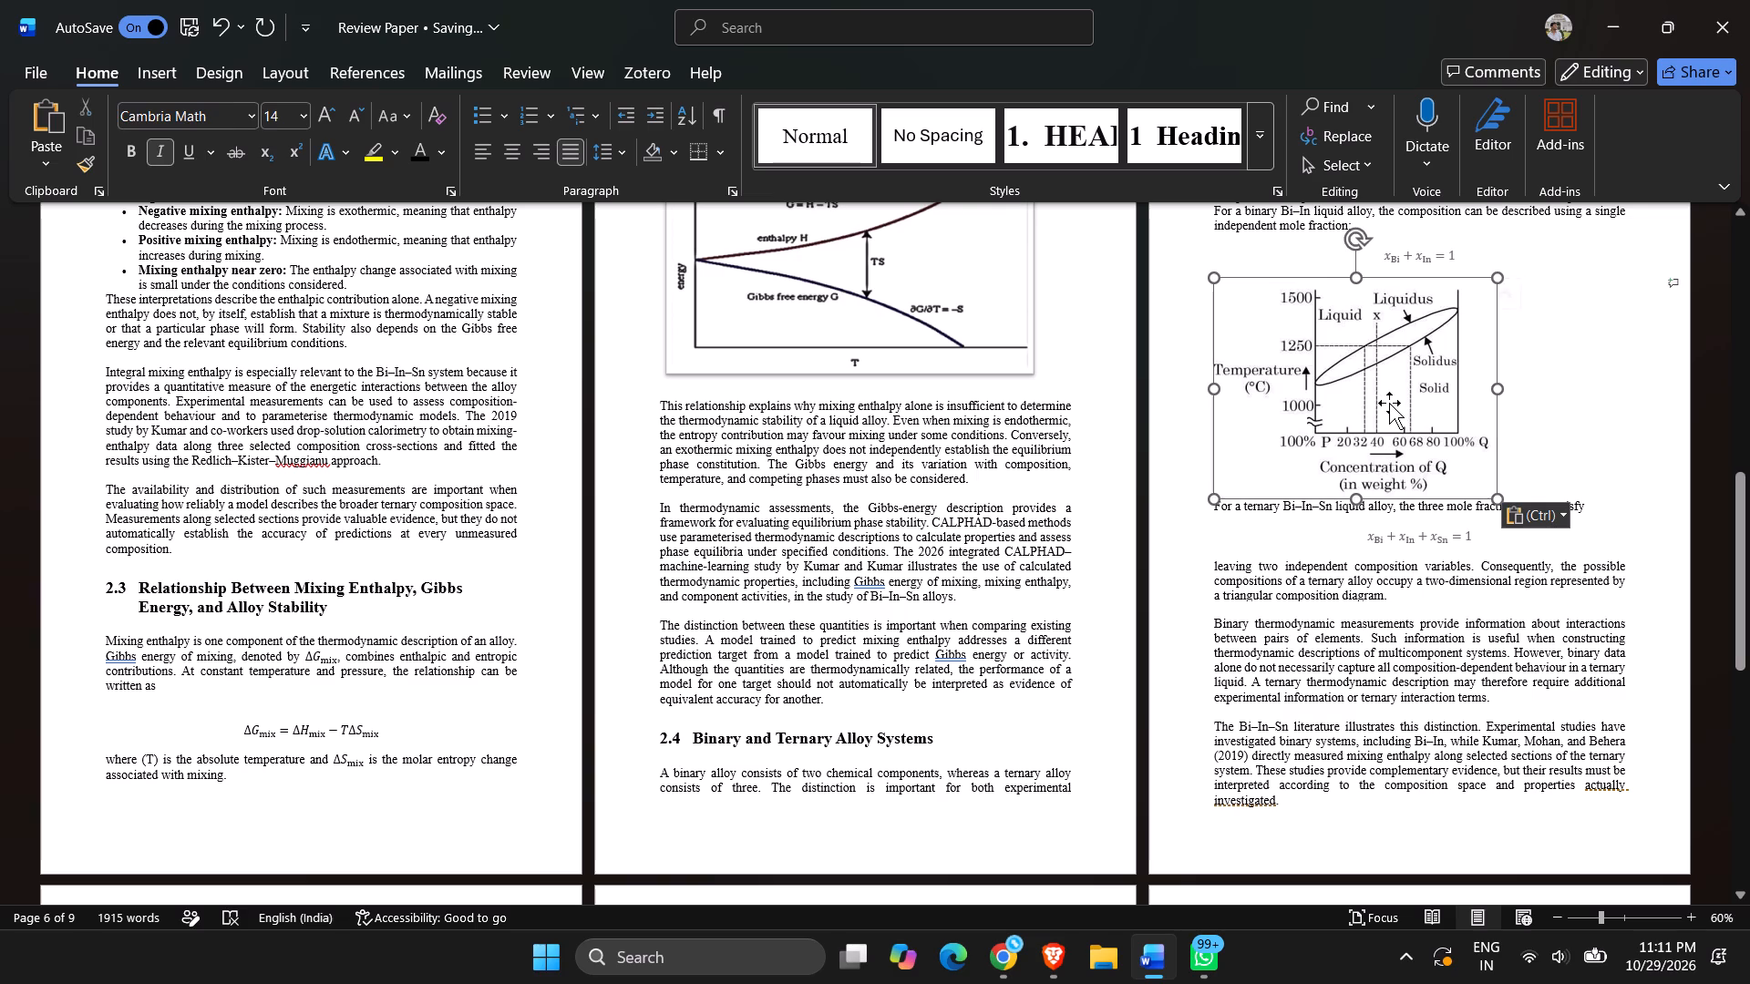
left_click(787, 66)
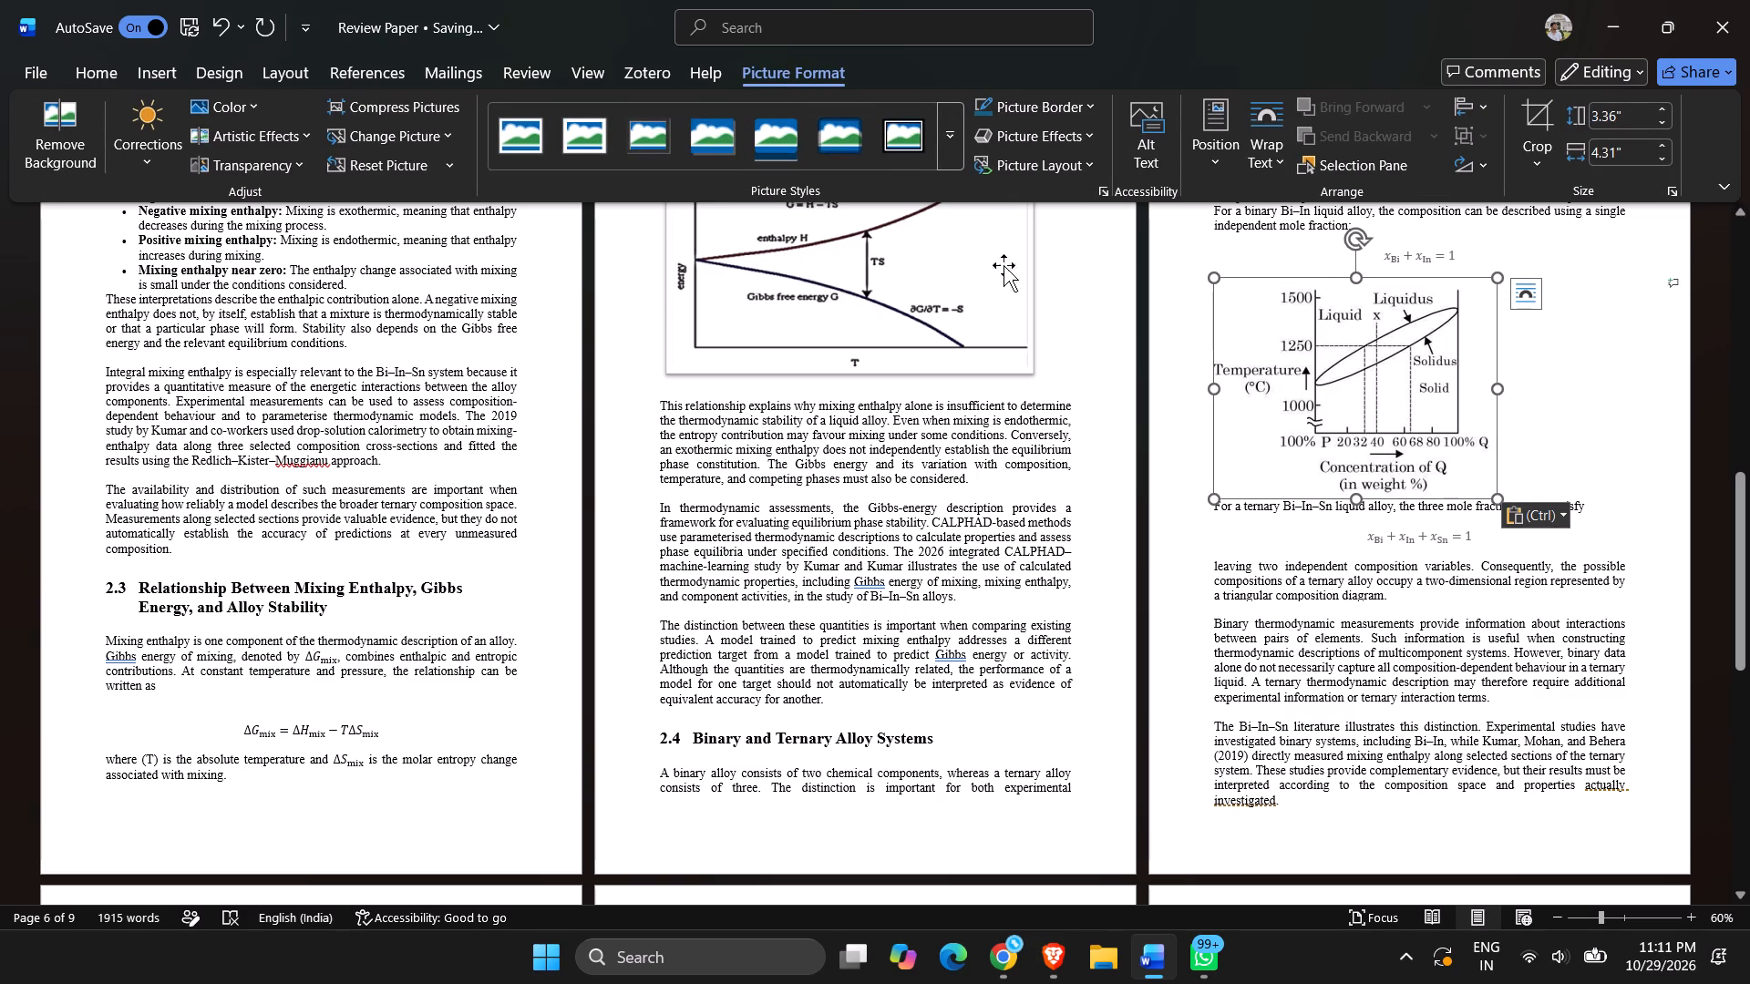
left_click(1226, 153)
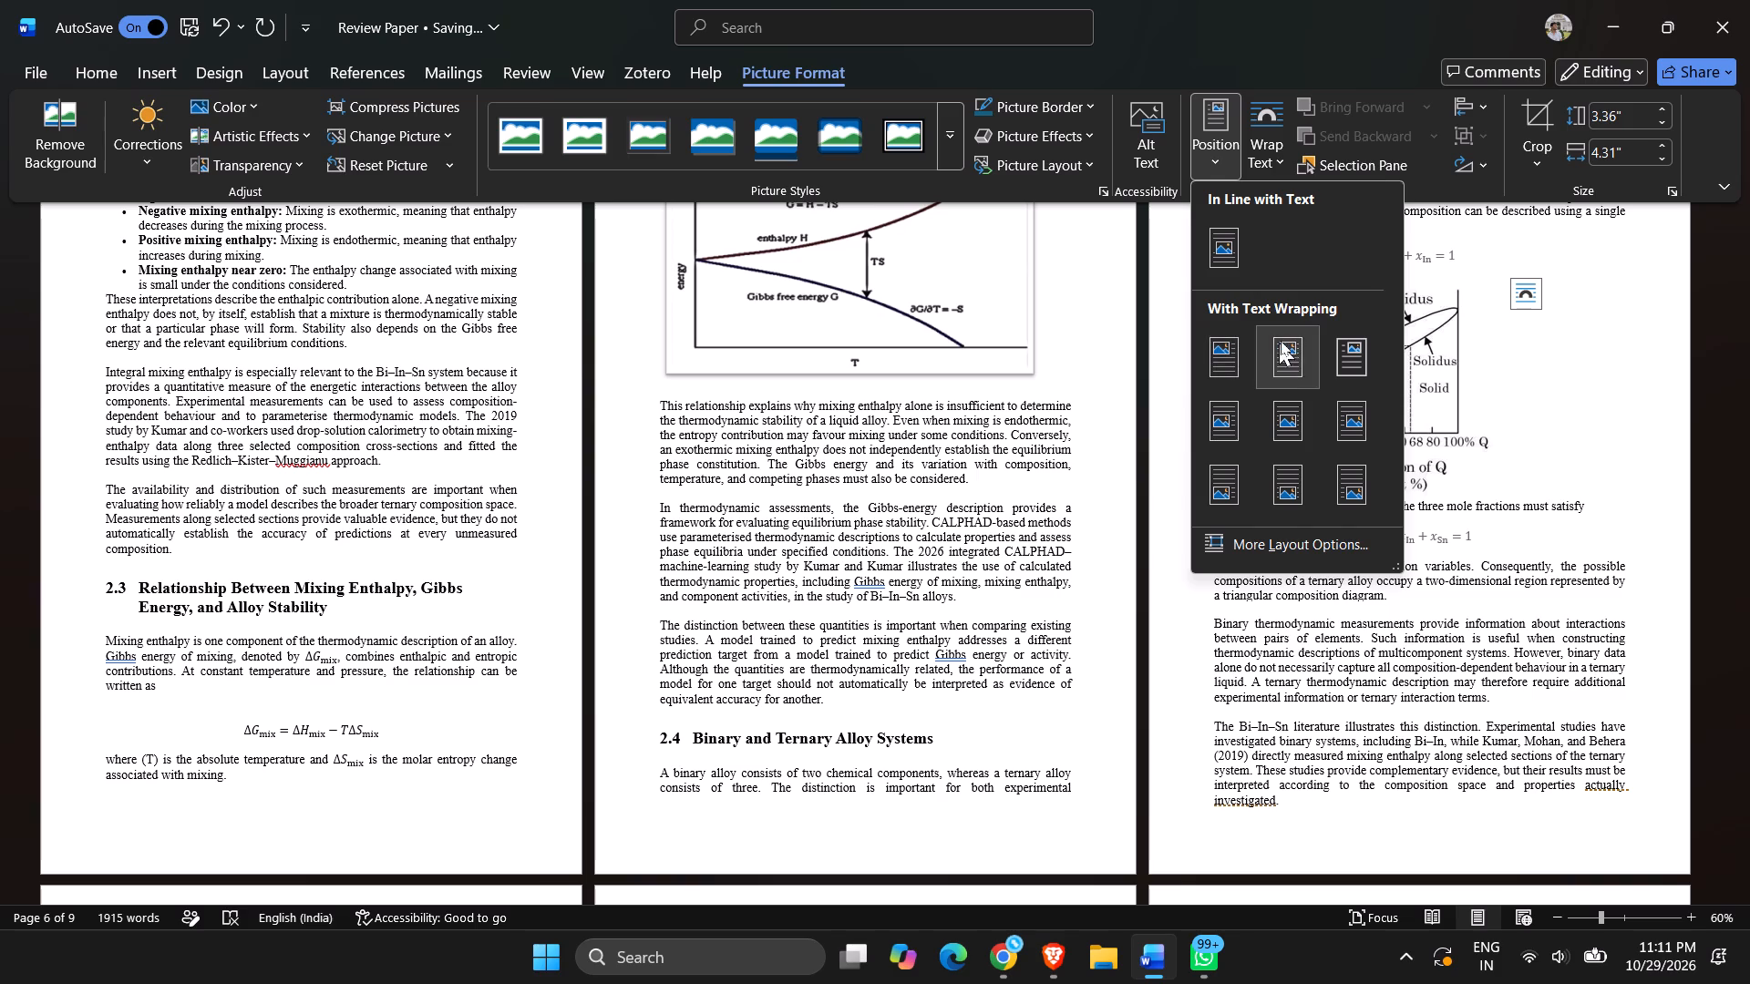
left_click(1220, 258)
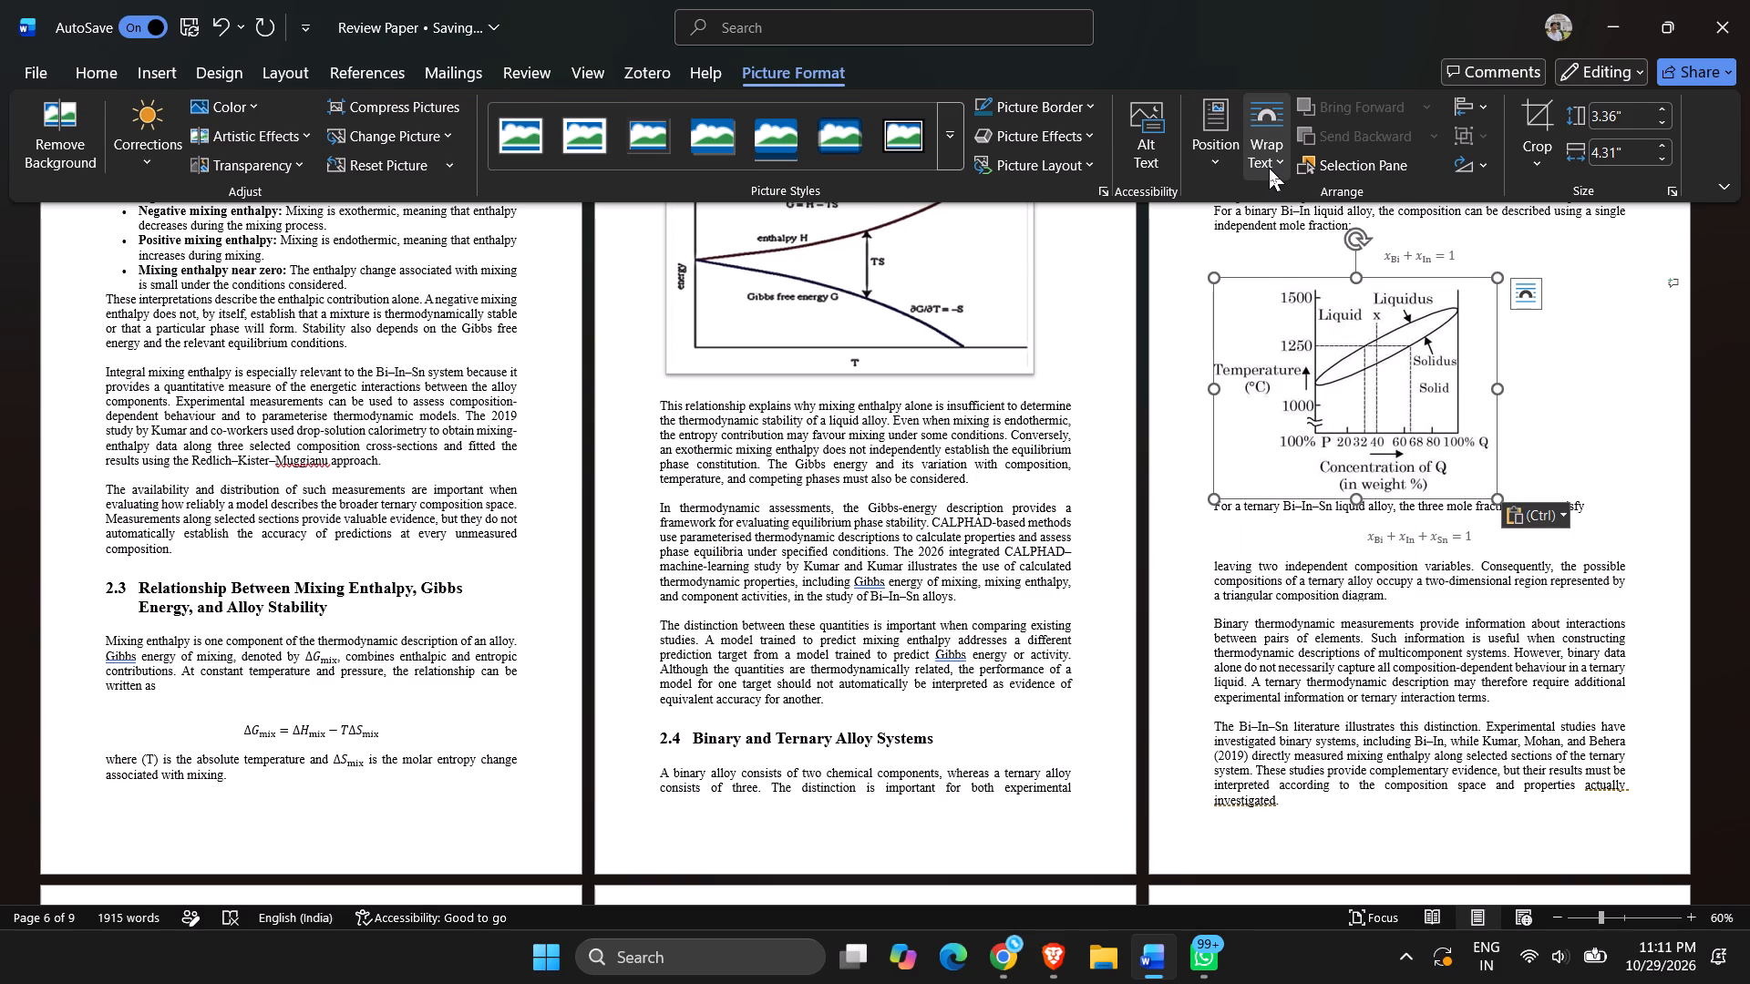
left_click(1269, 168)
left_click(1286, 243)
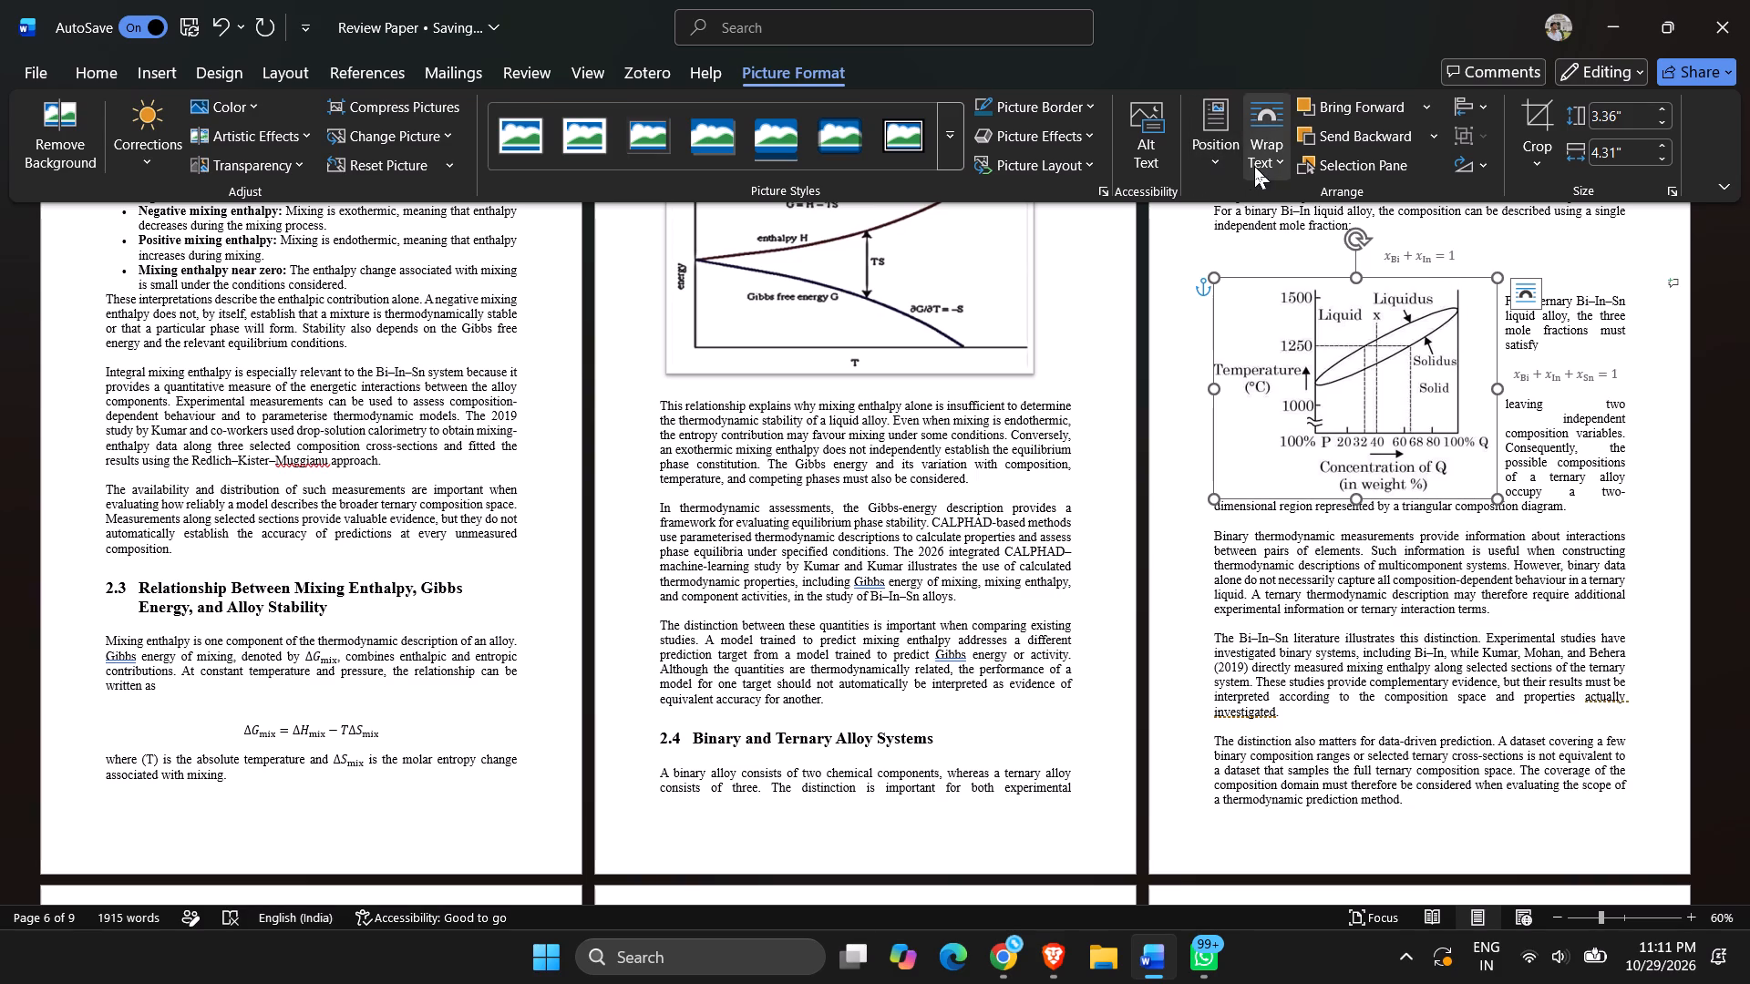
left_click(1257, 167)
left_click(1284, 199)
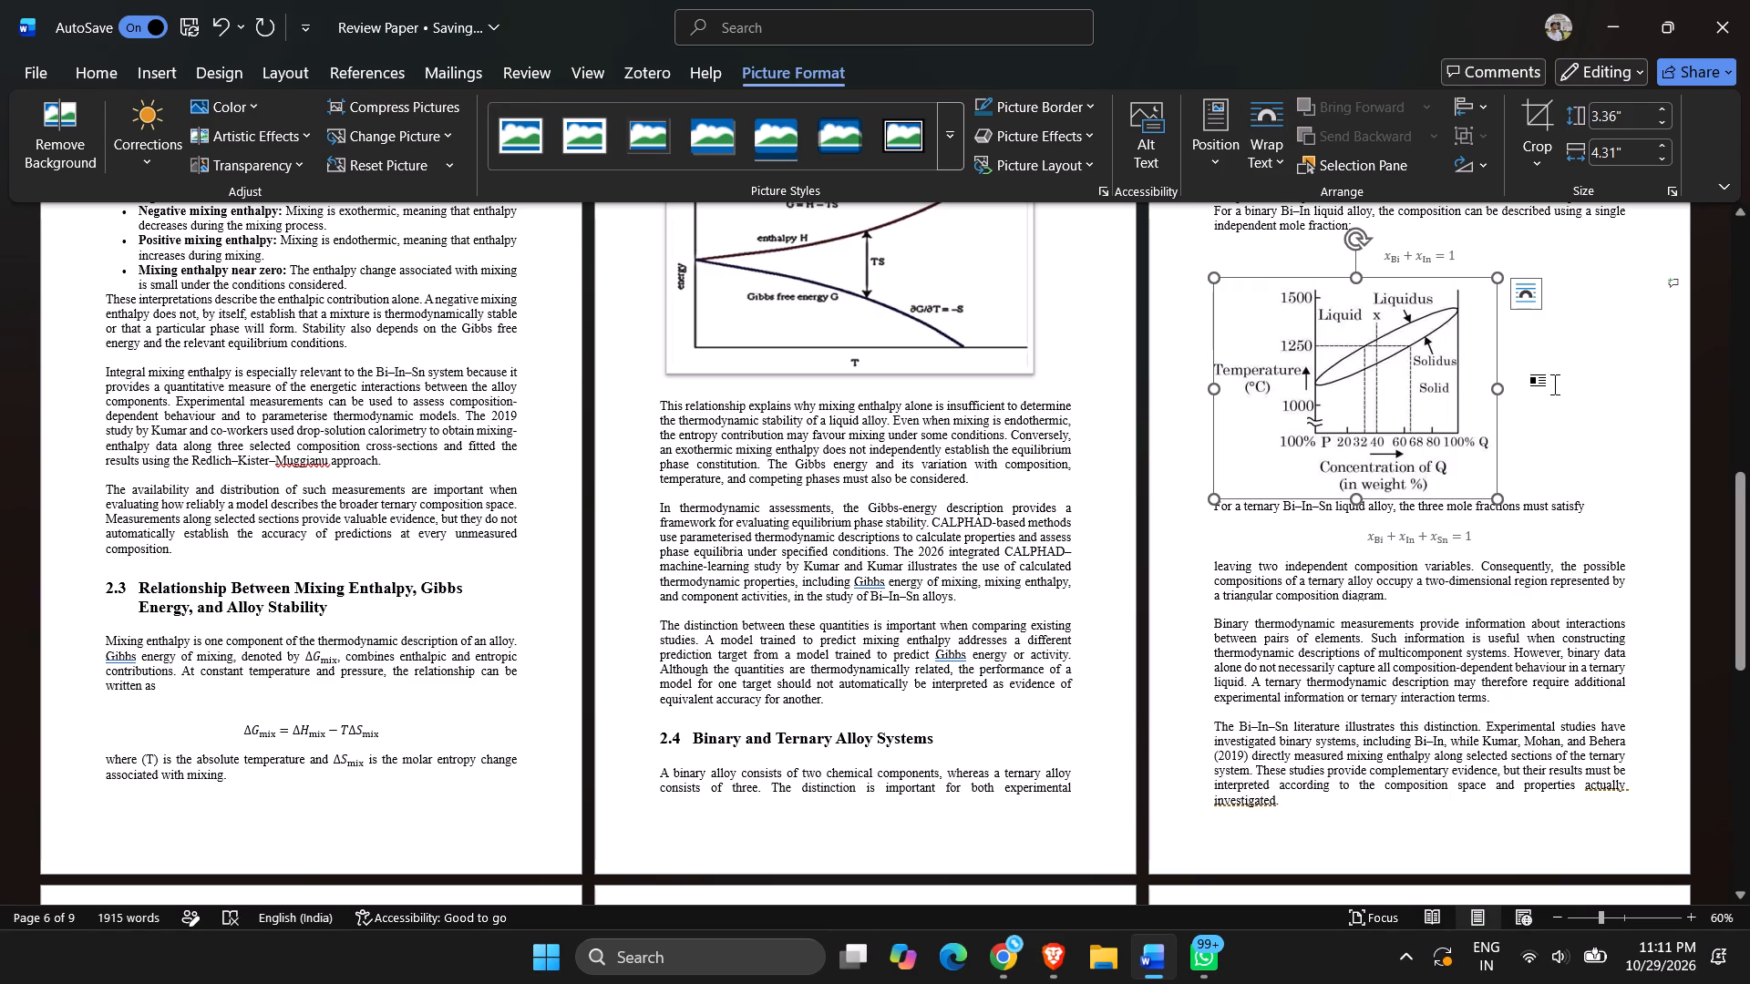
Add an empty line between the phase diagram and the ternary Bi–In–Sn mole-fraction sentence.
left_click(1584, 455)
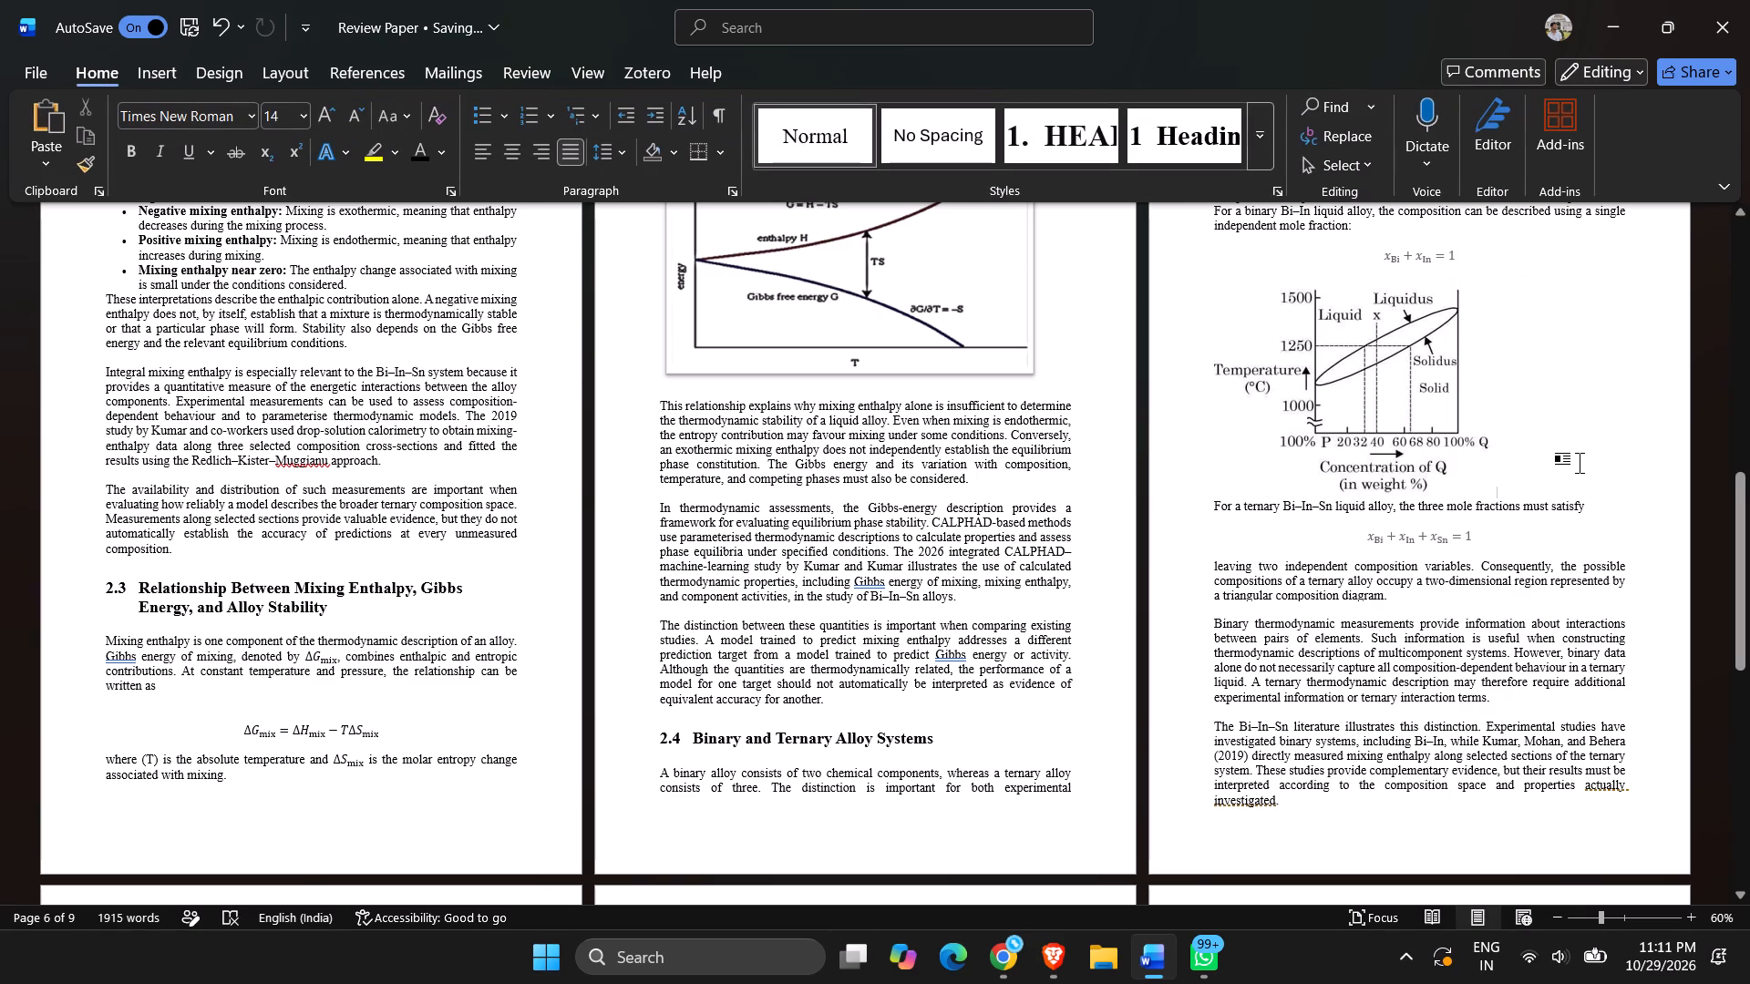
key("Return")
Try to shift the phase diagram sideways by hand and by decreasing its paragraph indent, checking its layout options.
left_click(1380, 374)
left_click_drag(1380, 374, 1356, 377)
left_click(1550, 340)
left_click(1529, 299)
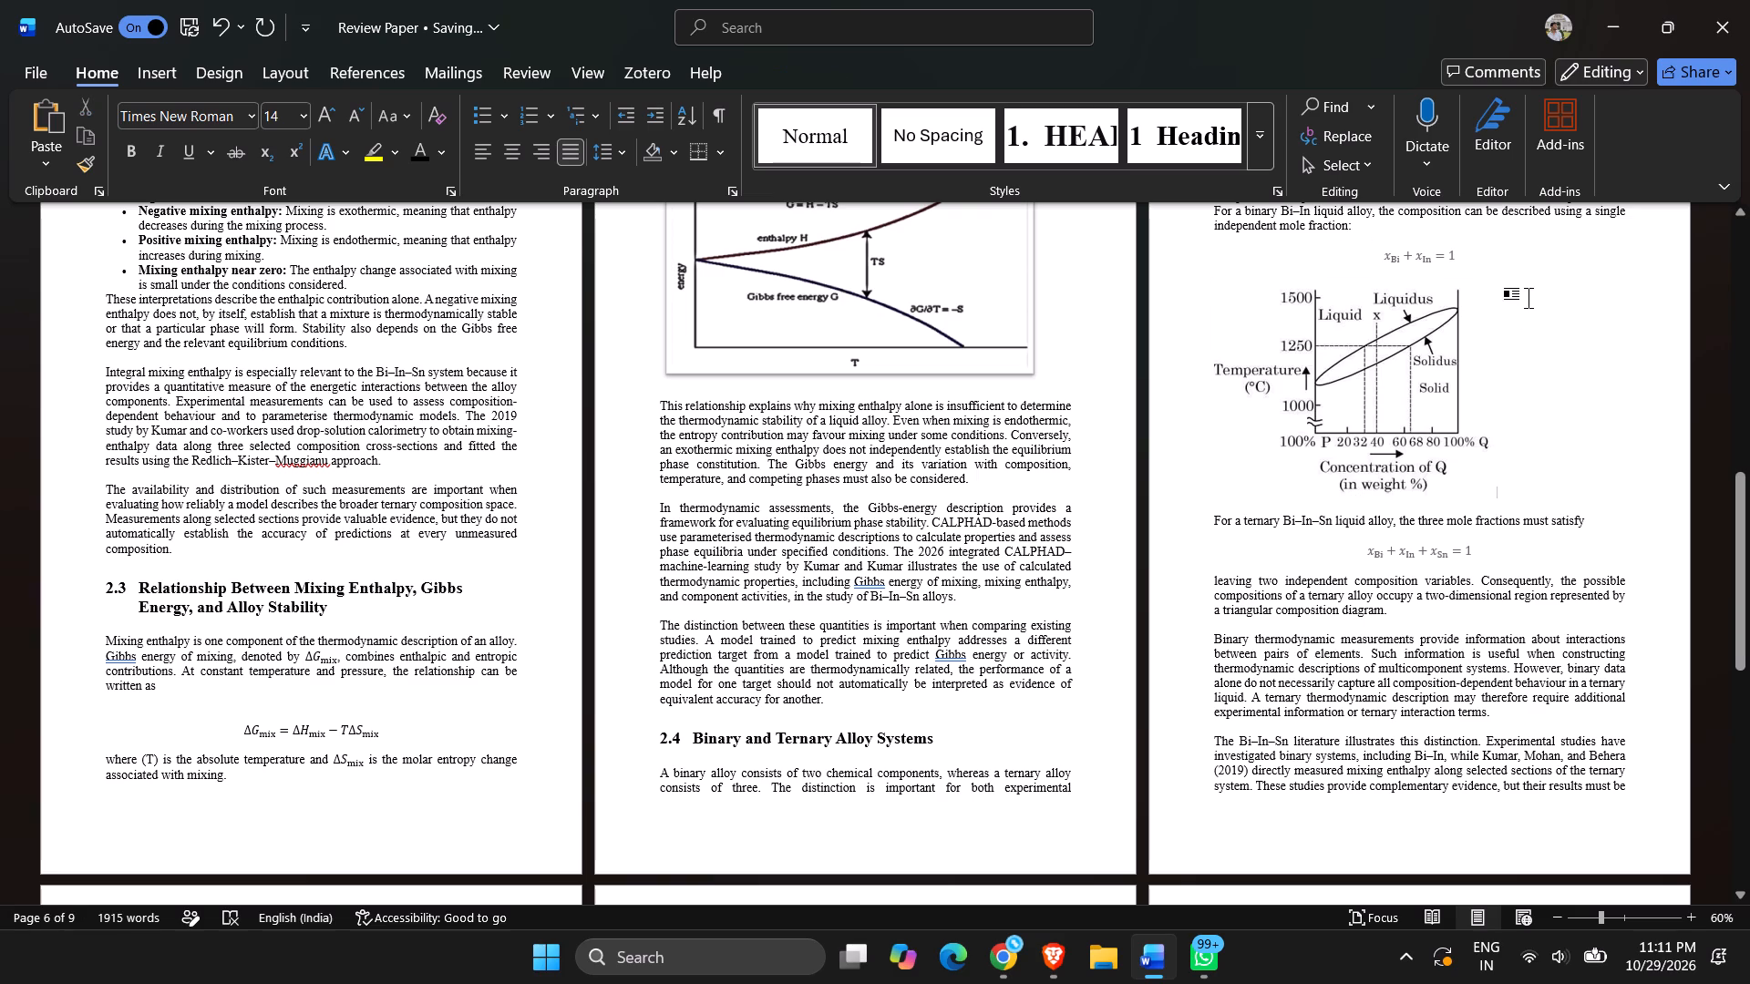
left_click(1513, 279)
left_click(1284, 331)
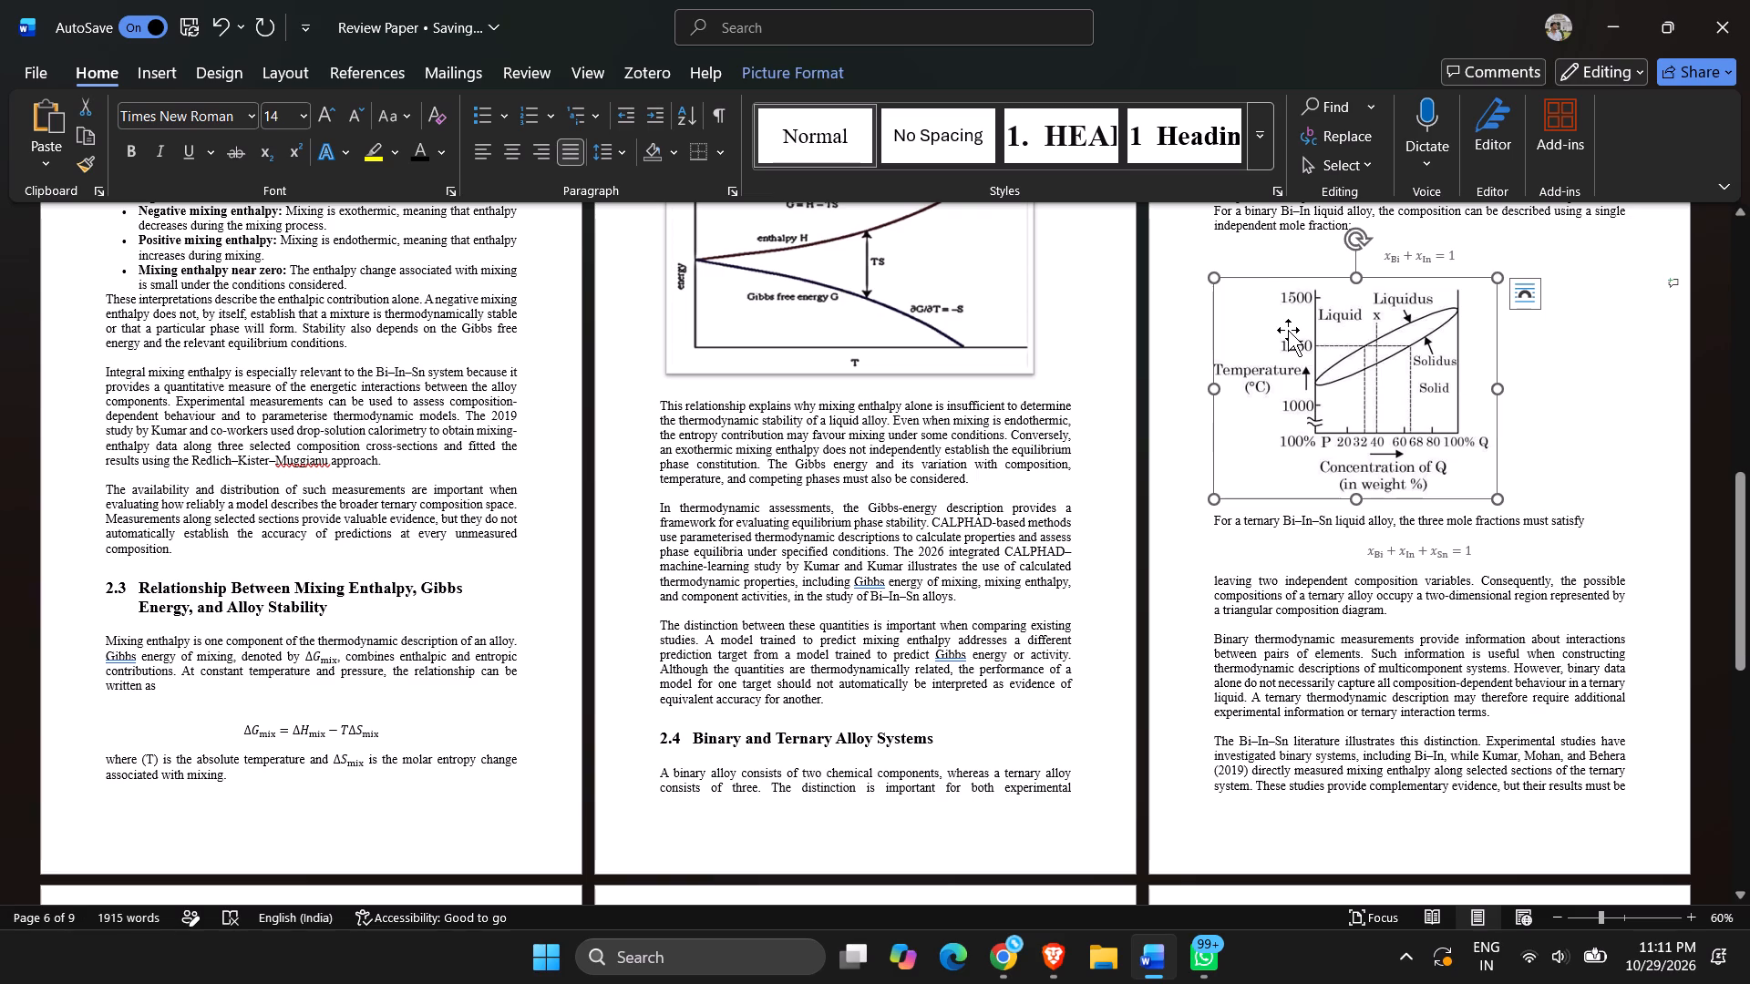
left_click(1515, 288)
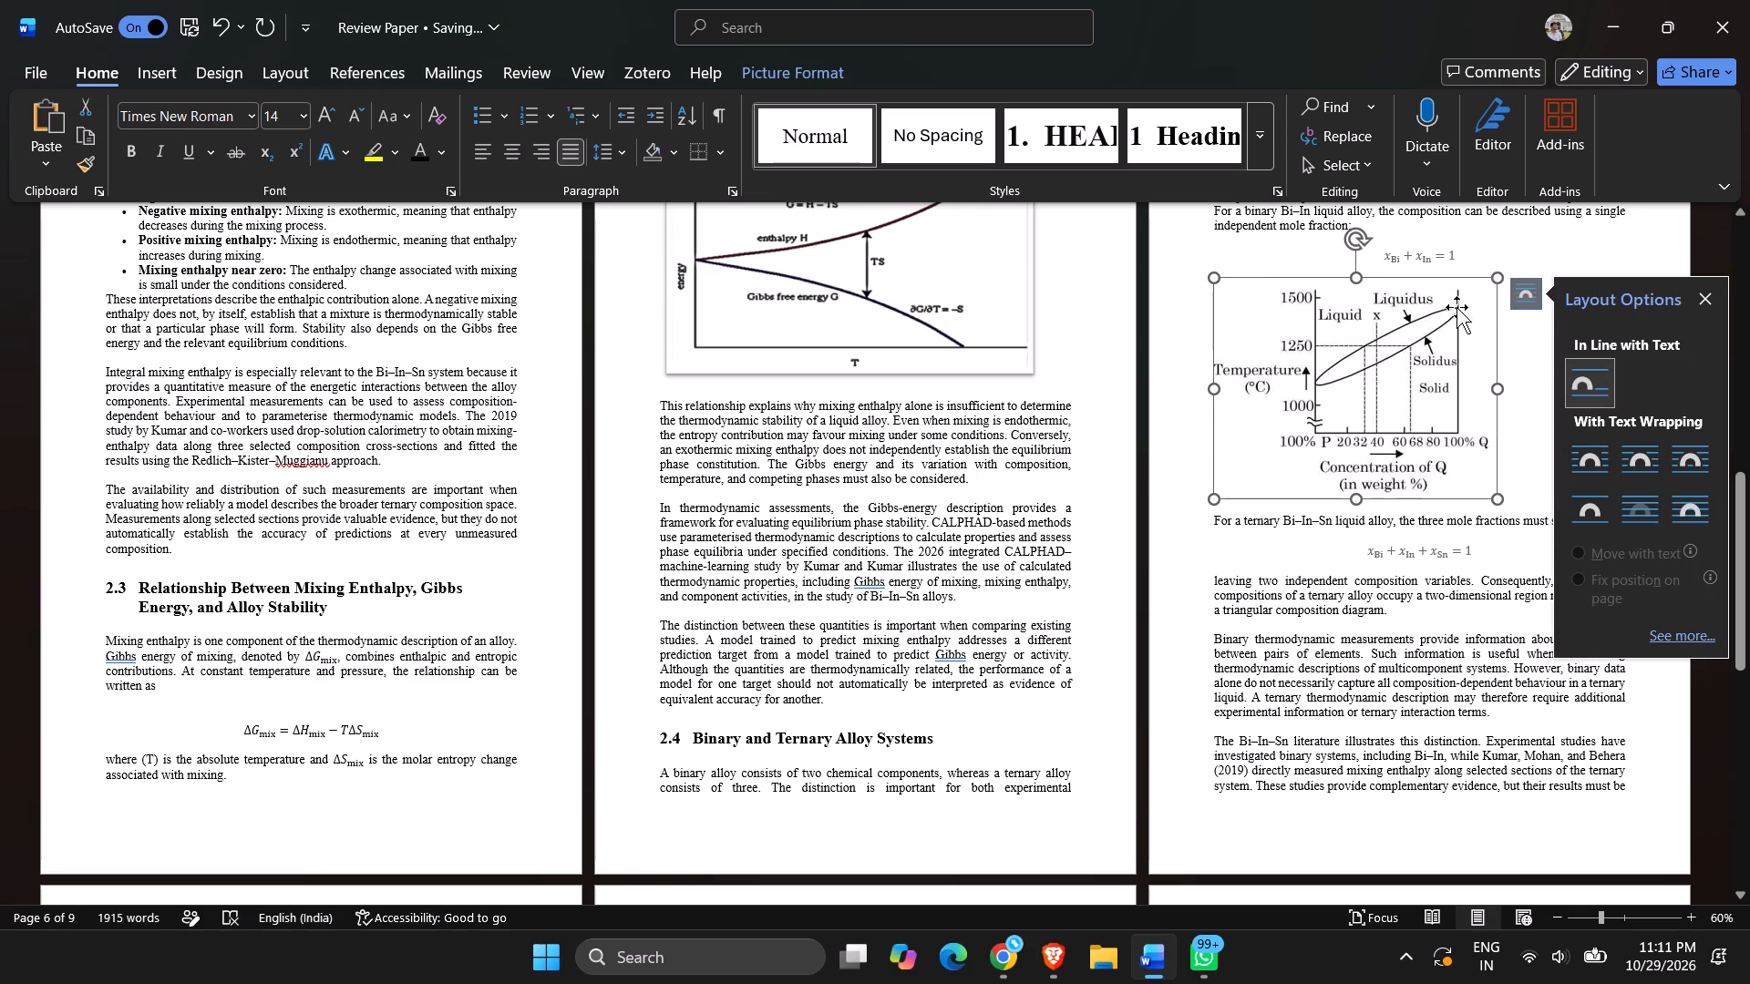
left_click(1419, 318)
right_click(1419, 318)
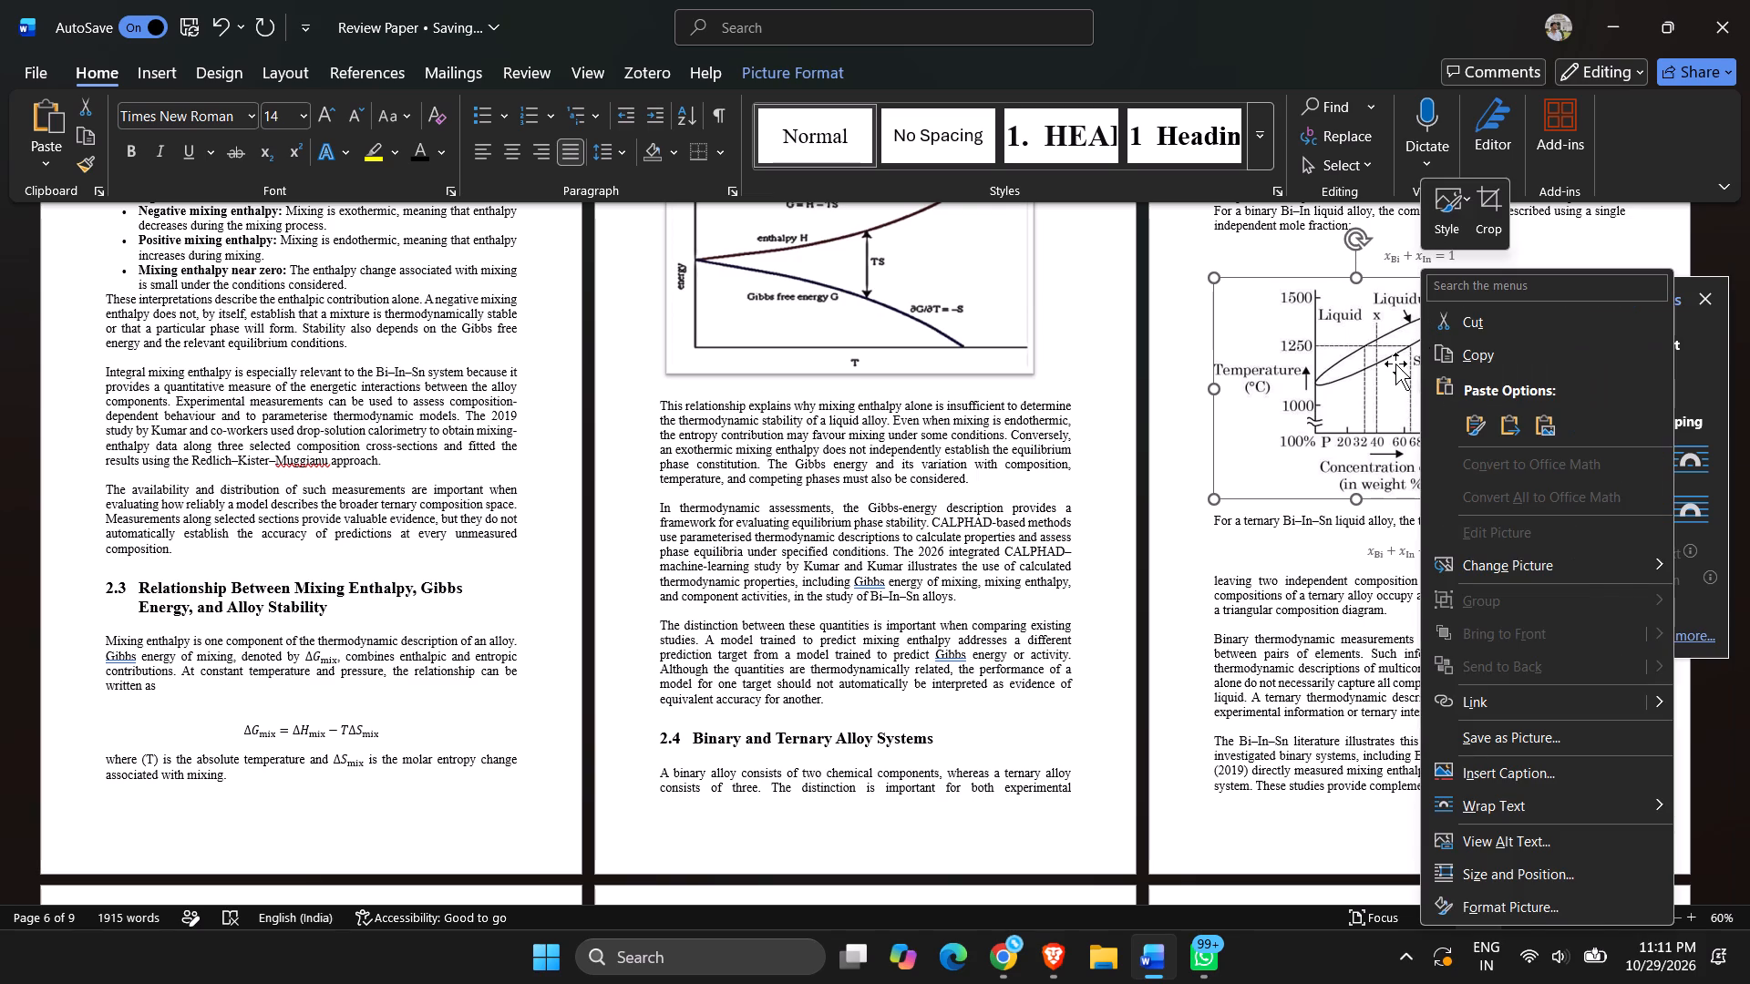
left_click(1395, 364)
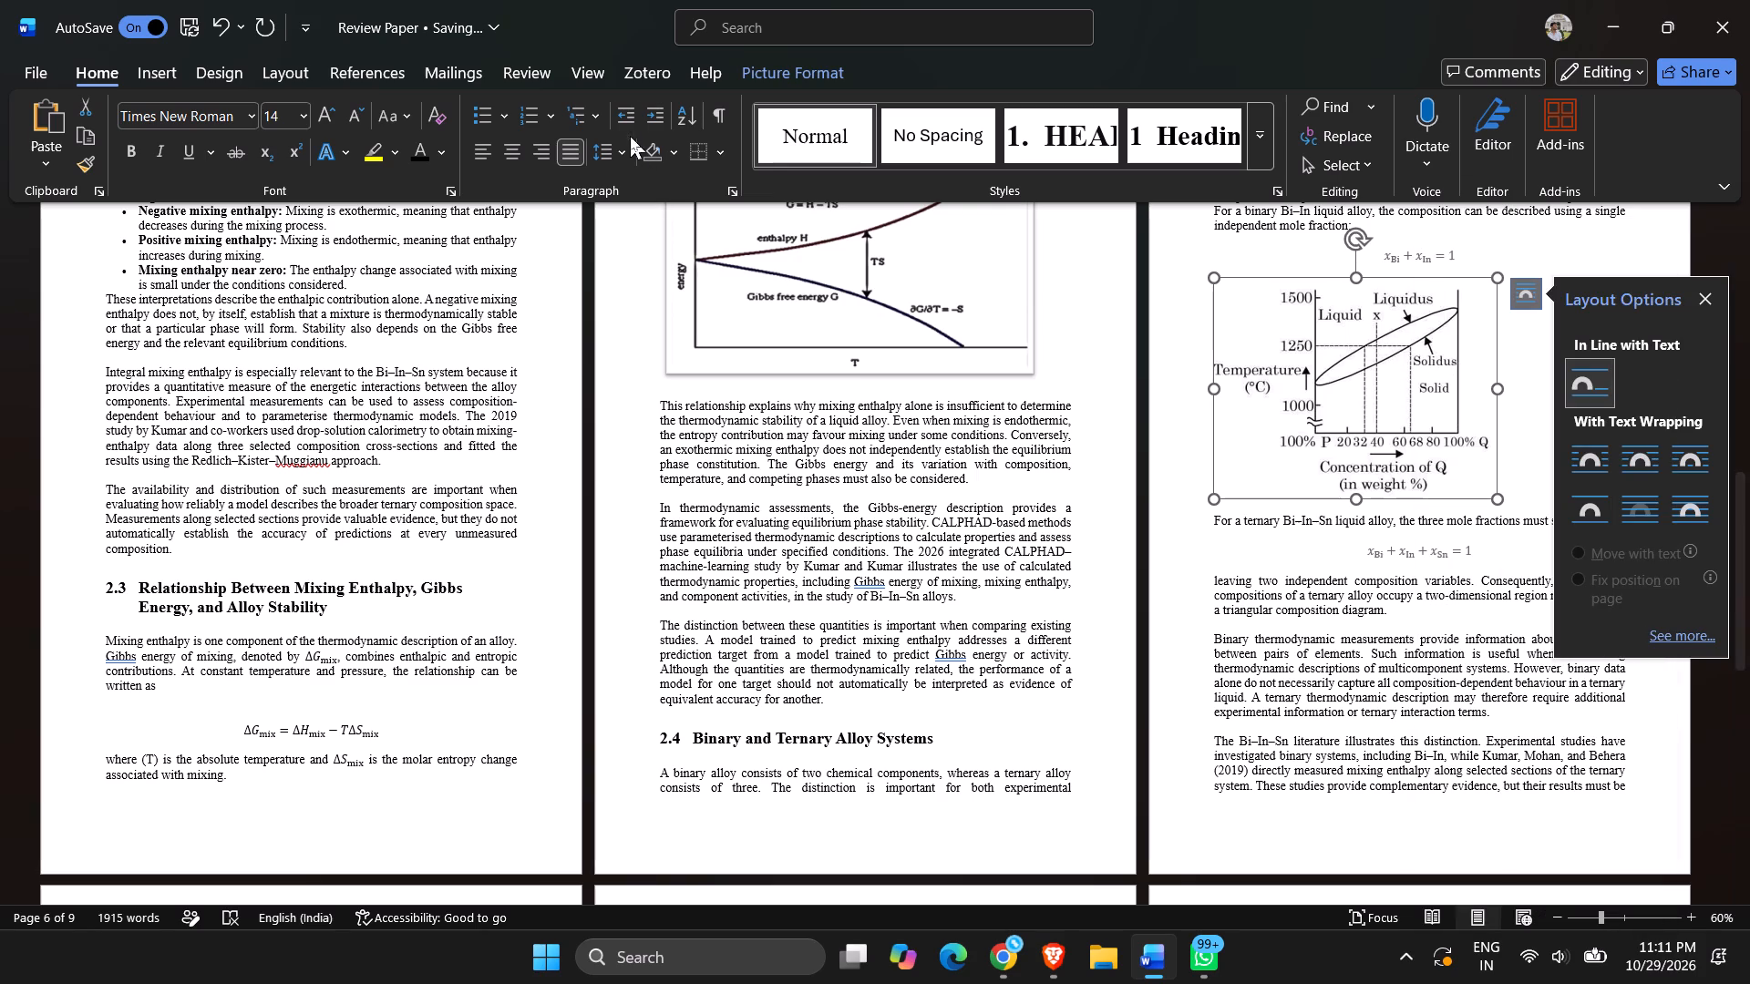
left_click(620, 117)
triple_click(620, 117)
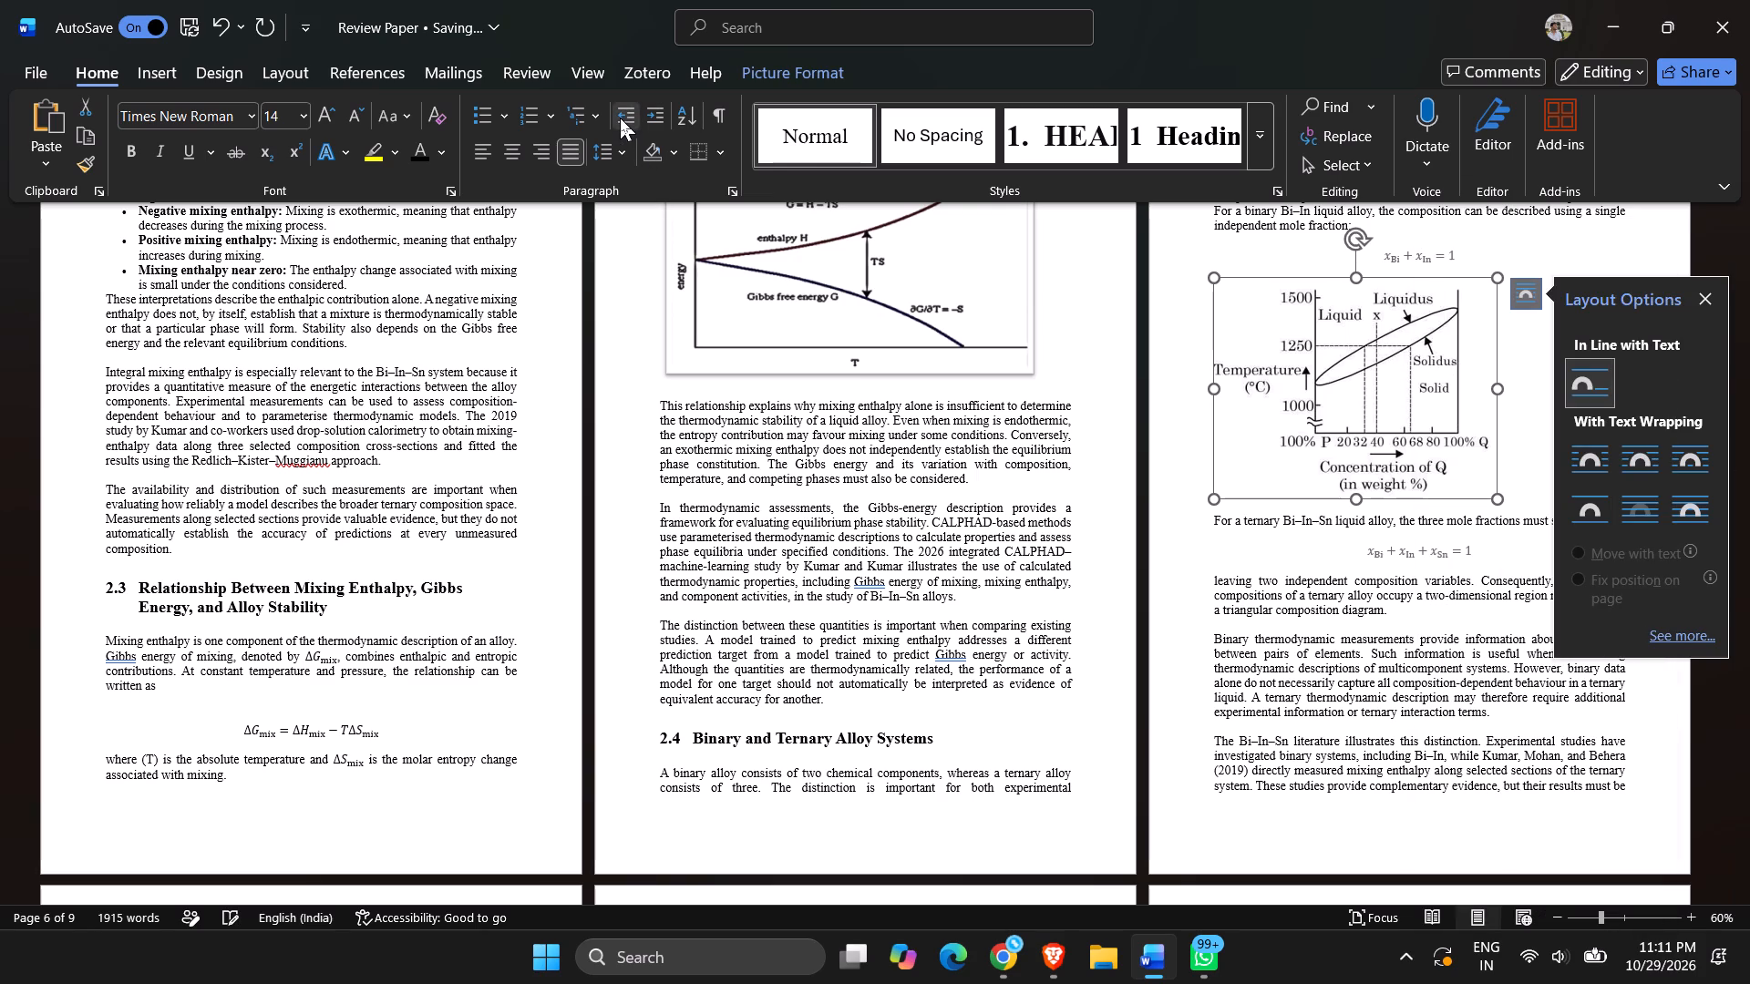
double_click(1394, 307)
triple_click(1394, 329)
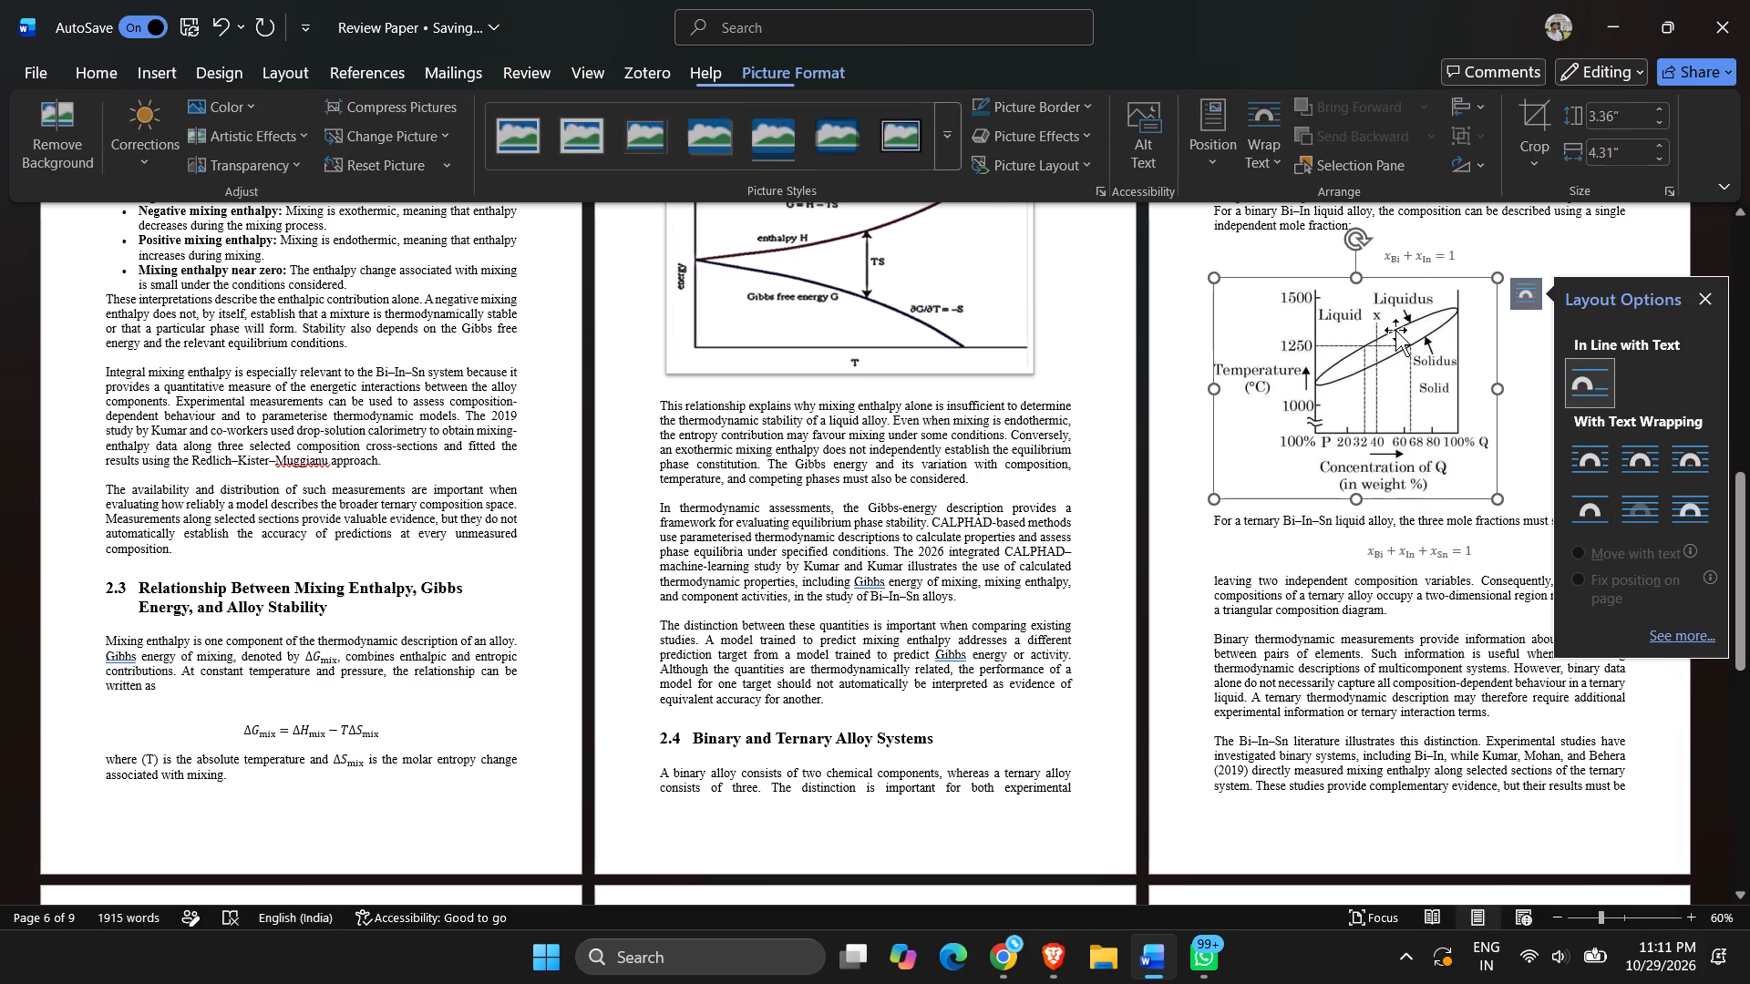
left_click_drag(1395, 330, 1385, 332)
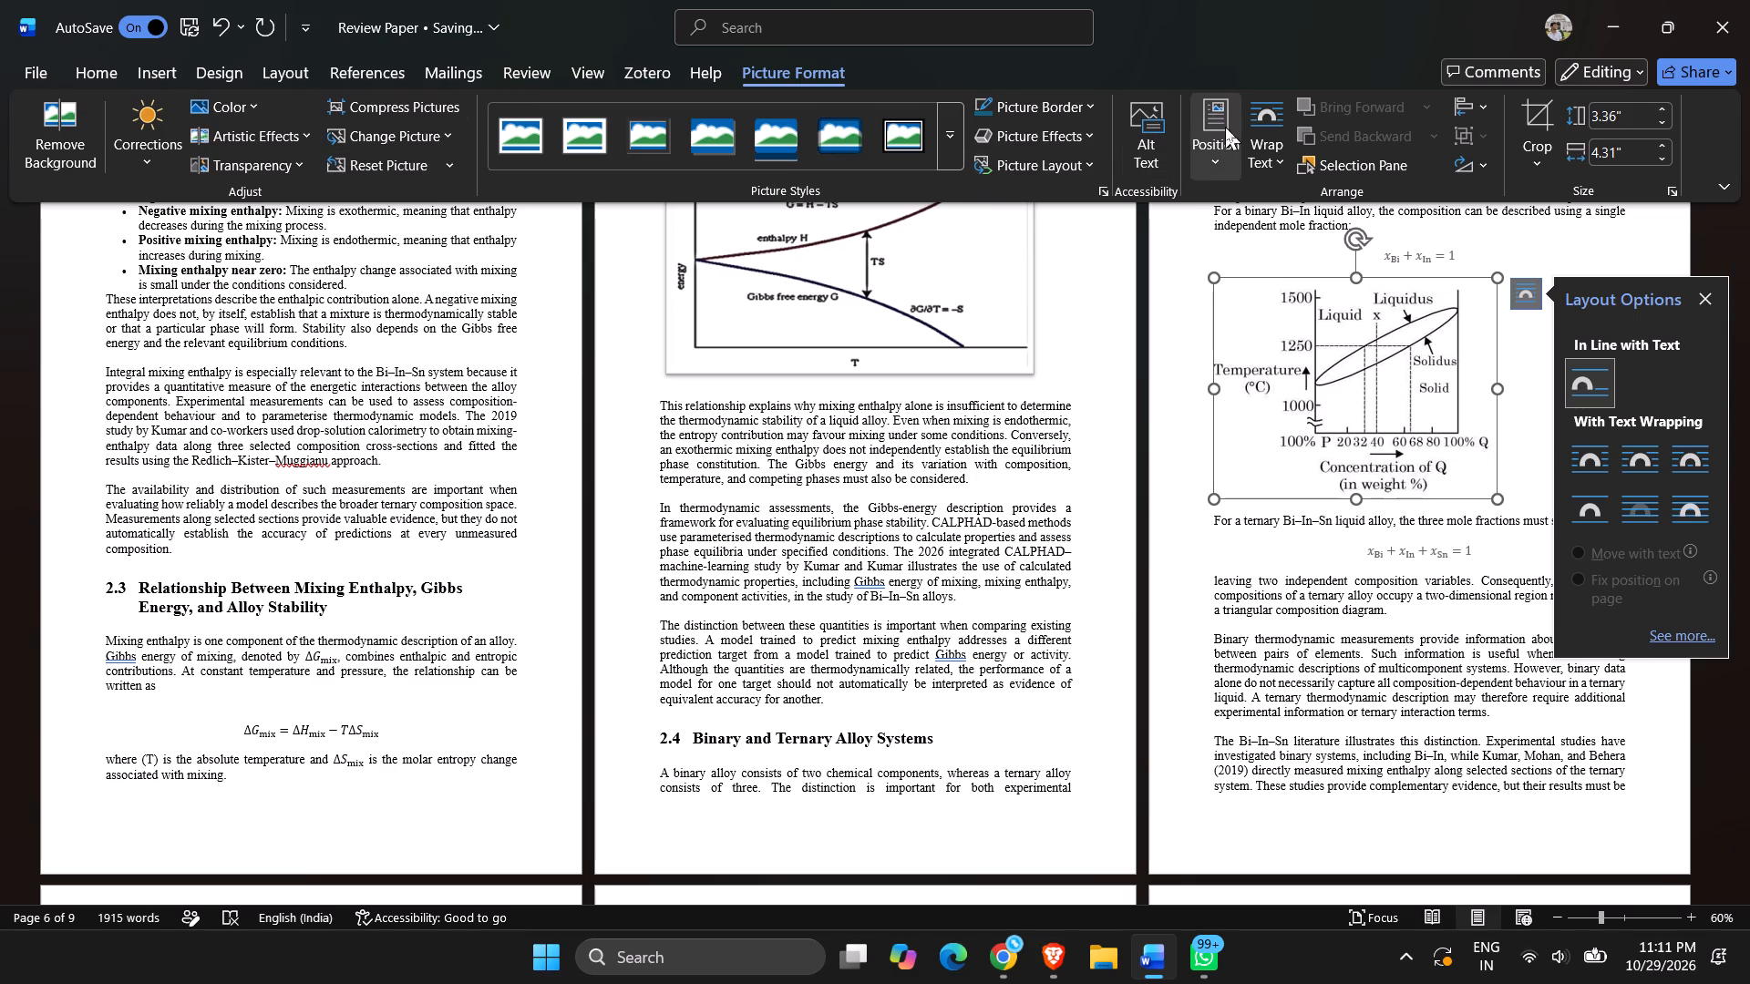
Examine the phase diagram's alignment options and its position, text wrapping and size settings in the Layout dialog, and close it without changes.
left_click(1477, 111)
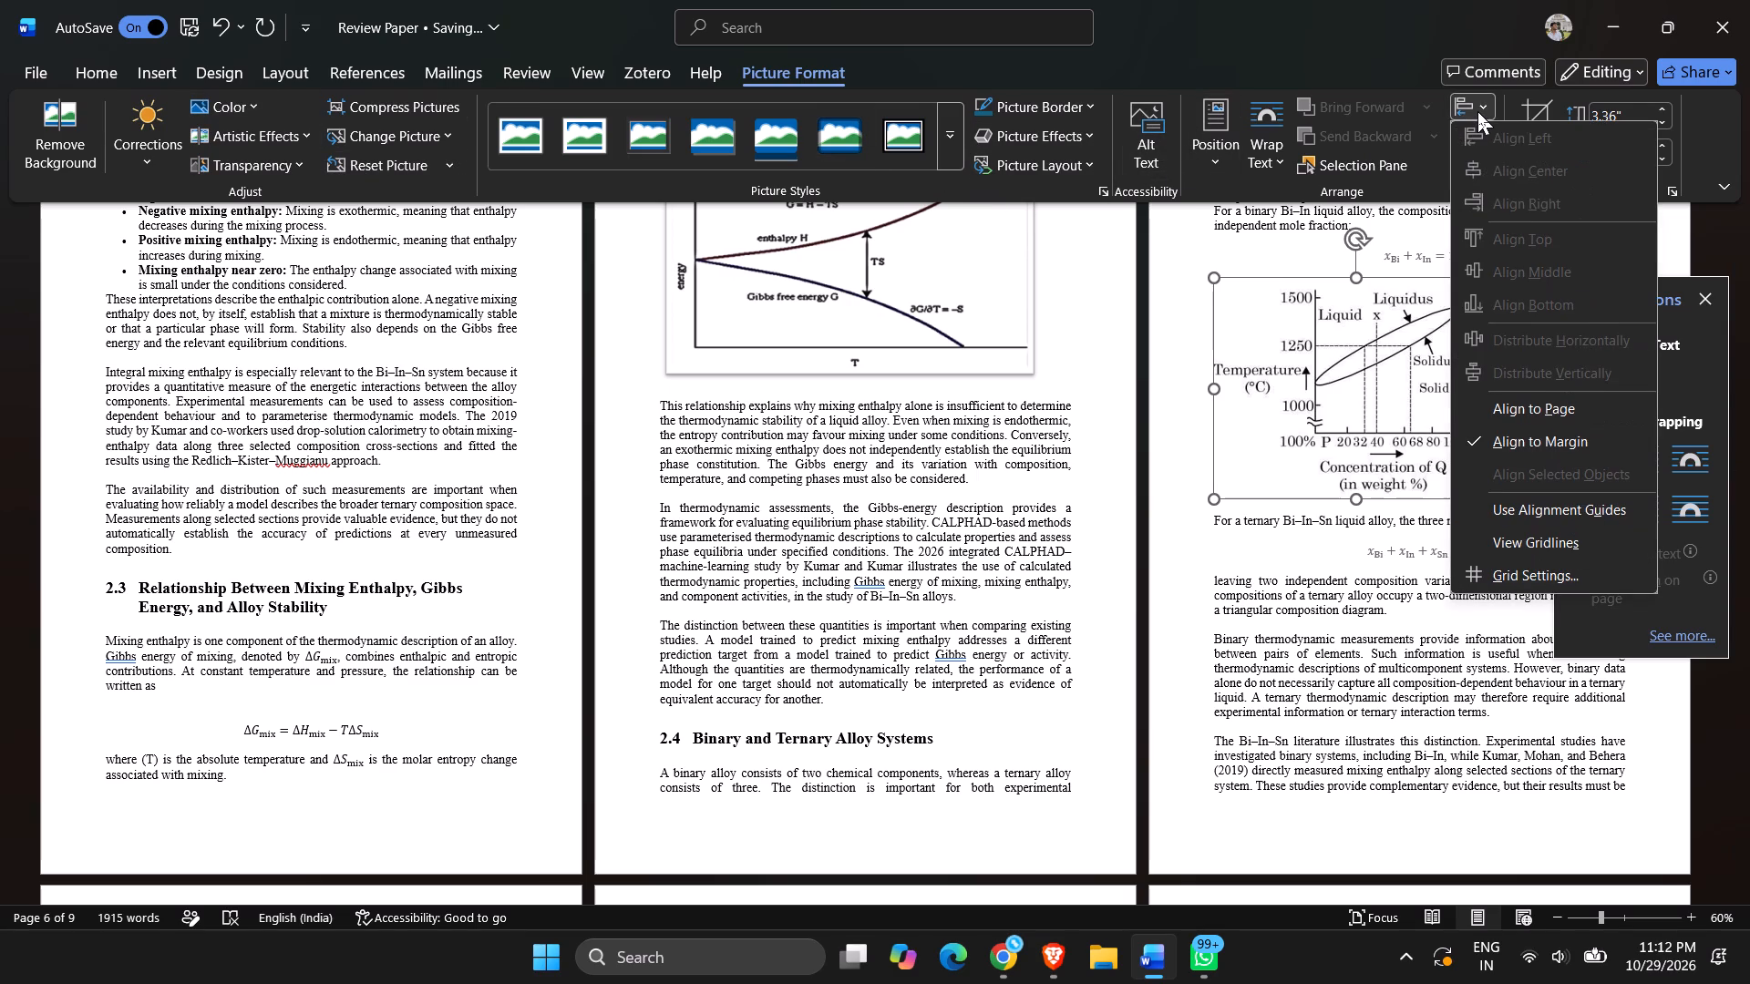
left_click(1478, 111)
left_click(1478, 111)
left_click(1428, 333)
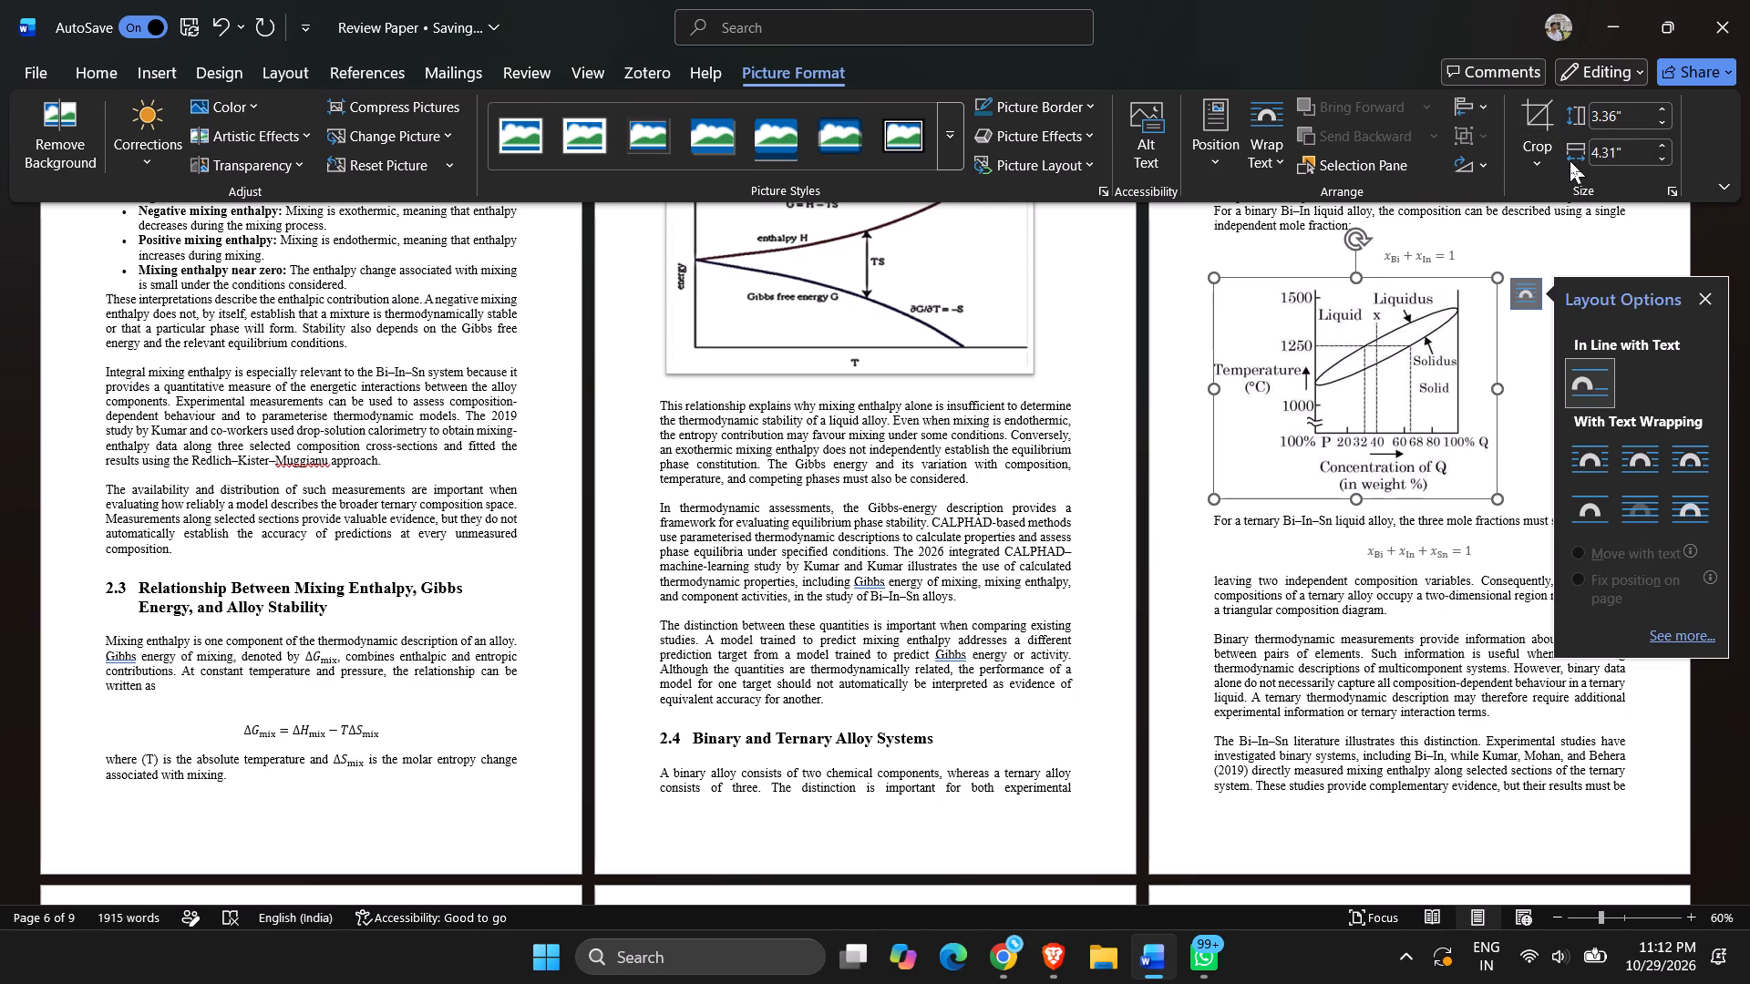
left_click(1212, 162)
scroll(1276, 436, "down", 1)
left_click(1306, 538)
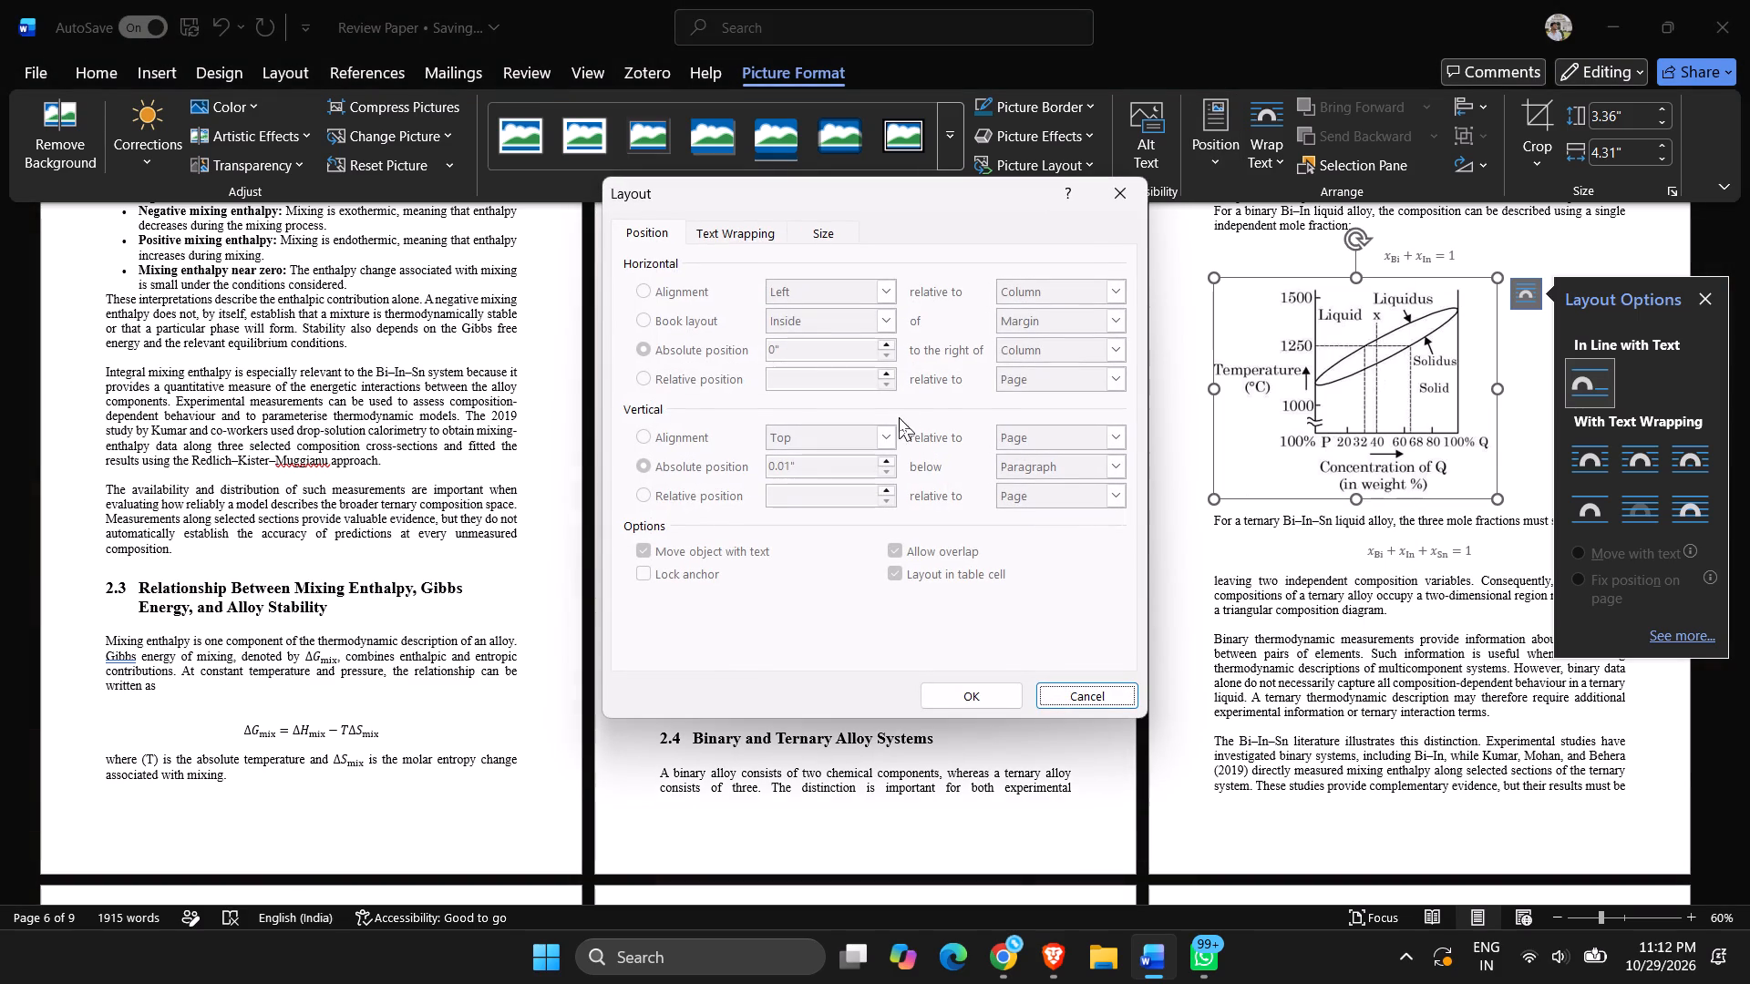
left_click(723, 236)
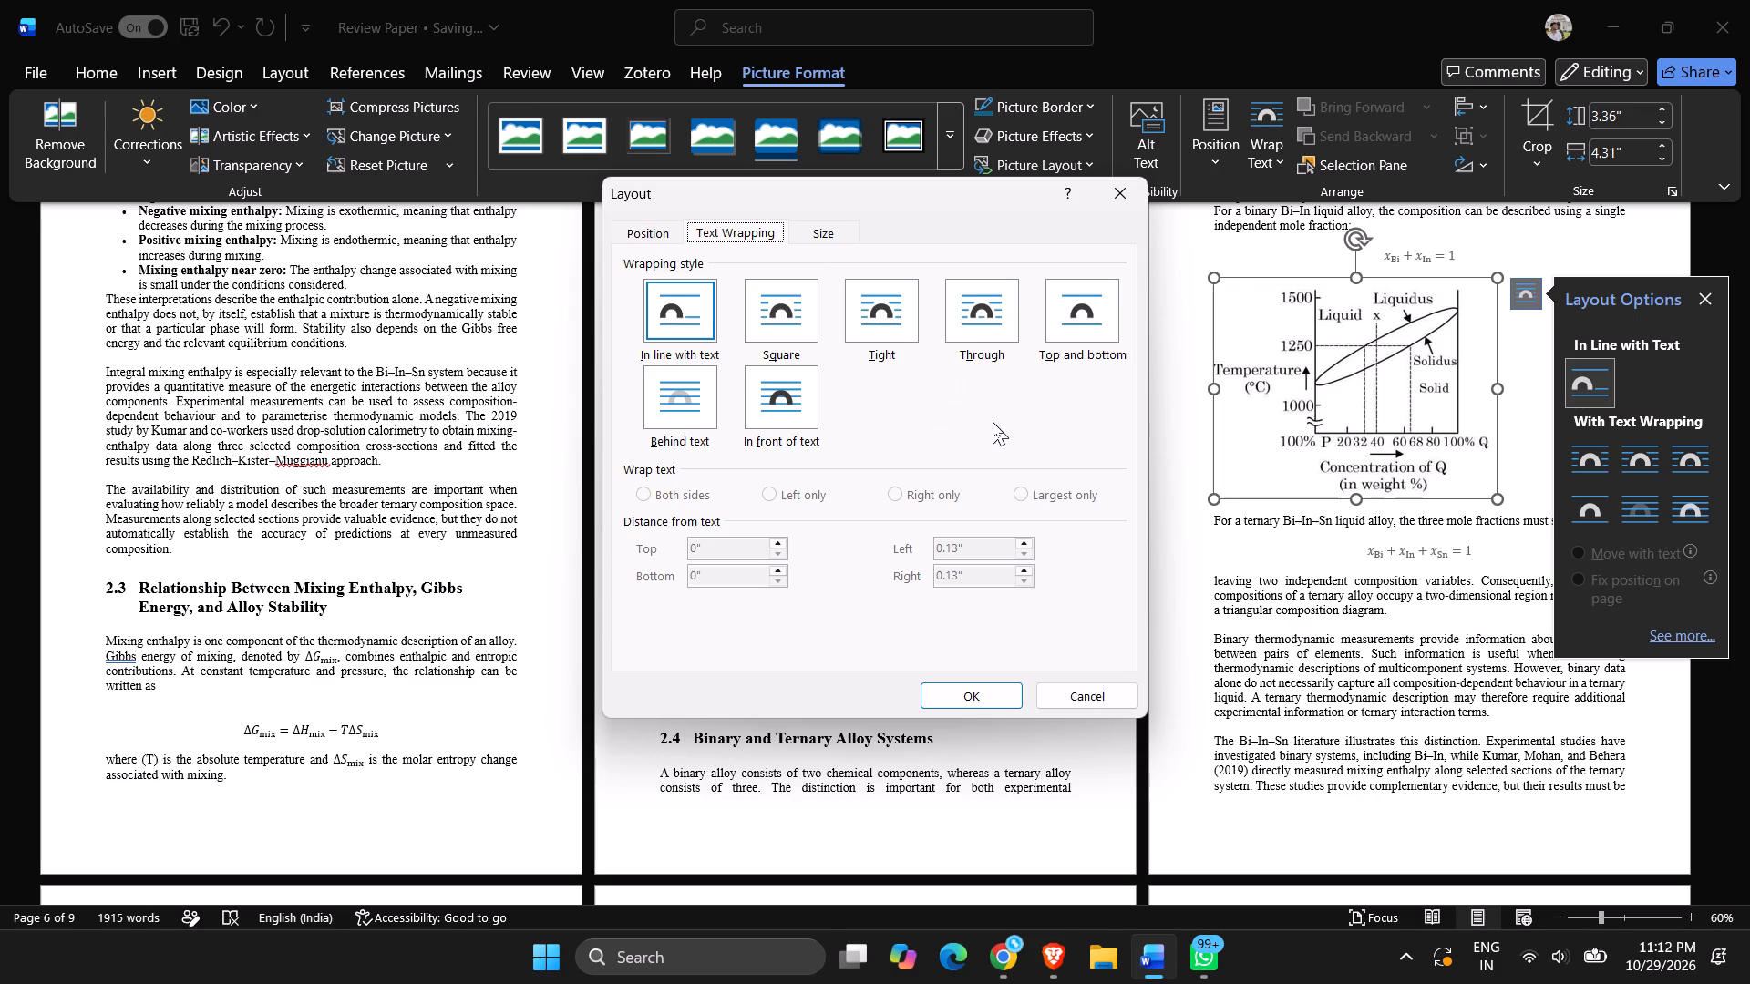
left_click(827, 233)
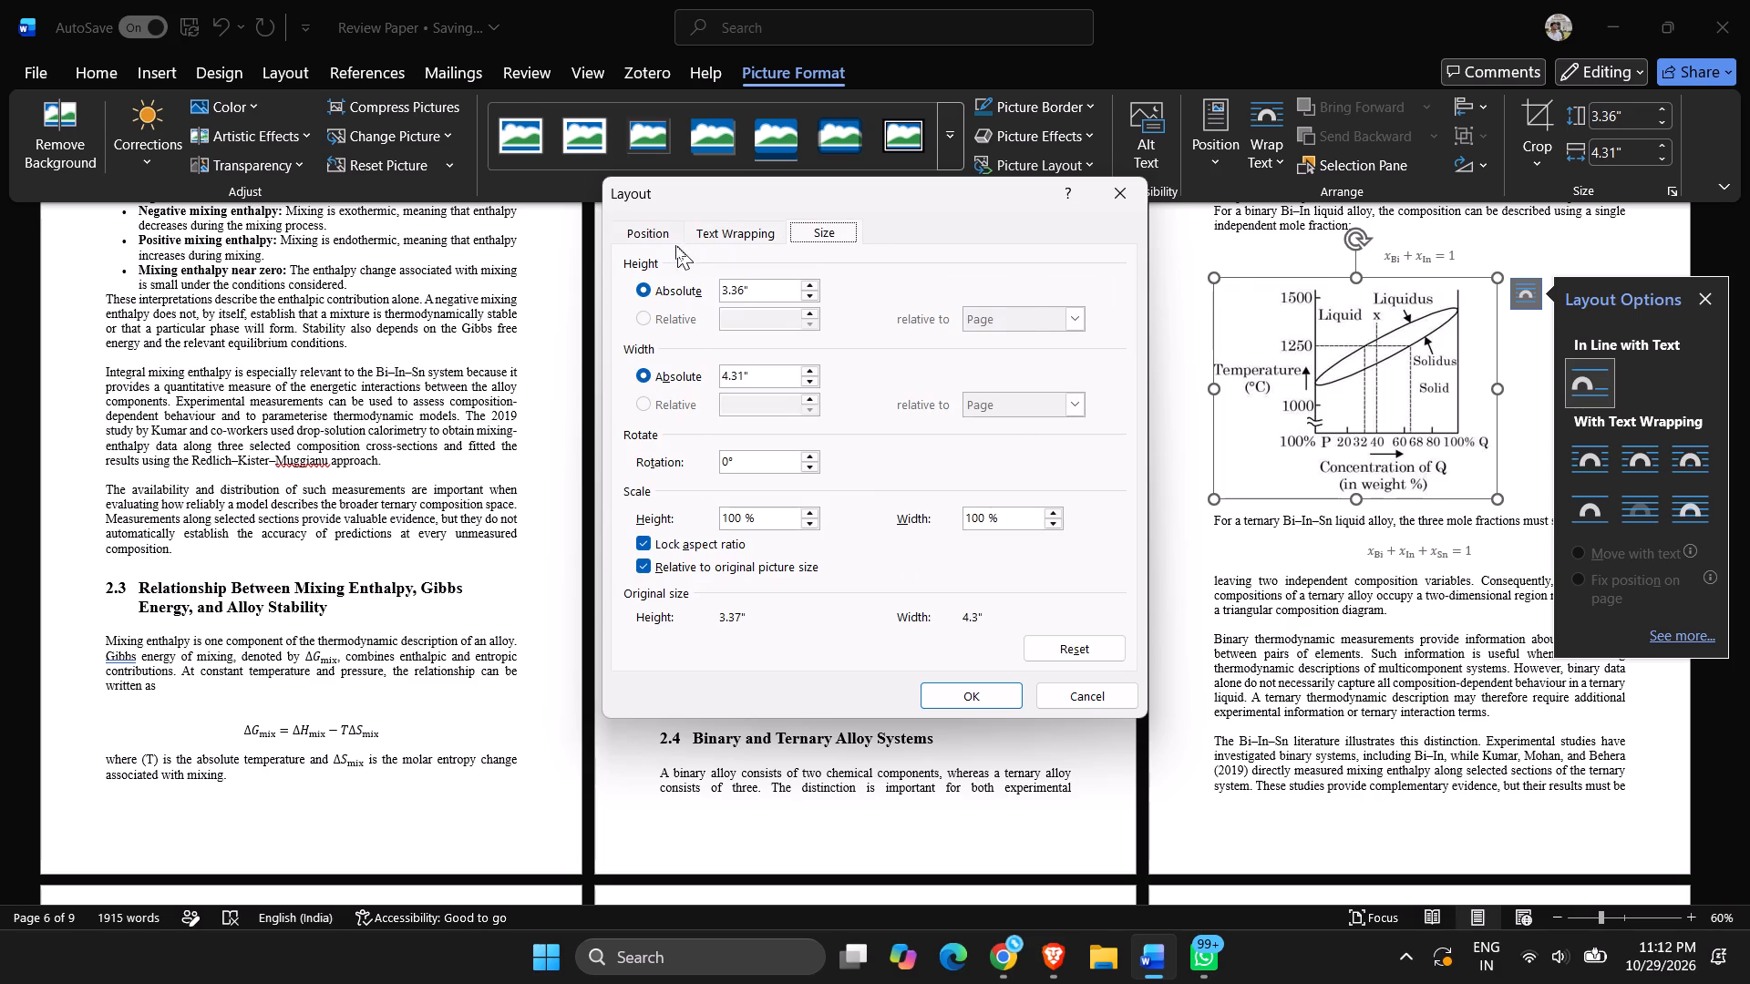
left_click(665, 239)
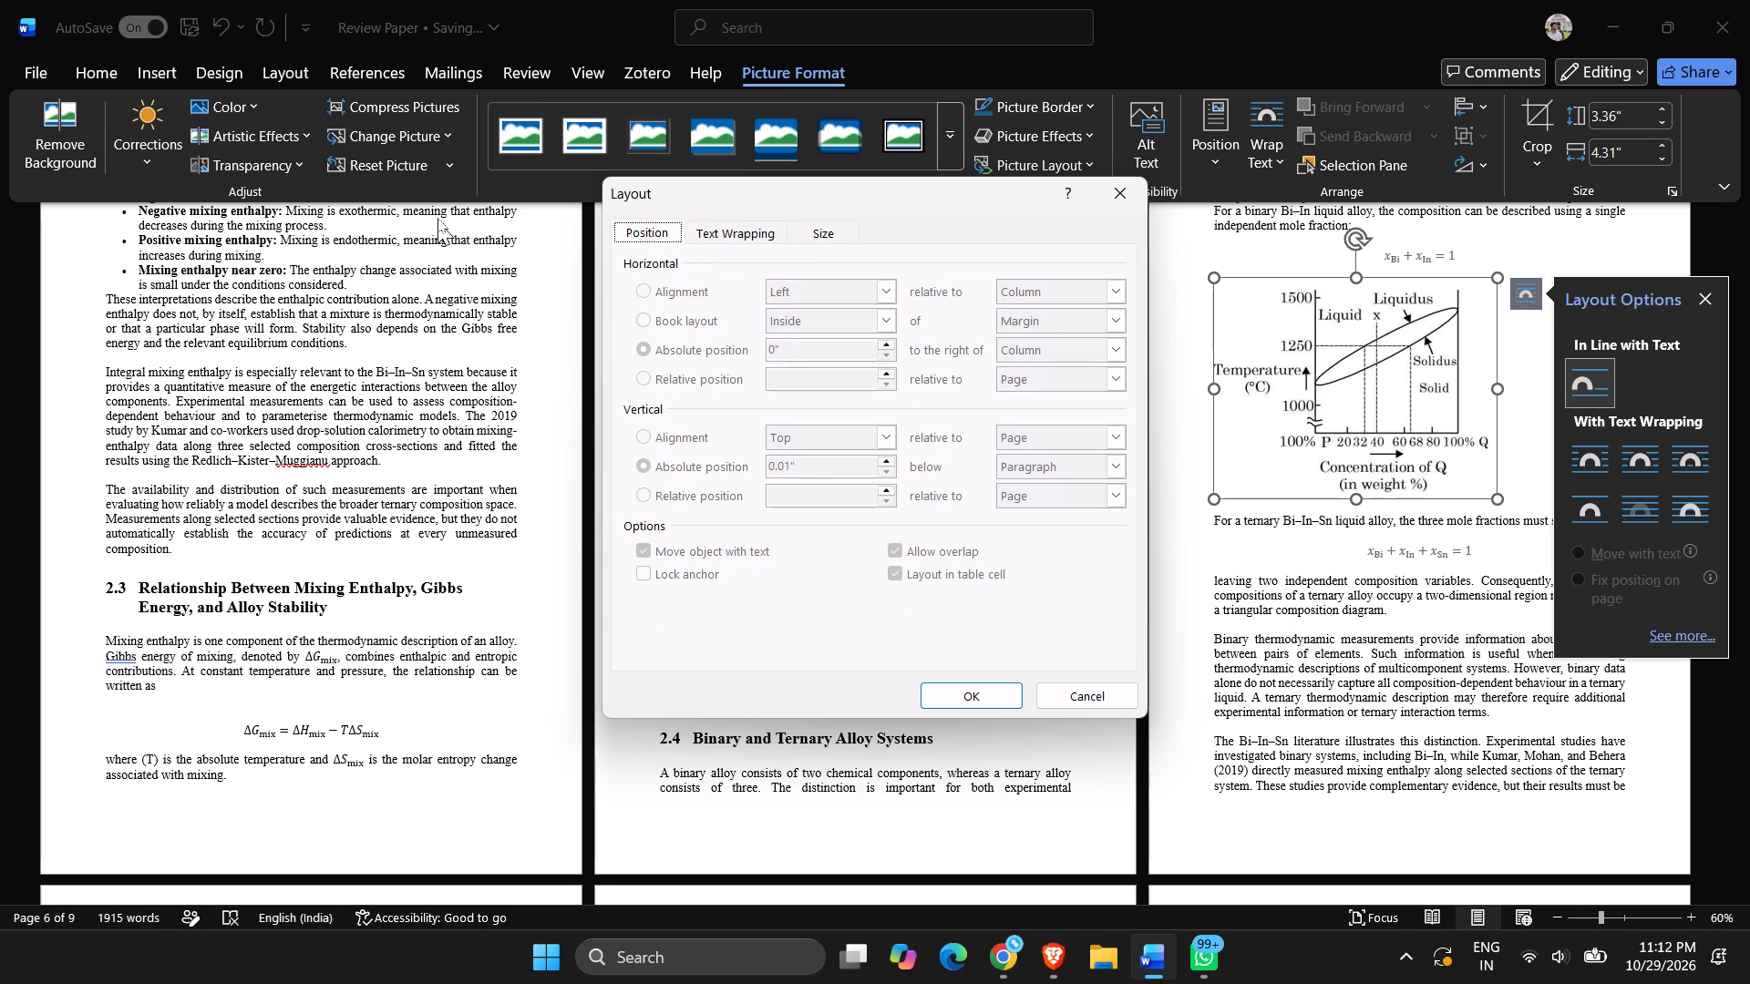
left_click(445, 160)
left_click(1127, 188)
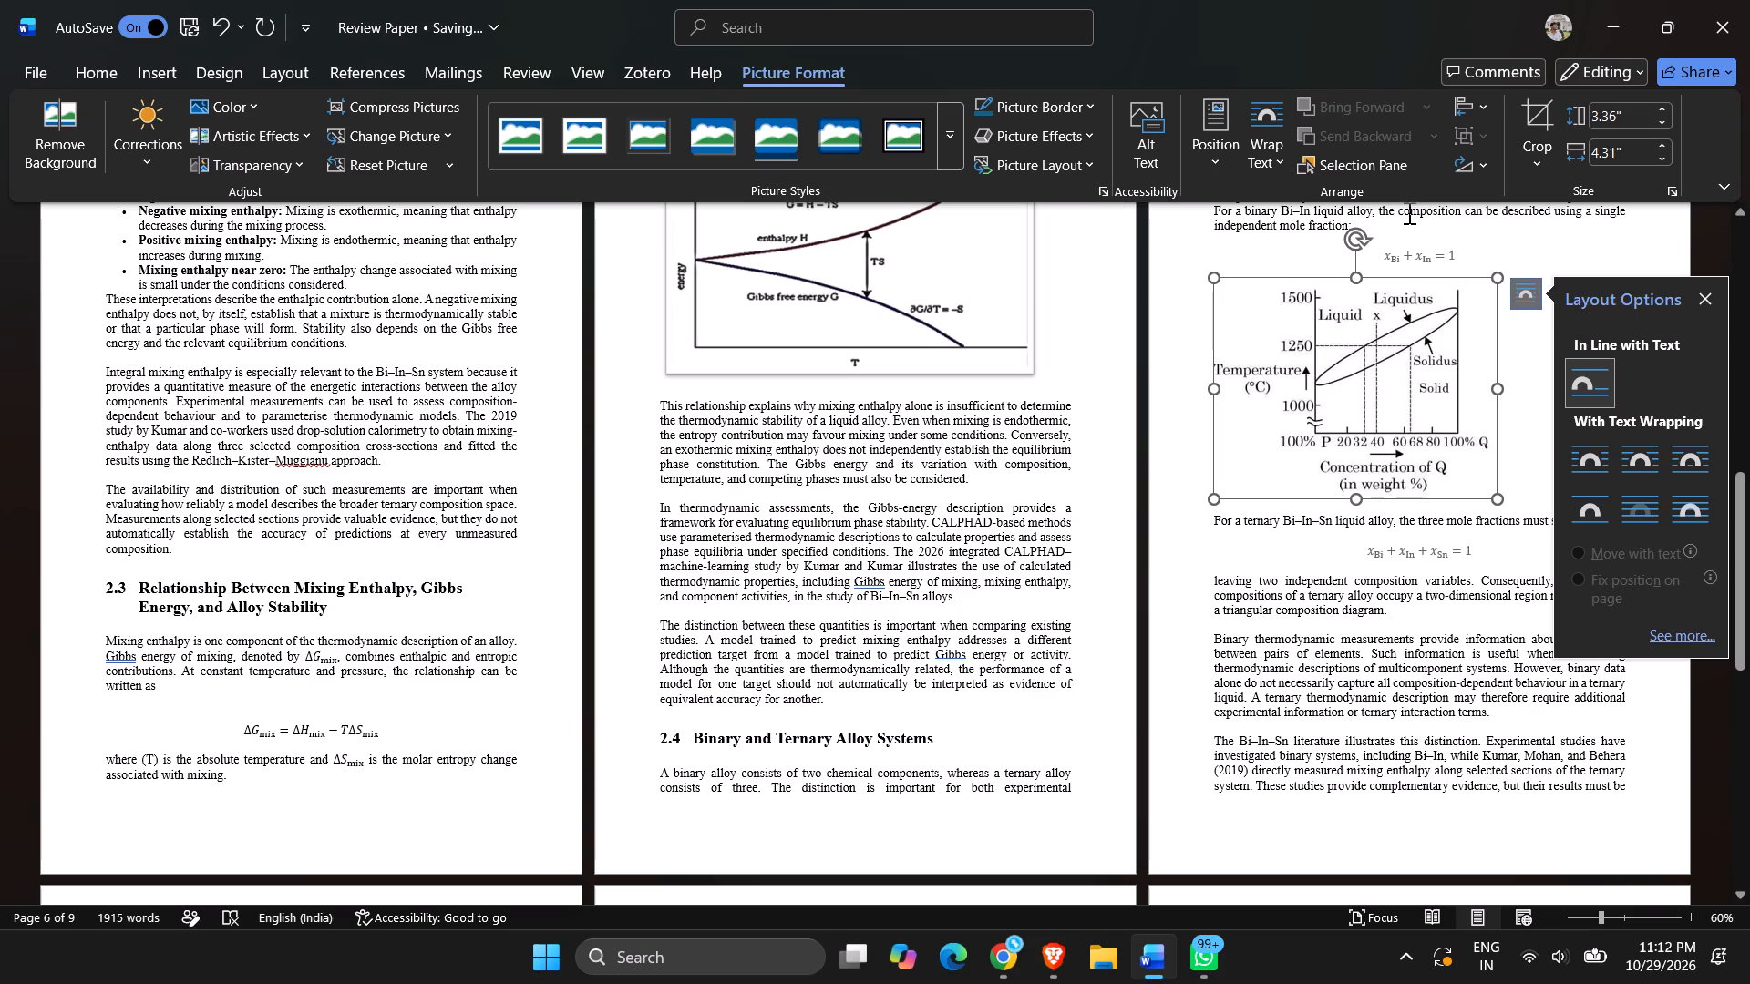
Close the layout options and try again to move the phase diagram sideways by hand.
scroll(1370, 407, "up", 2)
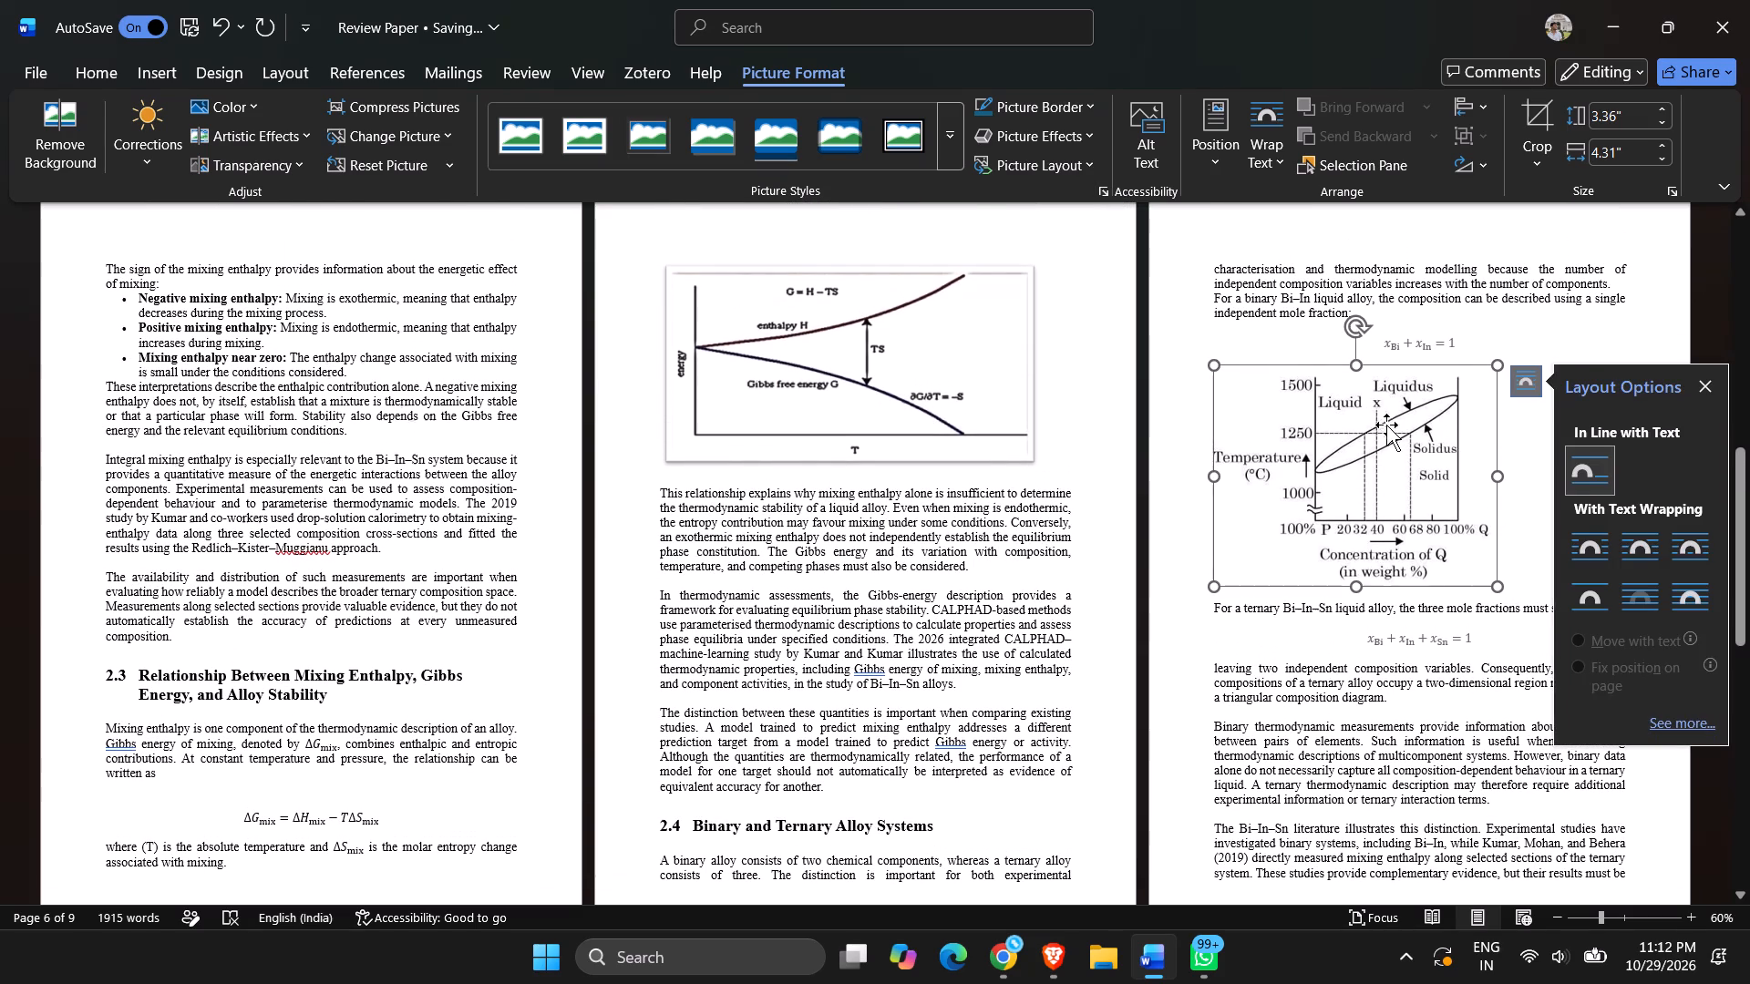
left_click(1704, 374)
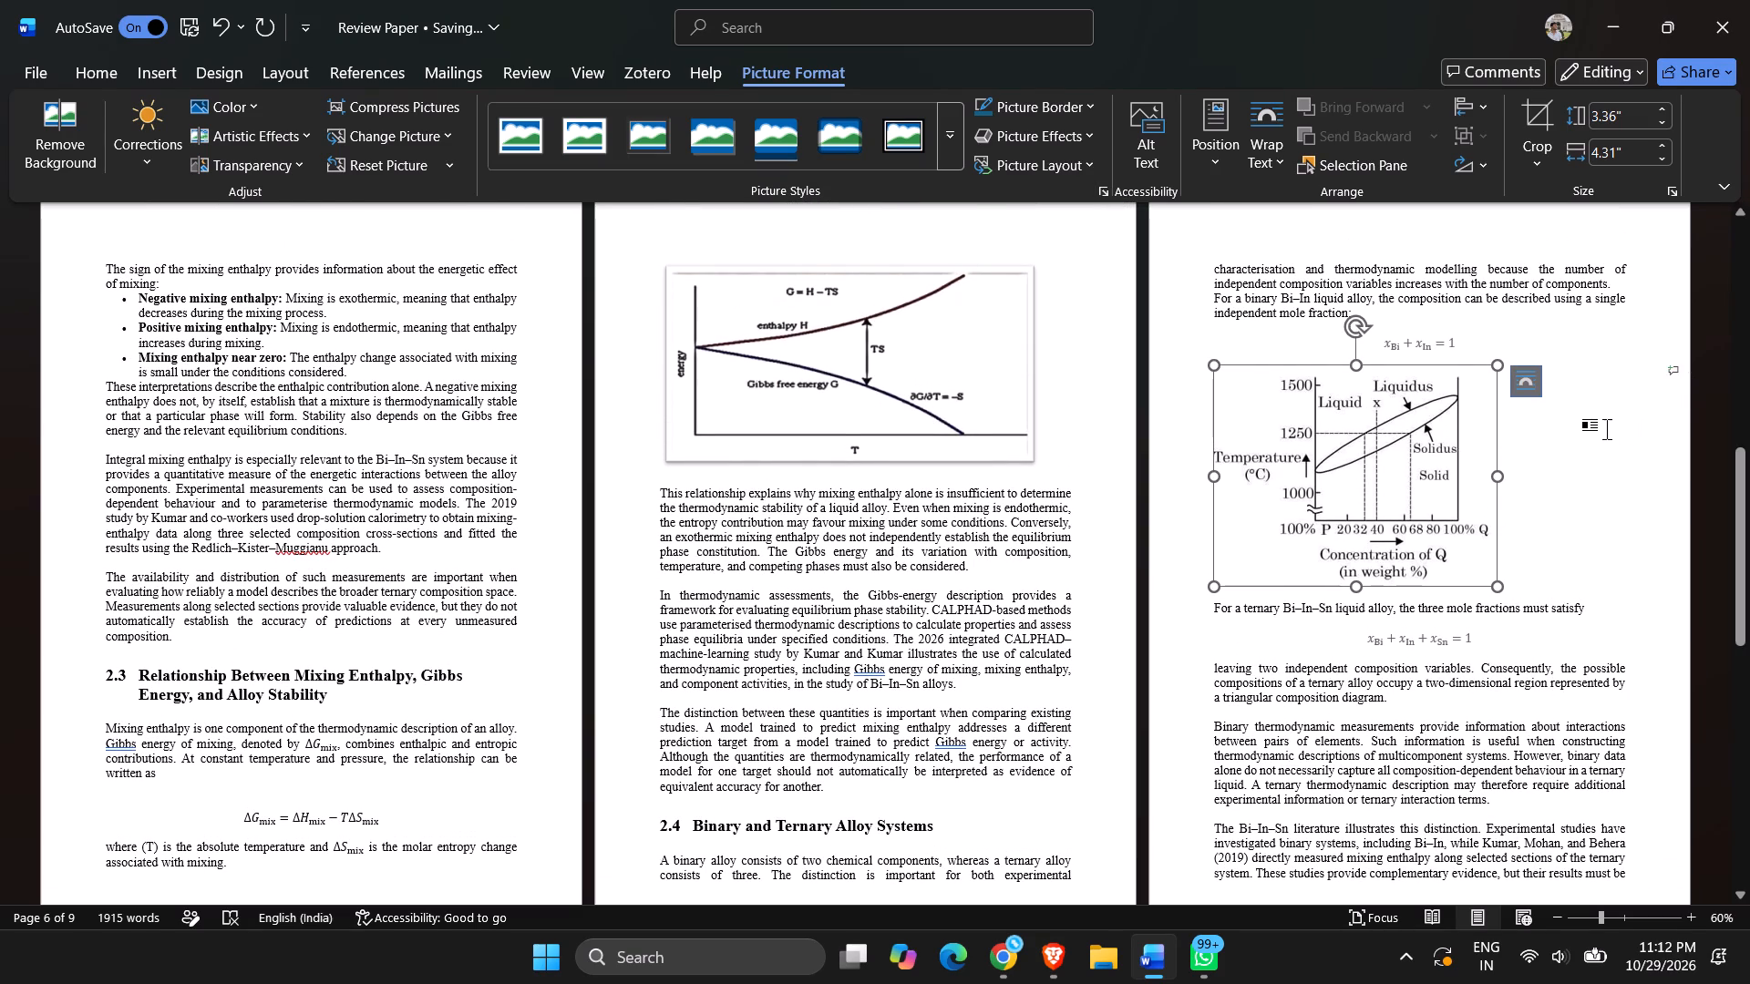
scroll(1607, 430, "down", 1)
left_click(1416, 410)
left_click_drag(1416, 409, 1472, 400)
Shift the phase diagram toward the page's centre by inserting 13 spaces in front of it.
left_click(1199, 342)
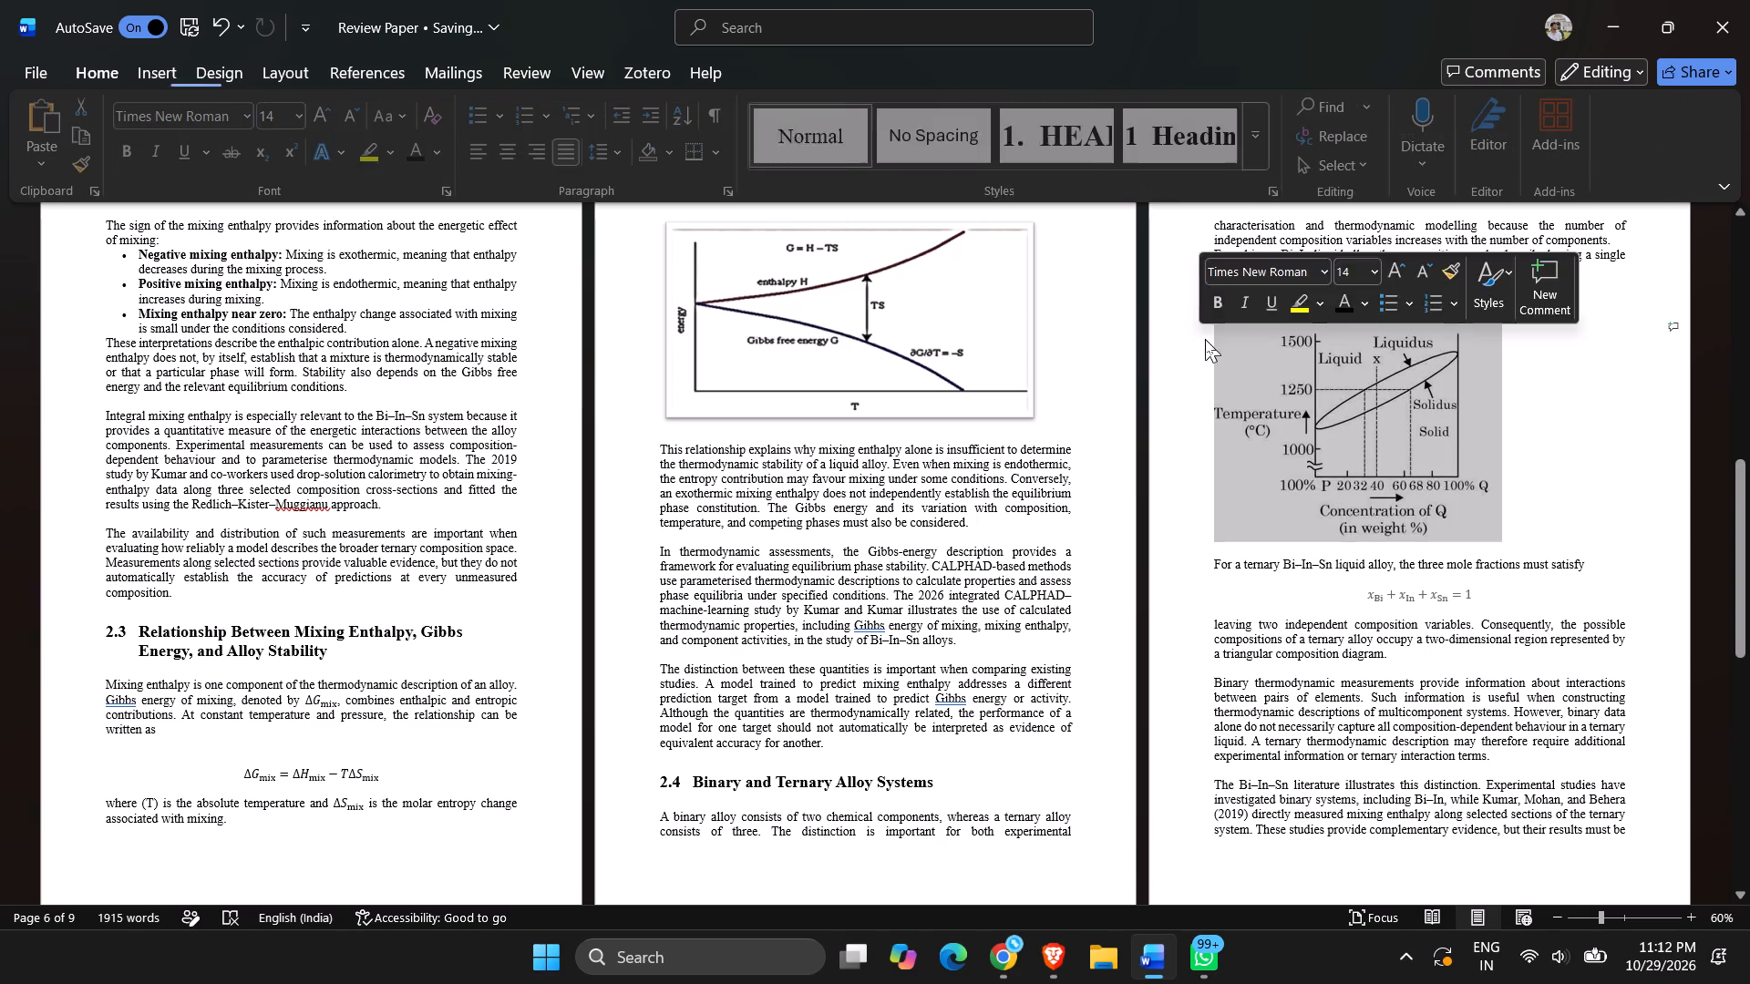
left_click(1206, 339)
left_click(1208, 339)
left_click(1208, 314)
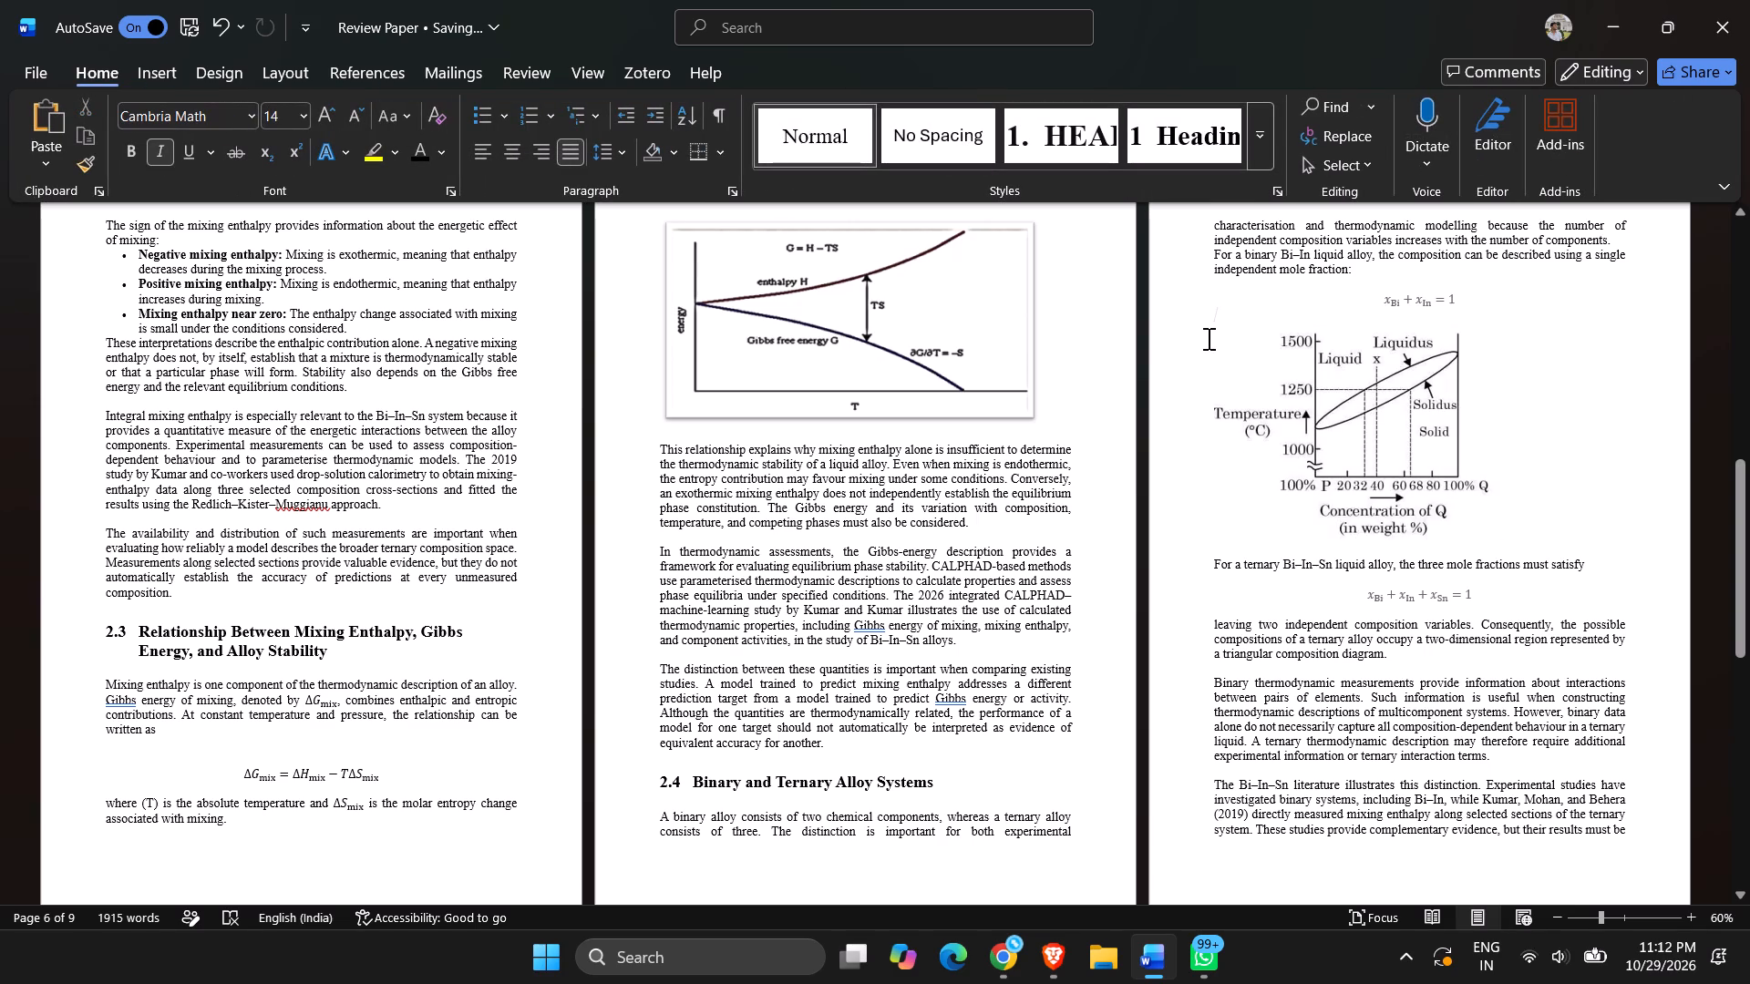
key("Down")
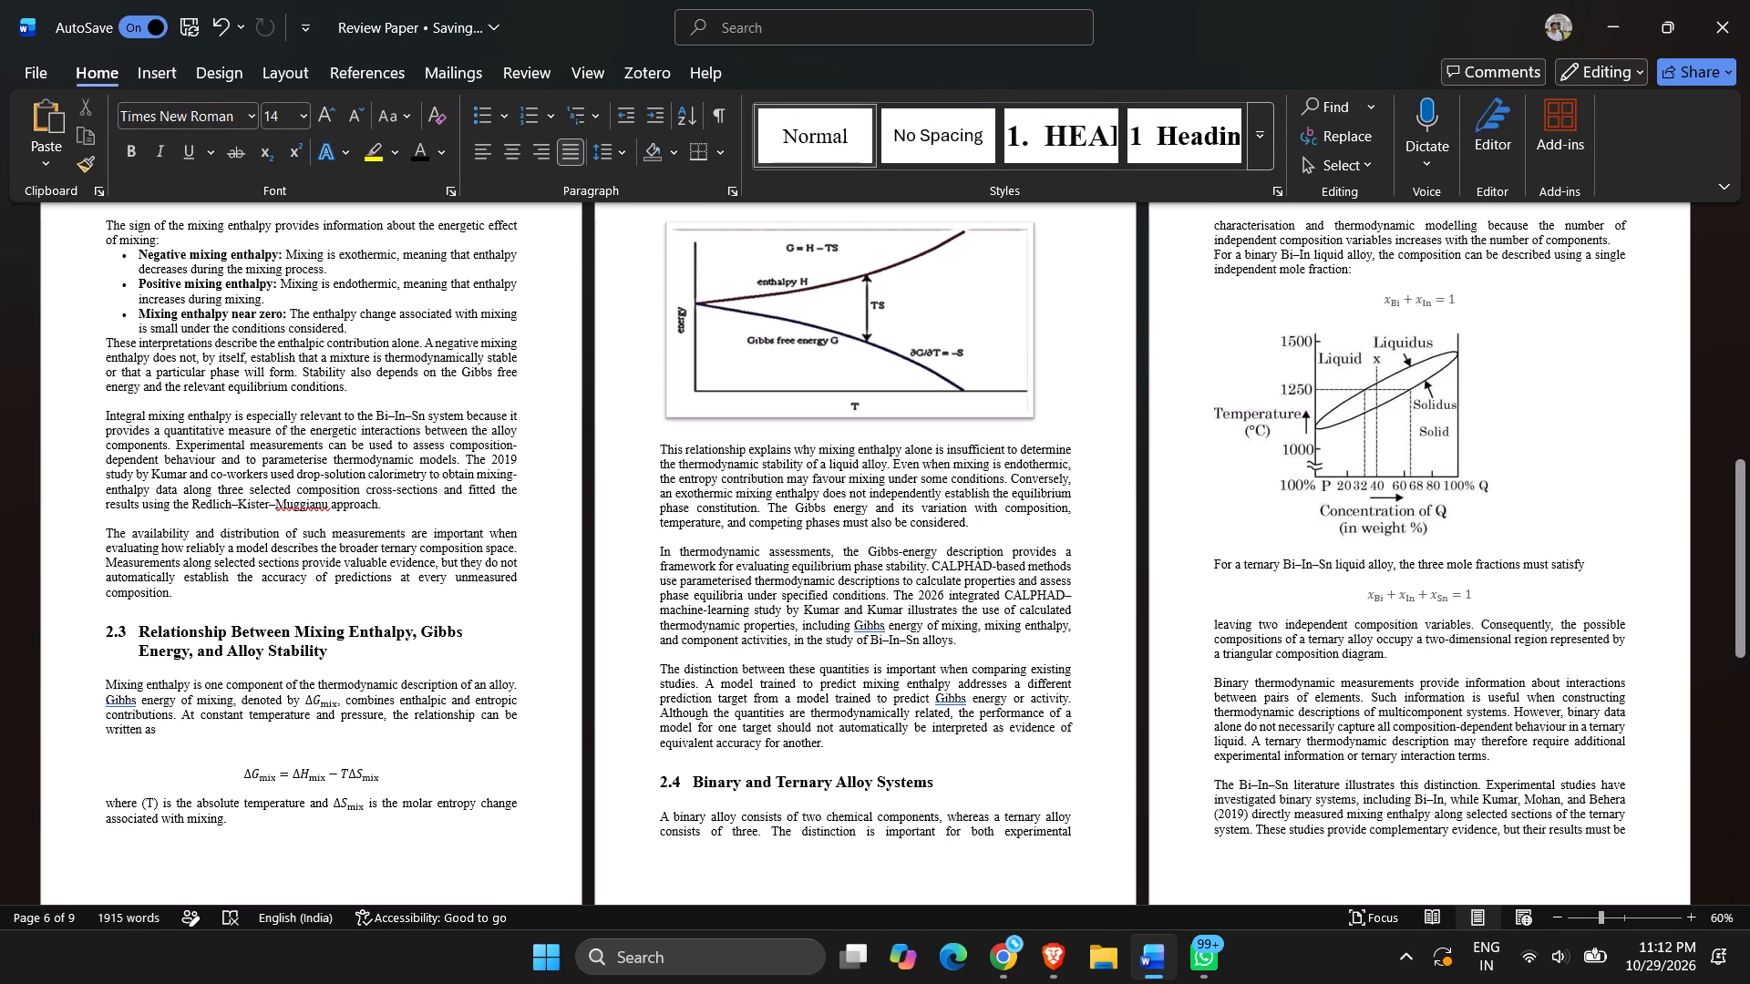
key("space")
key("space")
key("space")
key("space")
key("space")
key("space")
key("space")
key("space")
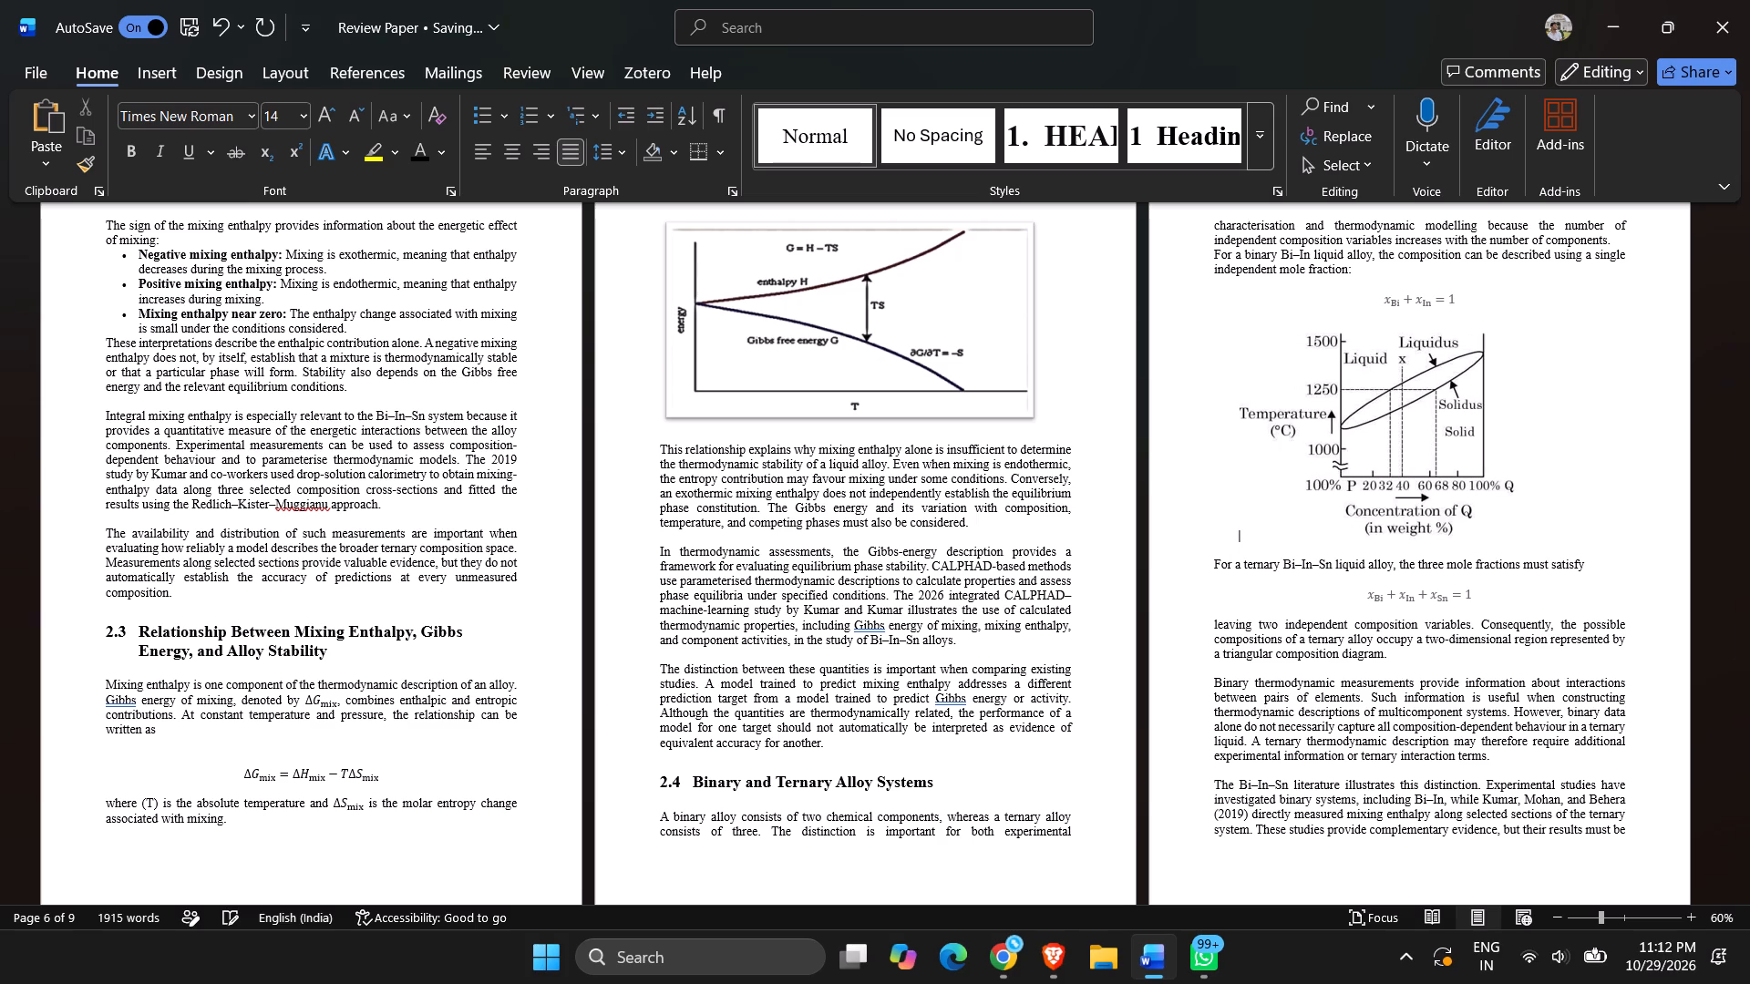
key("space")
key("space")
key("space")
key("space")
key("space")
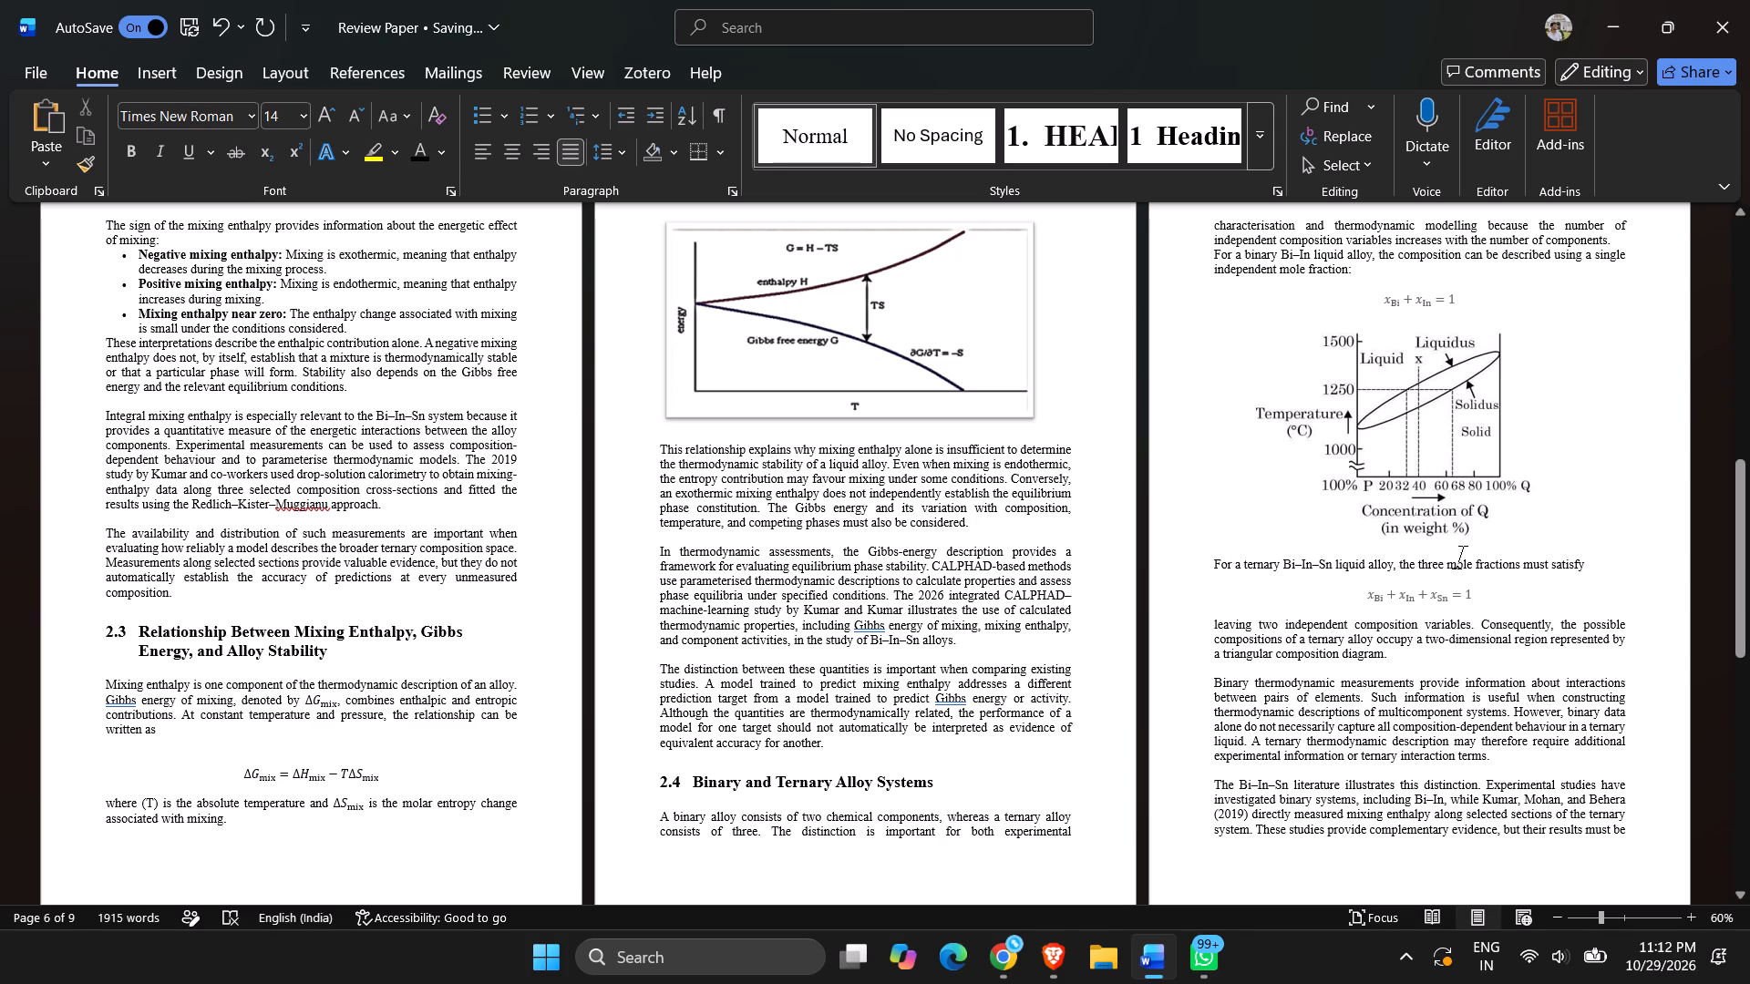
left_click(1489, 605)
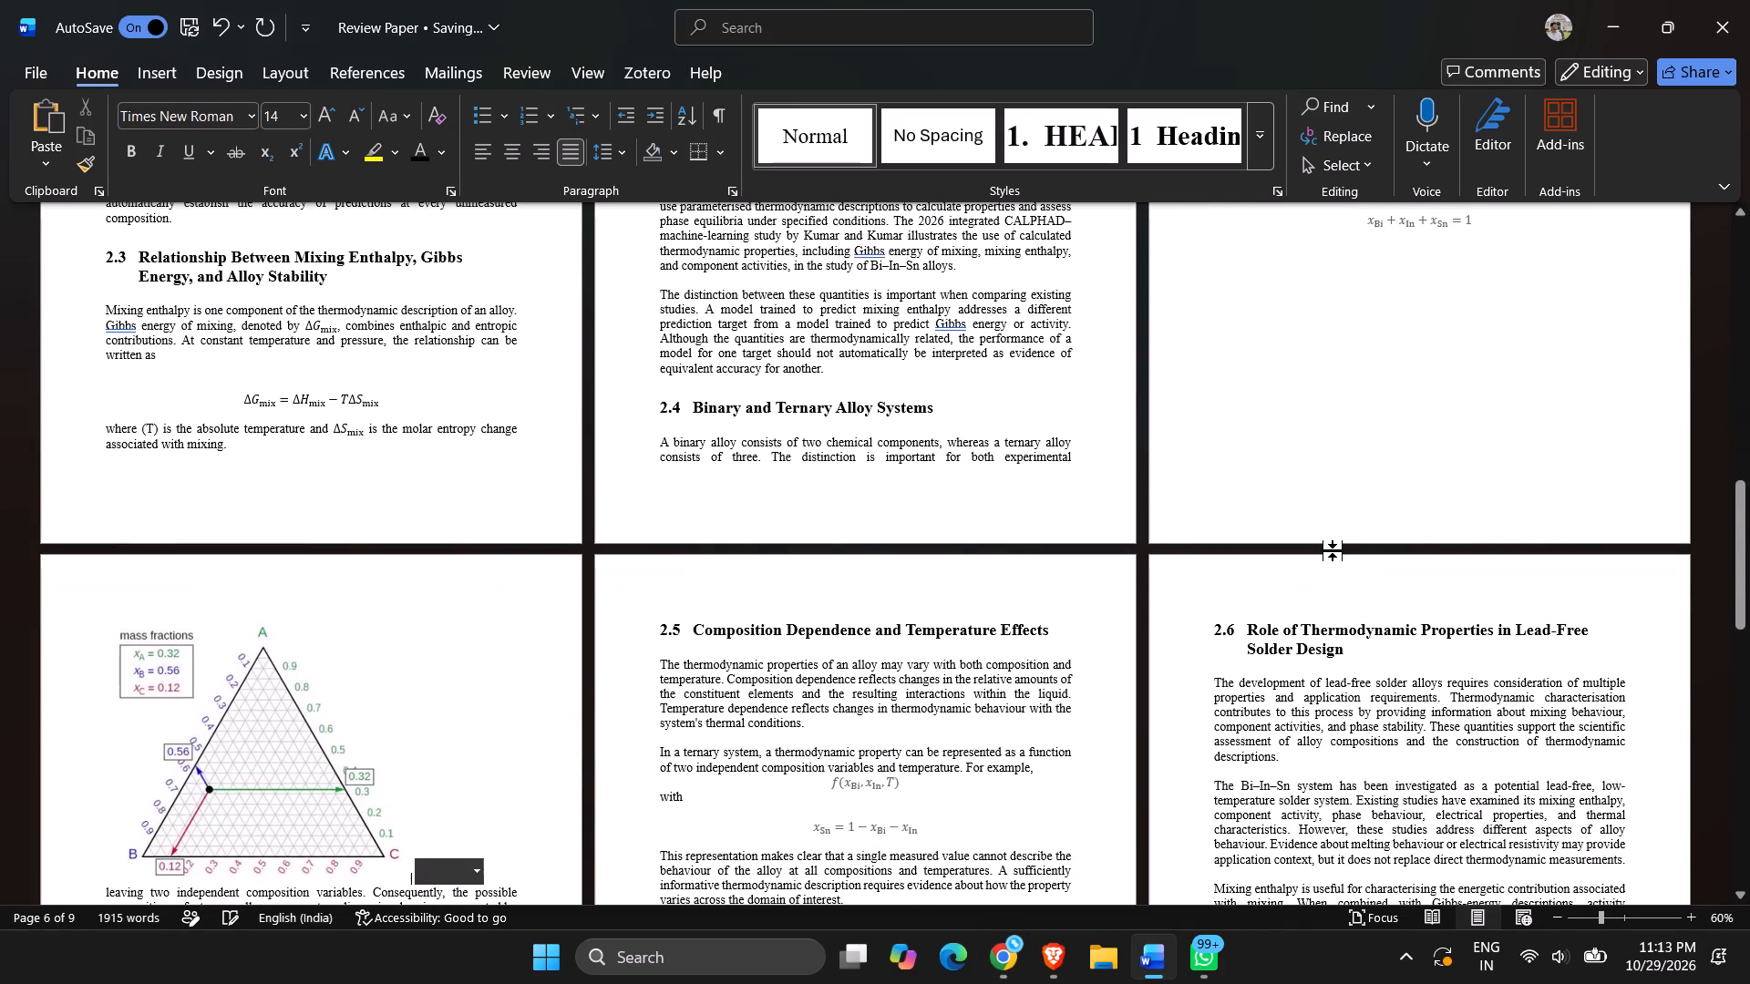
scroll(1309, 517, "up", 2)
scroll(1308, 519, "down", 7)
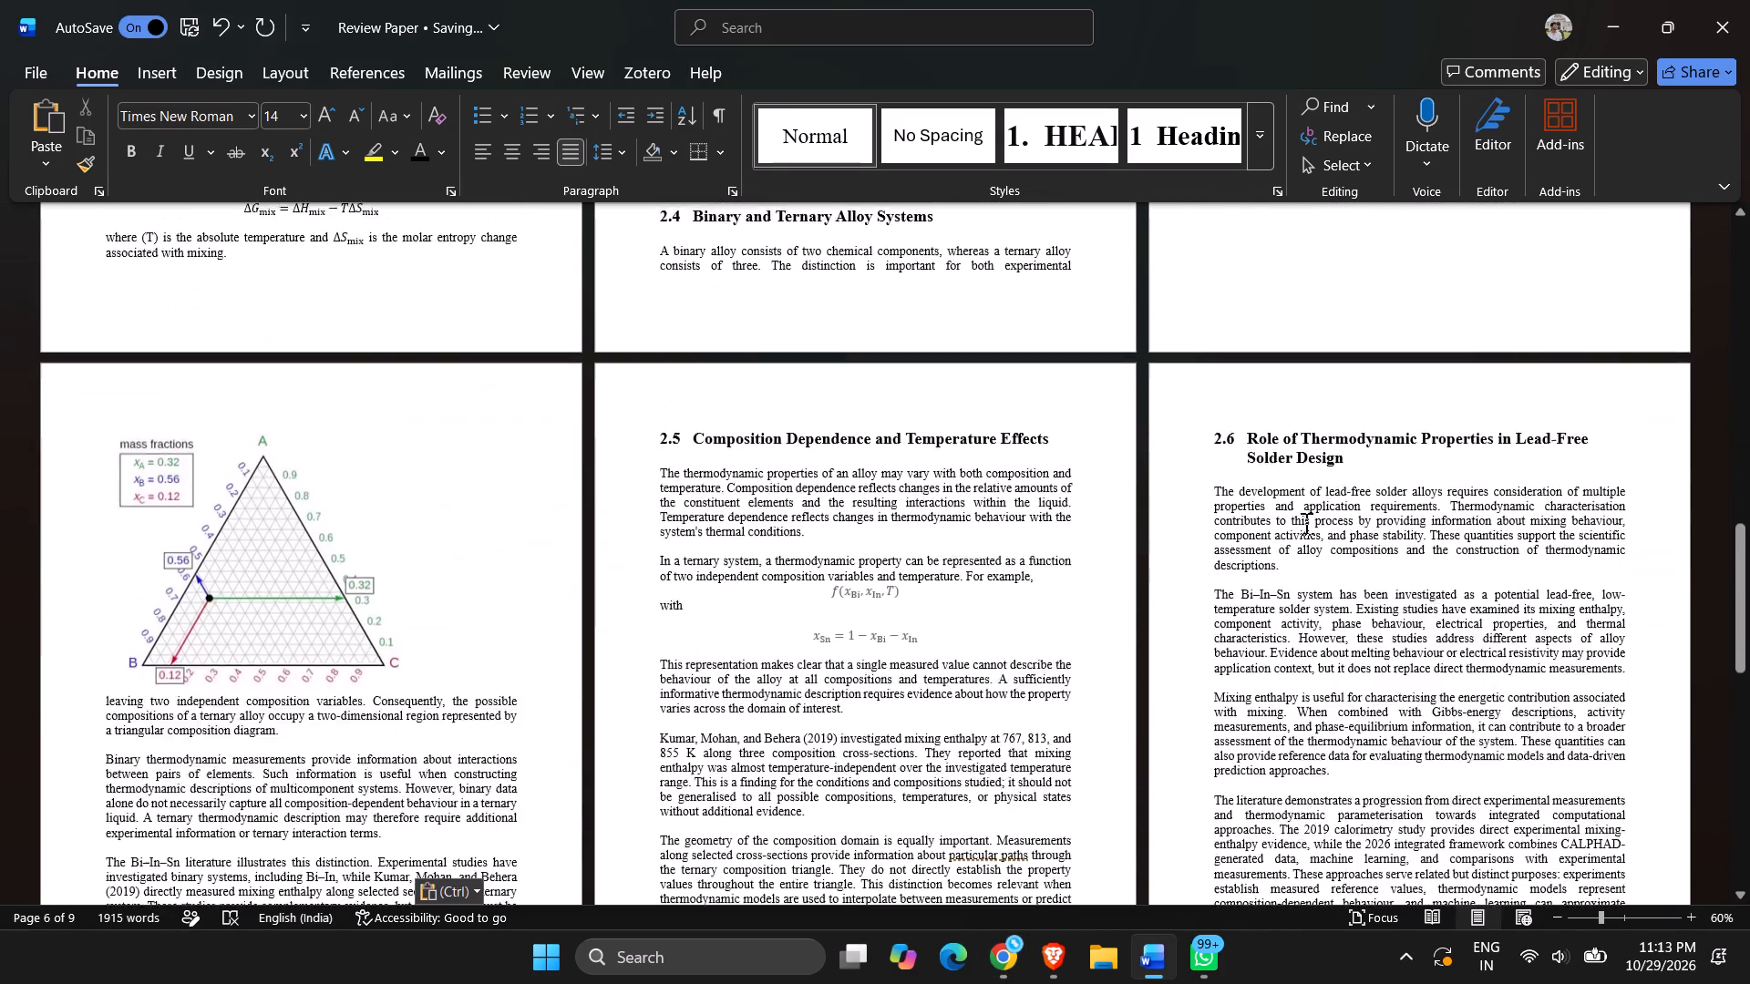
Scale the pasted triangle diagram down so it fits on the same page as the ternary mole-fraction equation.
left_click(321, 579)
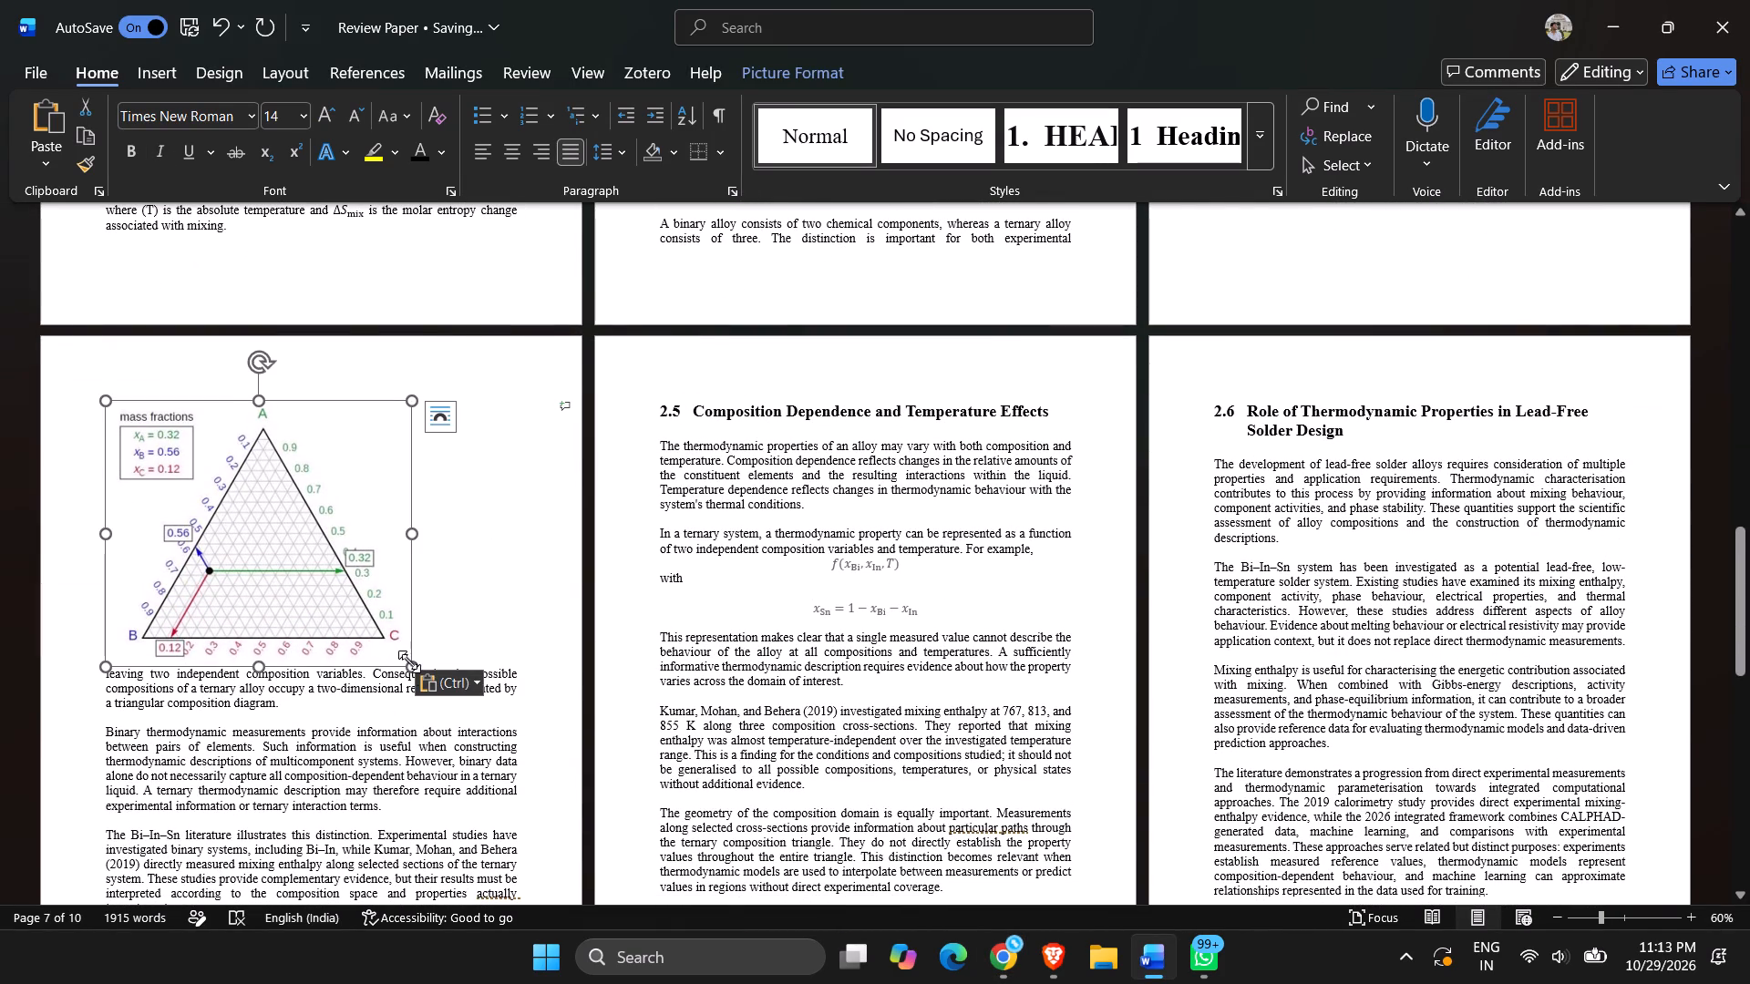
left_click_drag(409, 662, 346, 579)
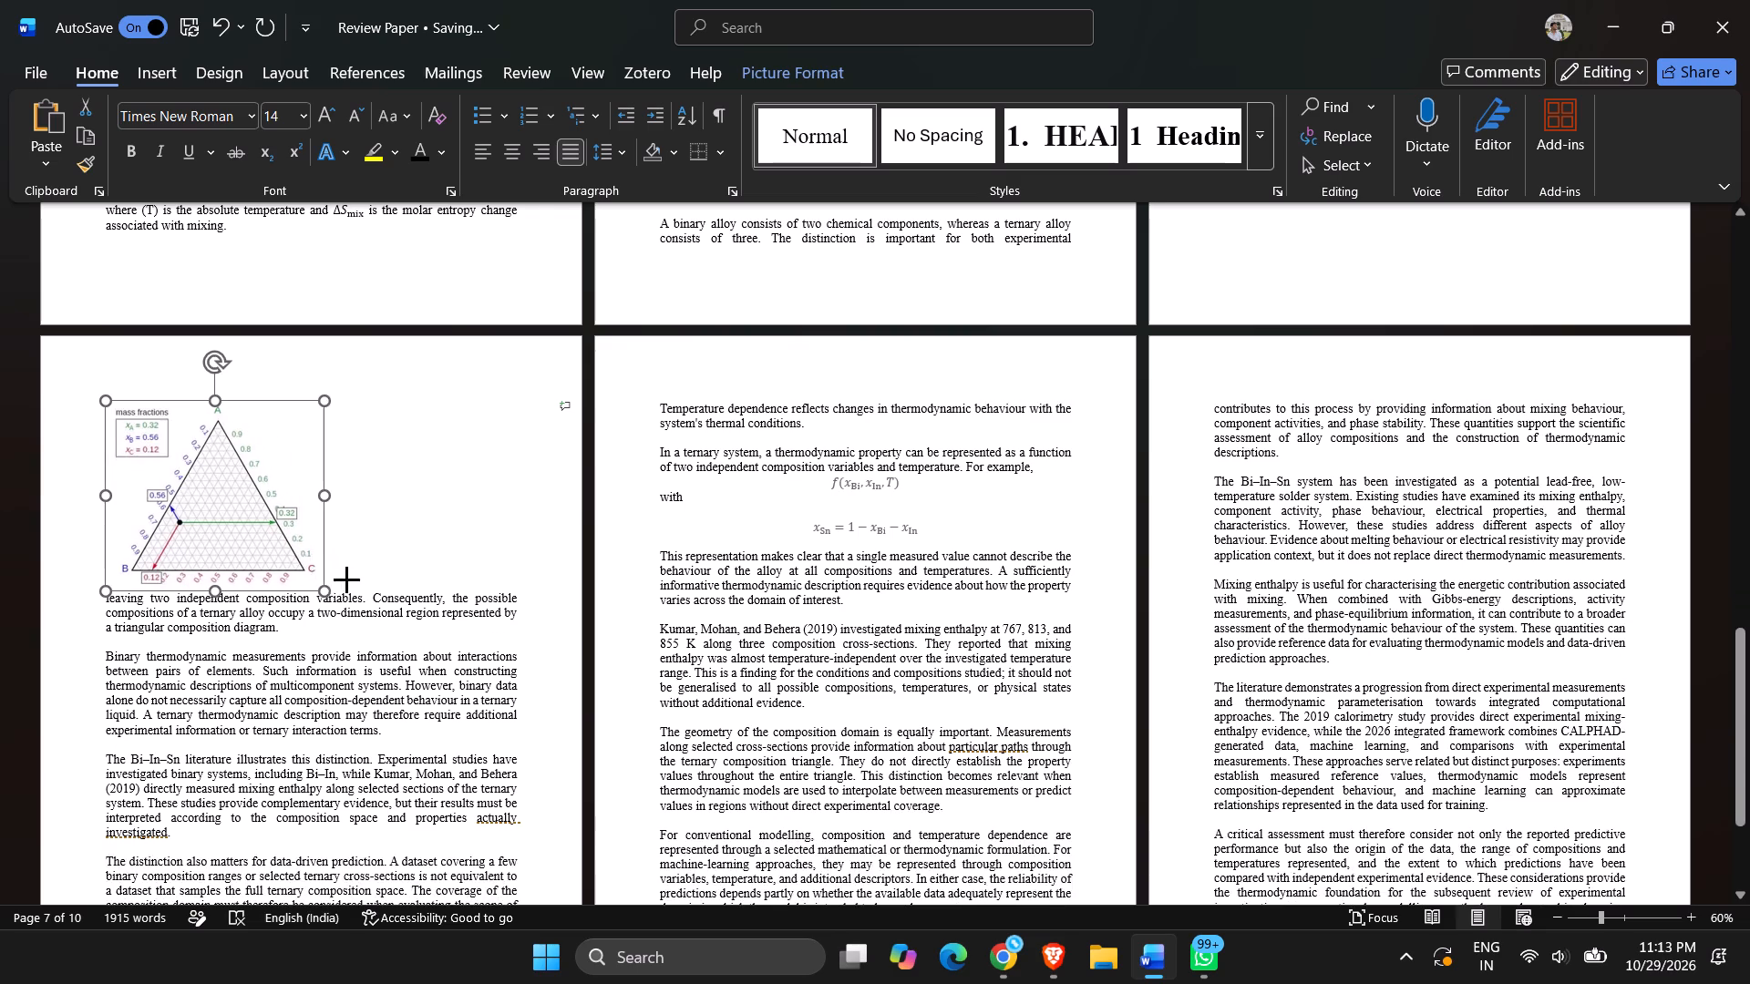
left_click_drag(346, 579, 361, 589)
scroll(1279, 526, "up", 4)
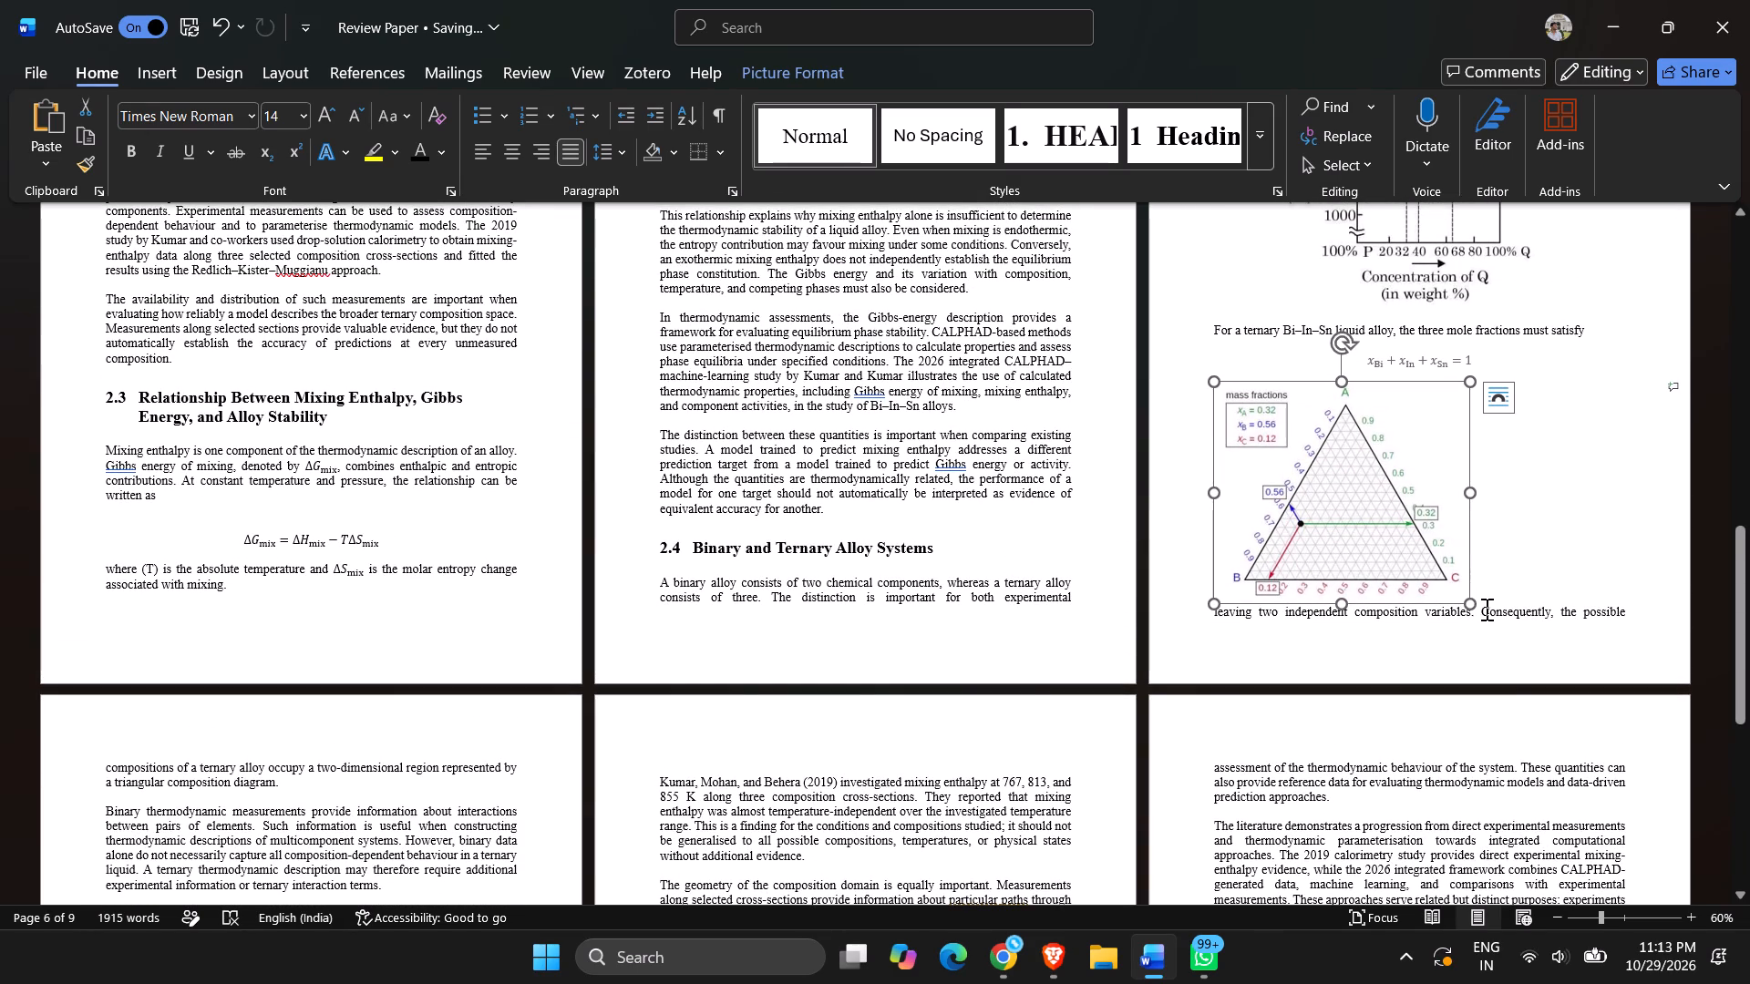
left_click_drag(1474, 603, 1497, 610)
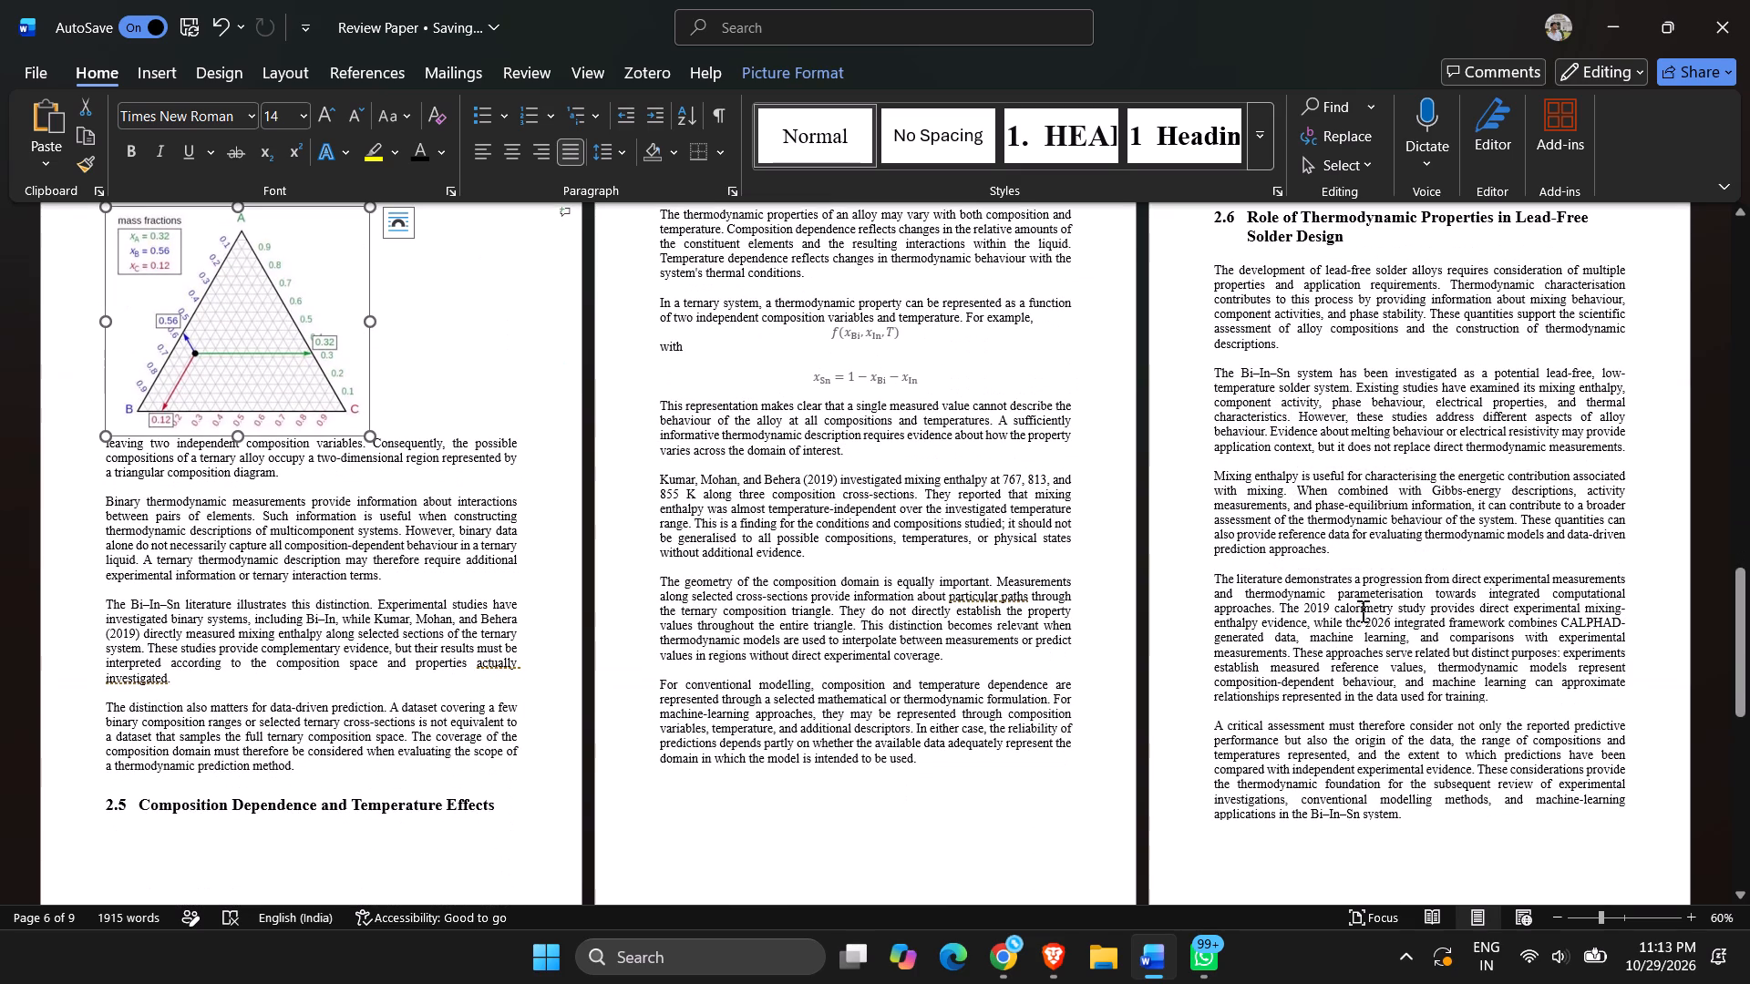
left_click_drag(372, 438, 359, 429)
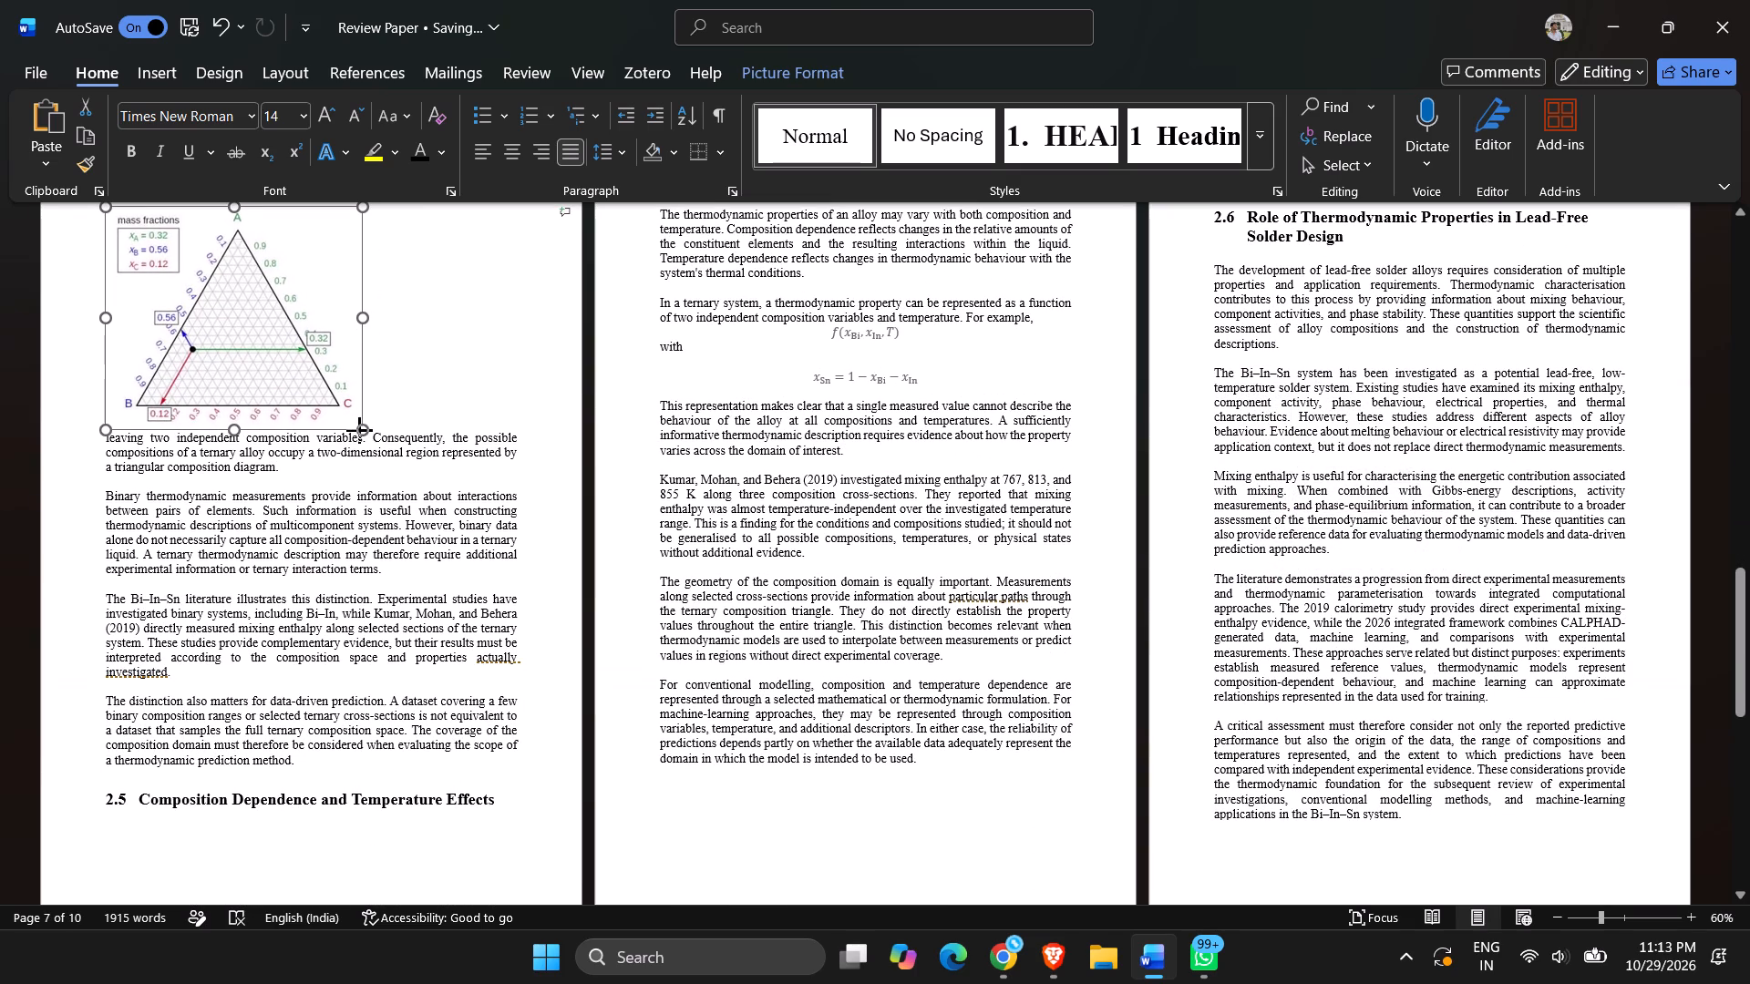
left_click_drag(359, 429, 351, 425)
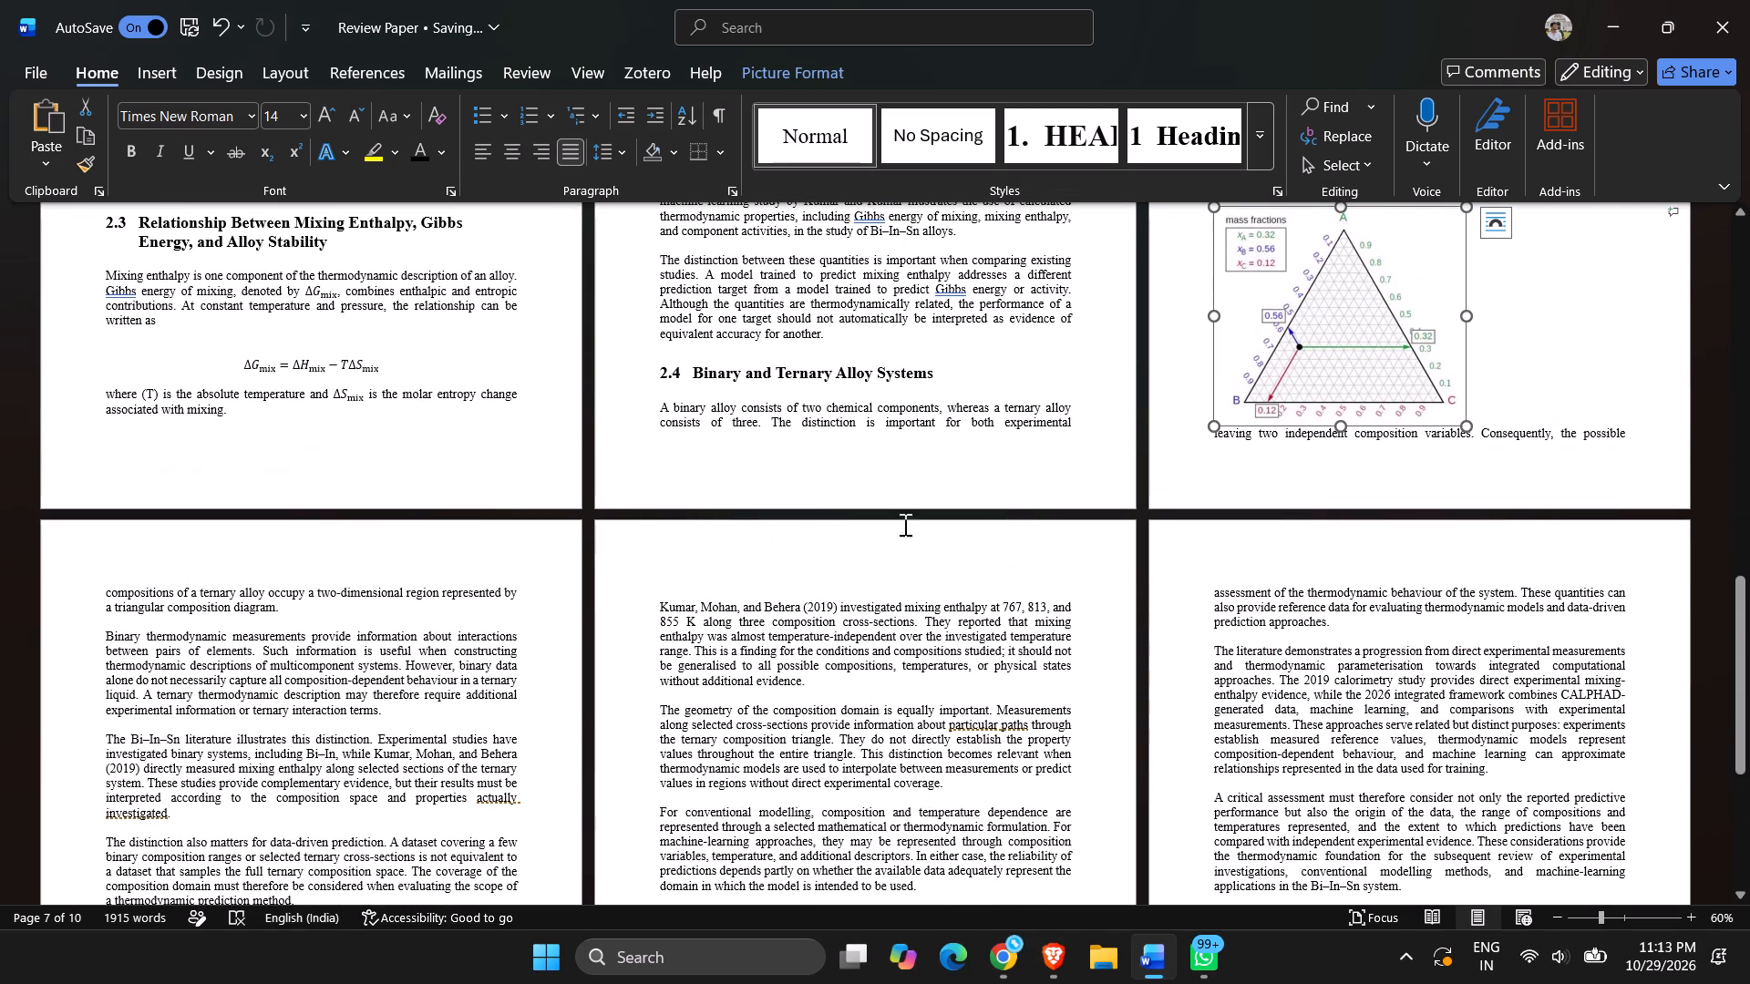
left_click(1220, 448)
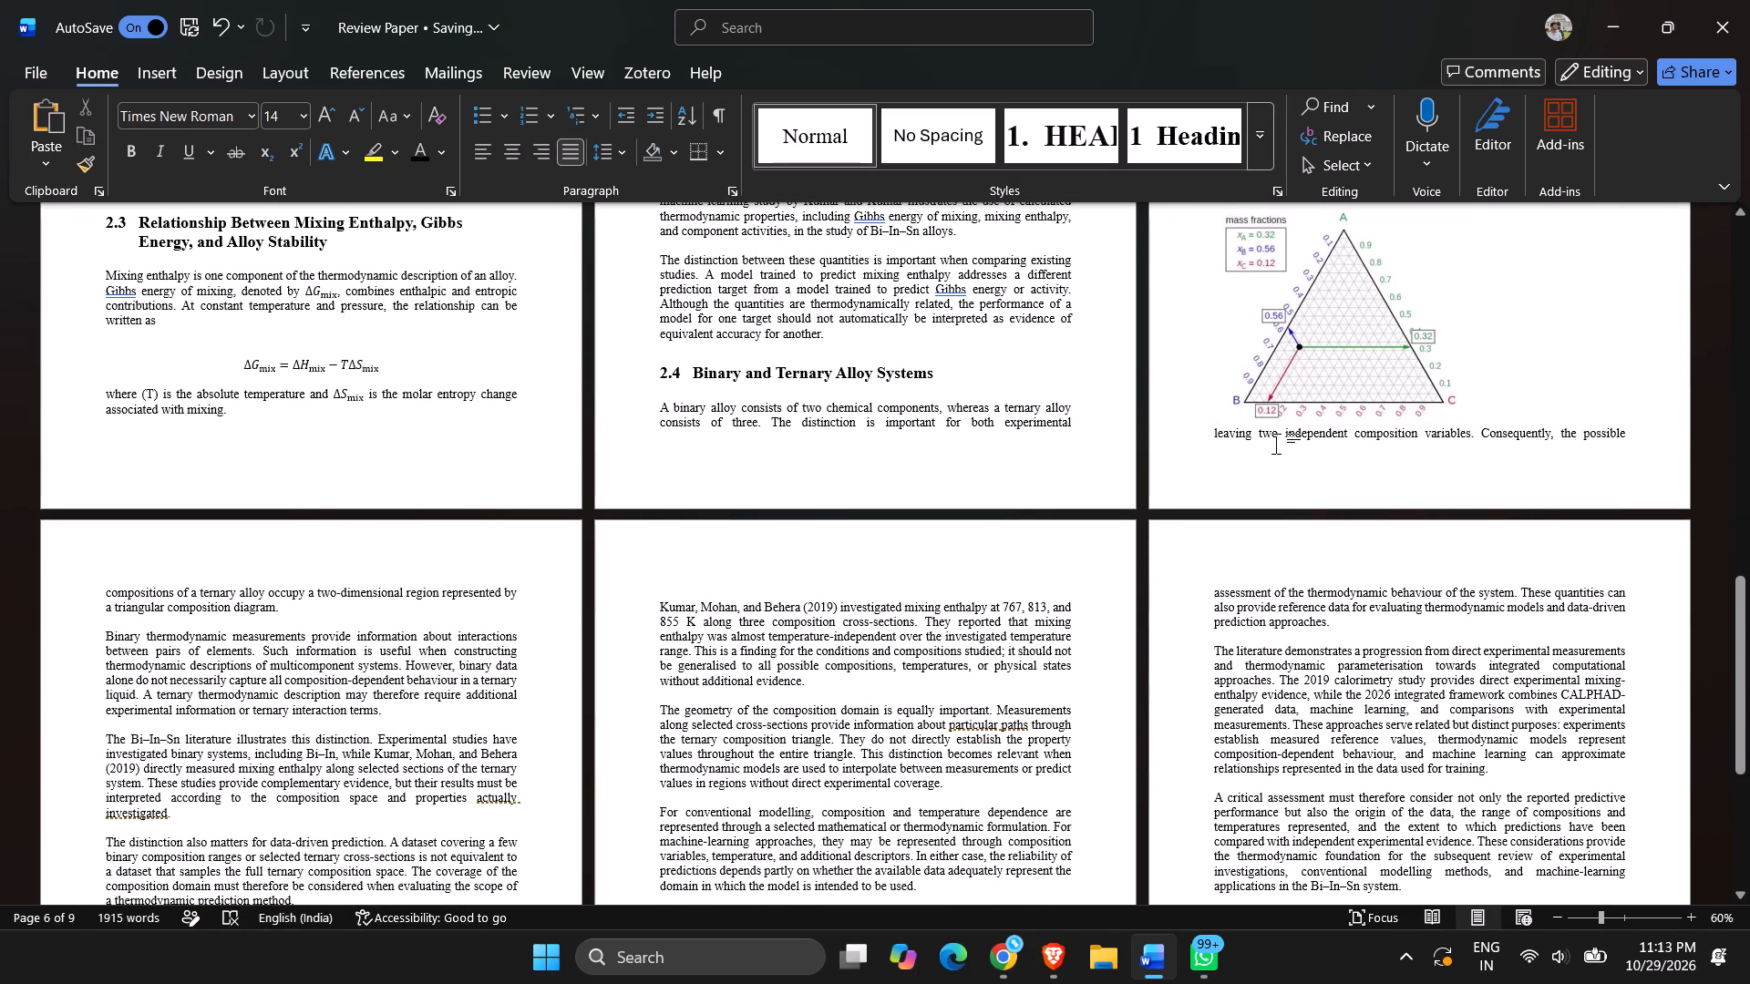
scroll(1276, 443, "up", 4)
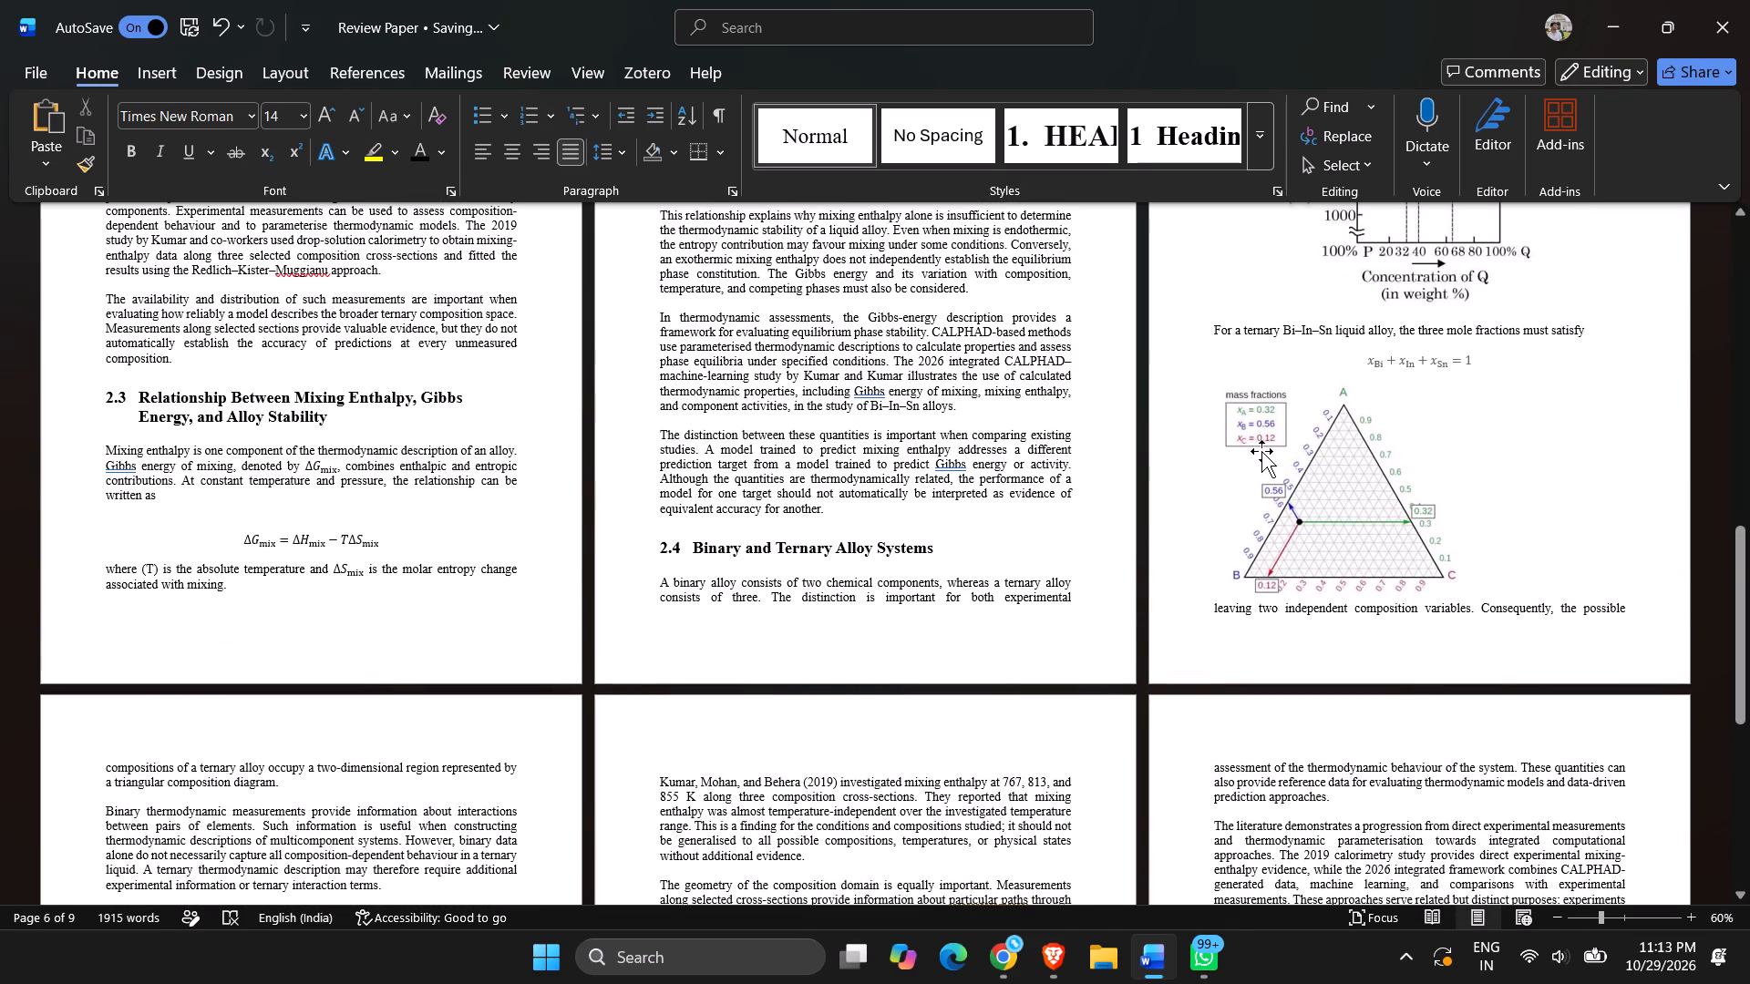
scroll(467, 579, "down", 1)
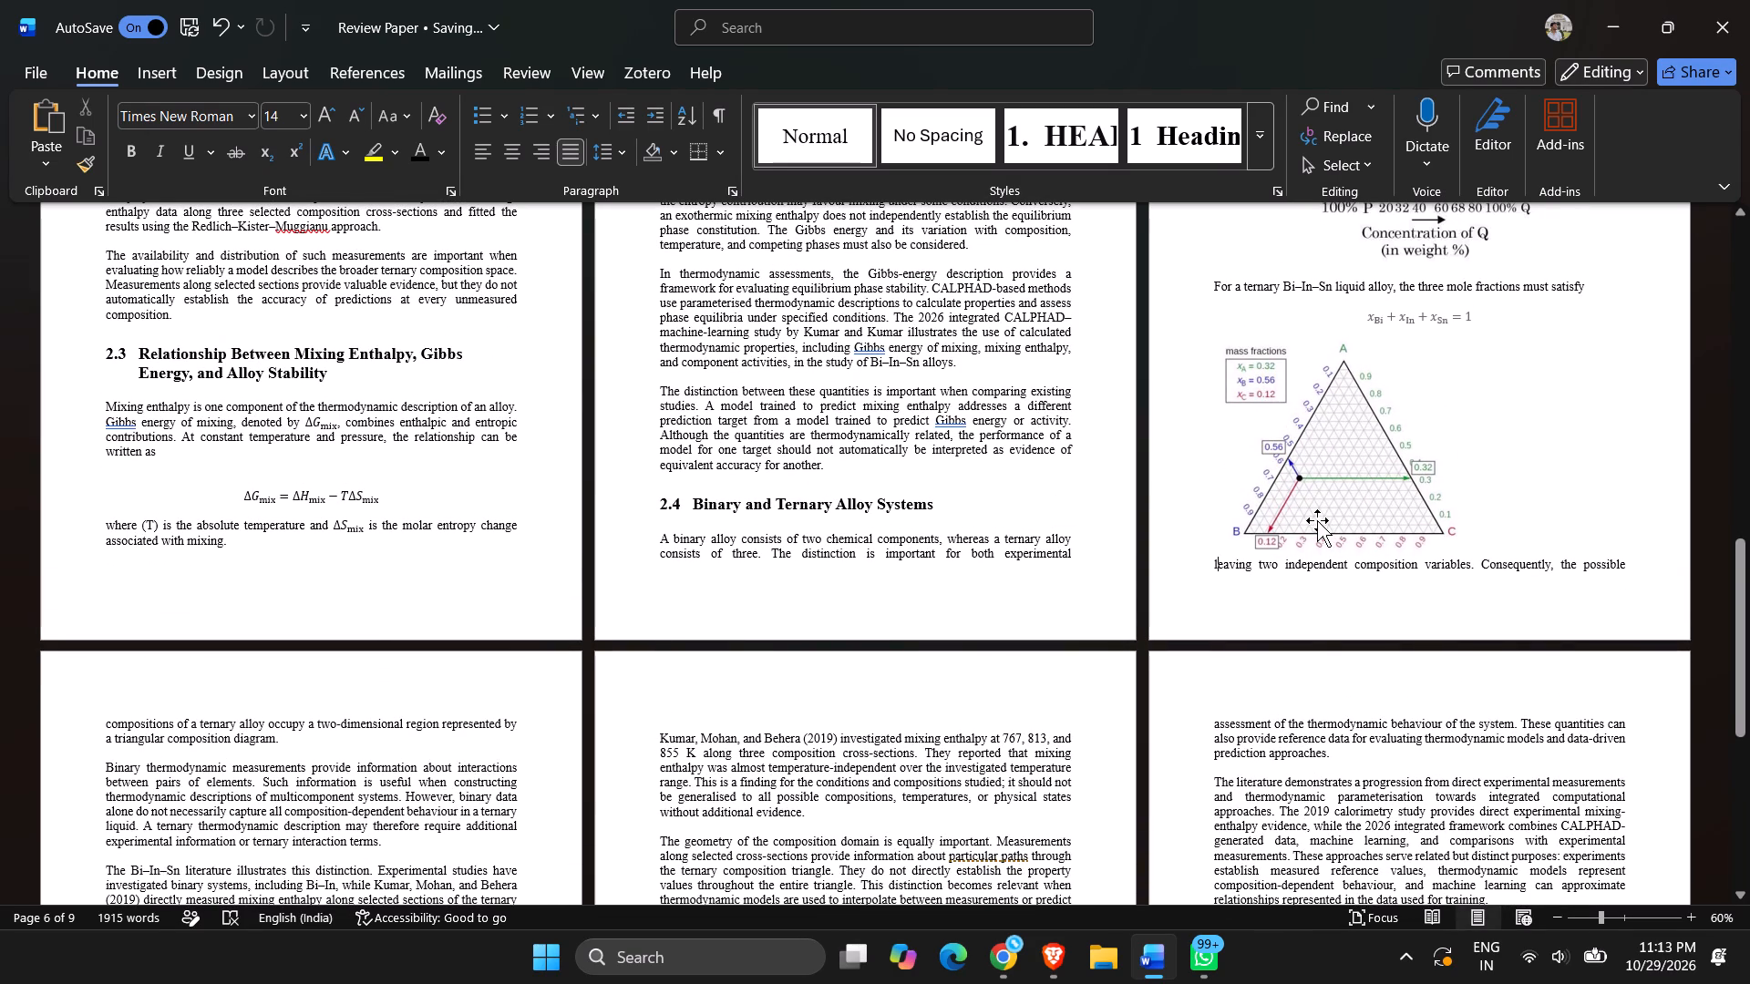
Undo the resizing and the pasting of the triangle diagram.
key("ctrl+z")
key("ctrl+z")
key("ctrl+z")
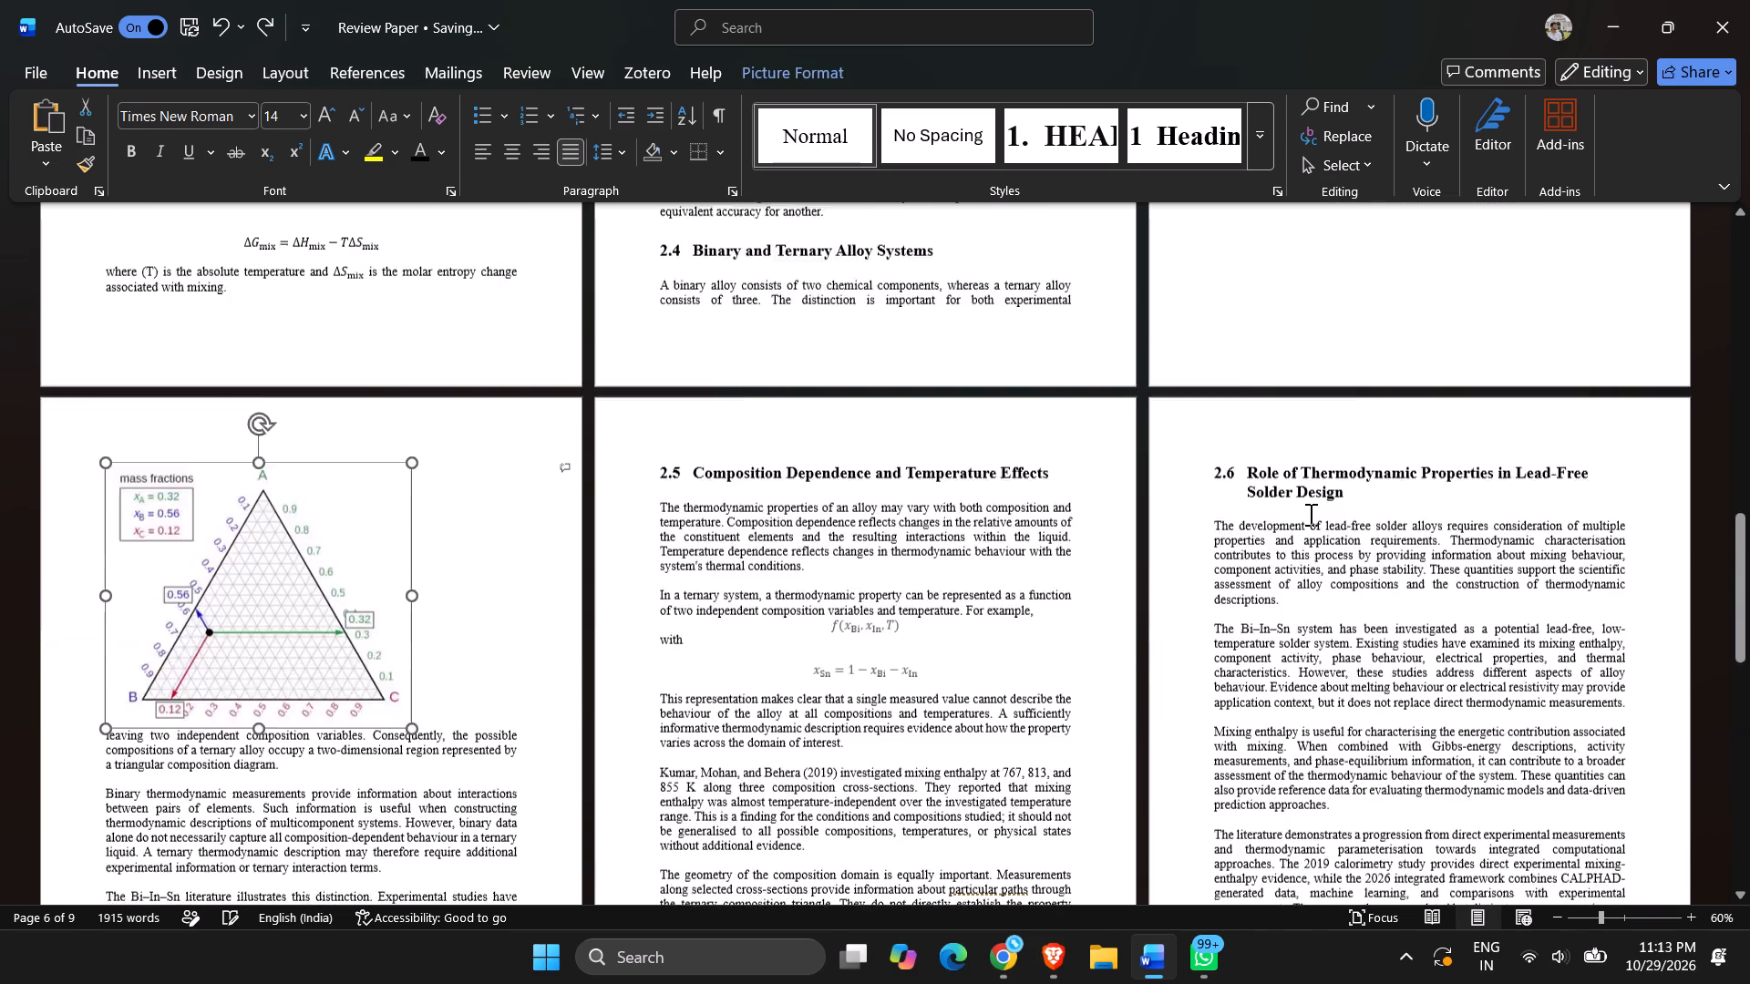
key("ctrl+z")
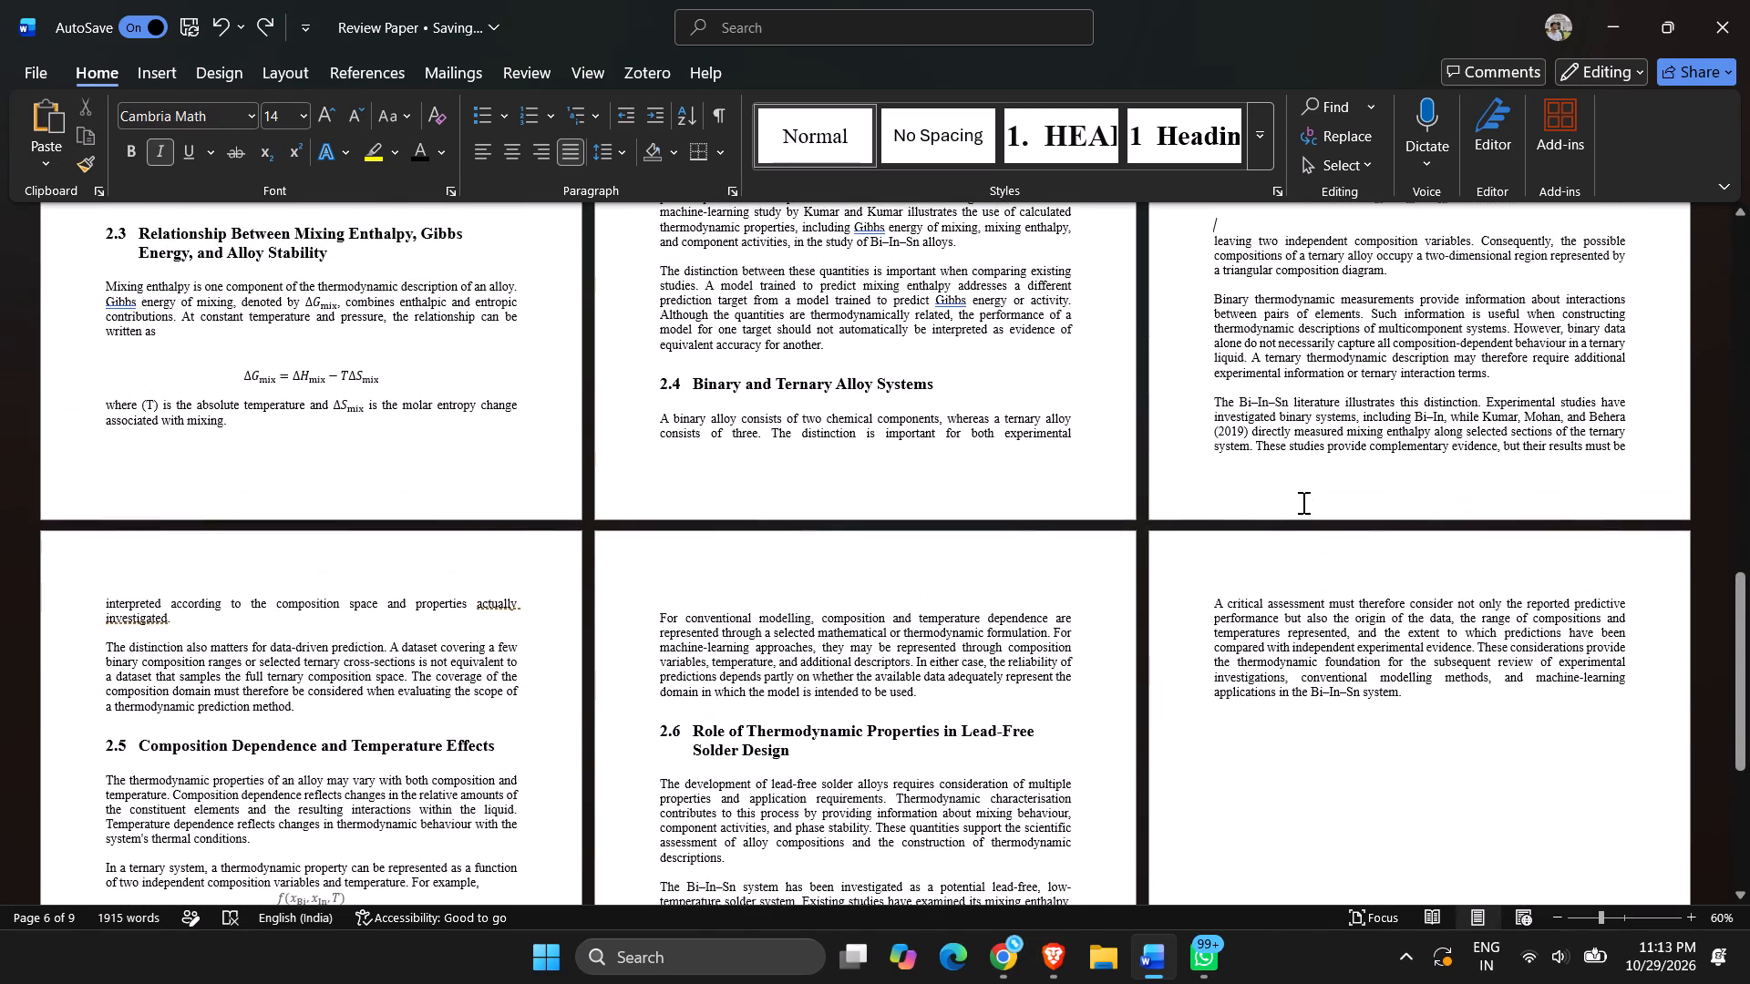
Remove the empty line below the ternary mole-fraction equation.
scroll(1302, 499, "up", 3)
key("BackSpace")
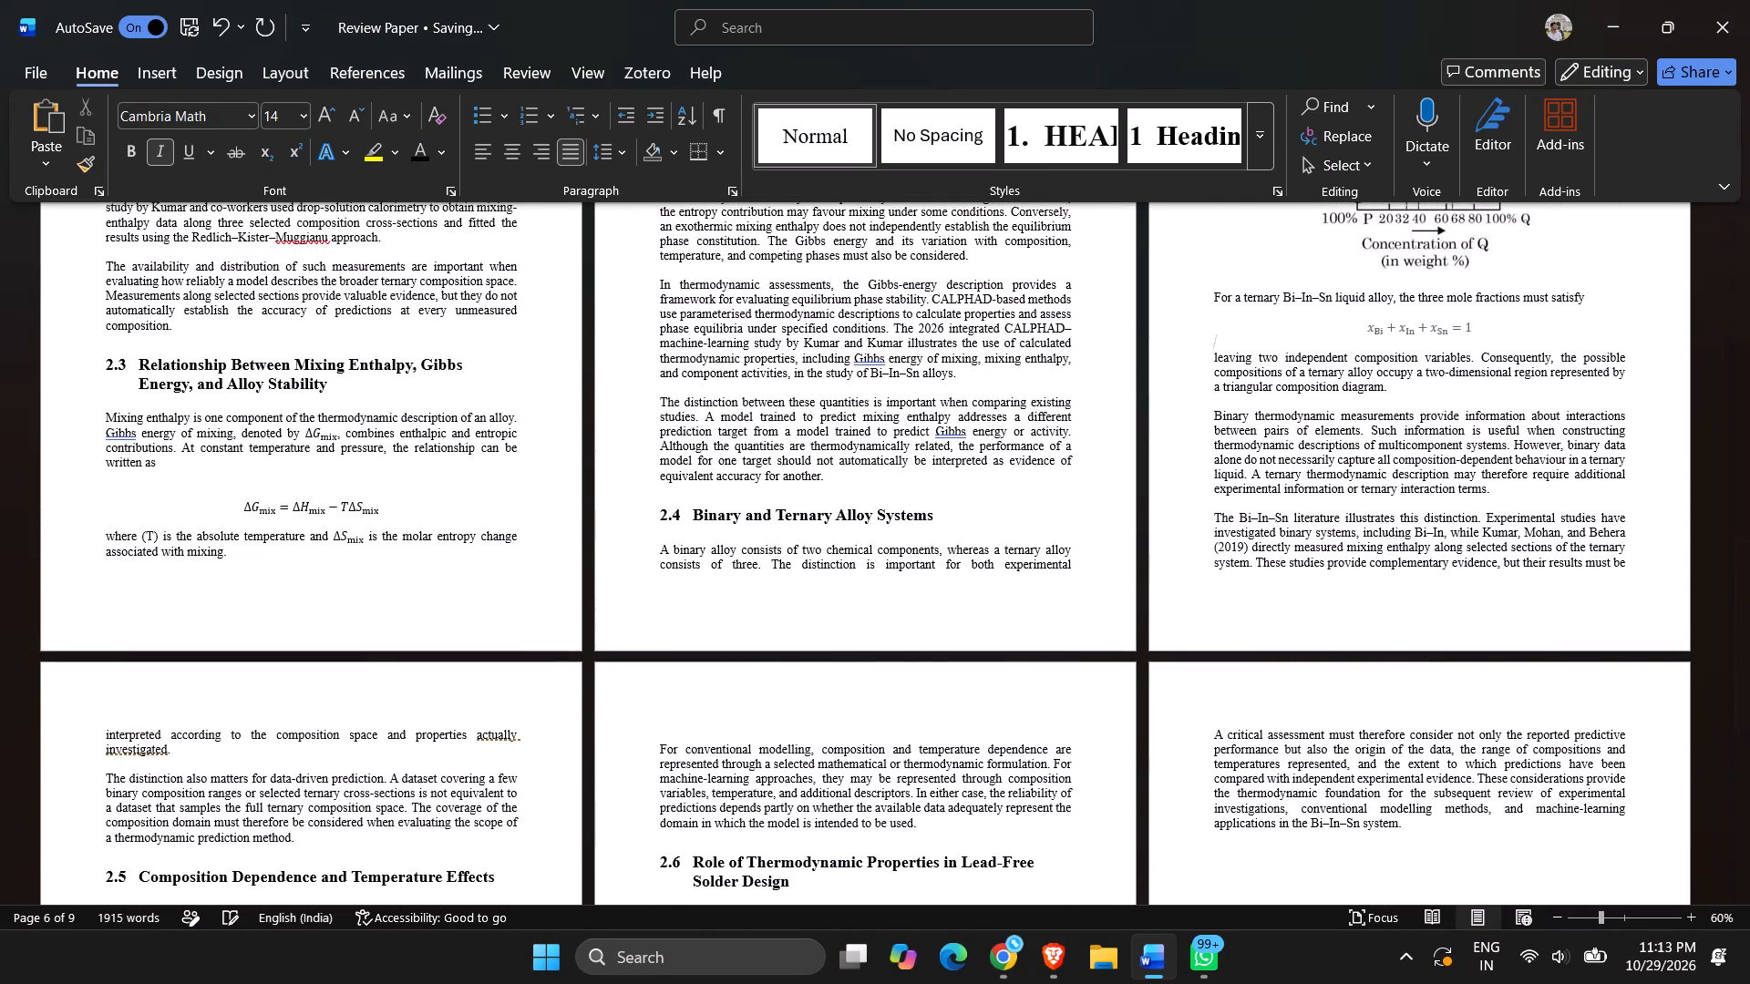
Paste the triangle diagram on a new line, indented by two tabs, below the paragraph ending "a triangular composition diagram.".
left_click(1390, 391)
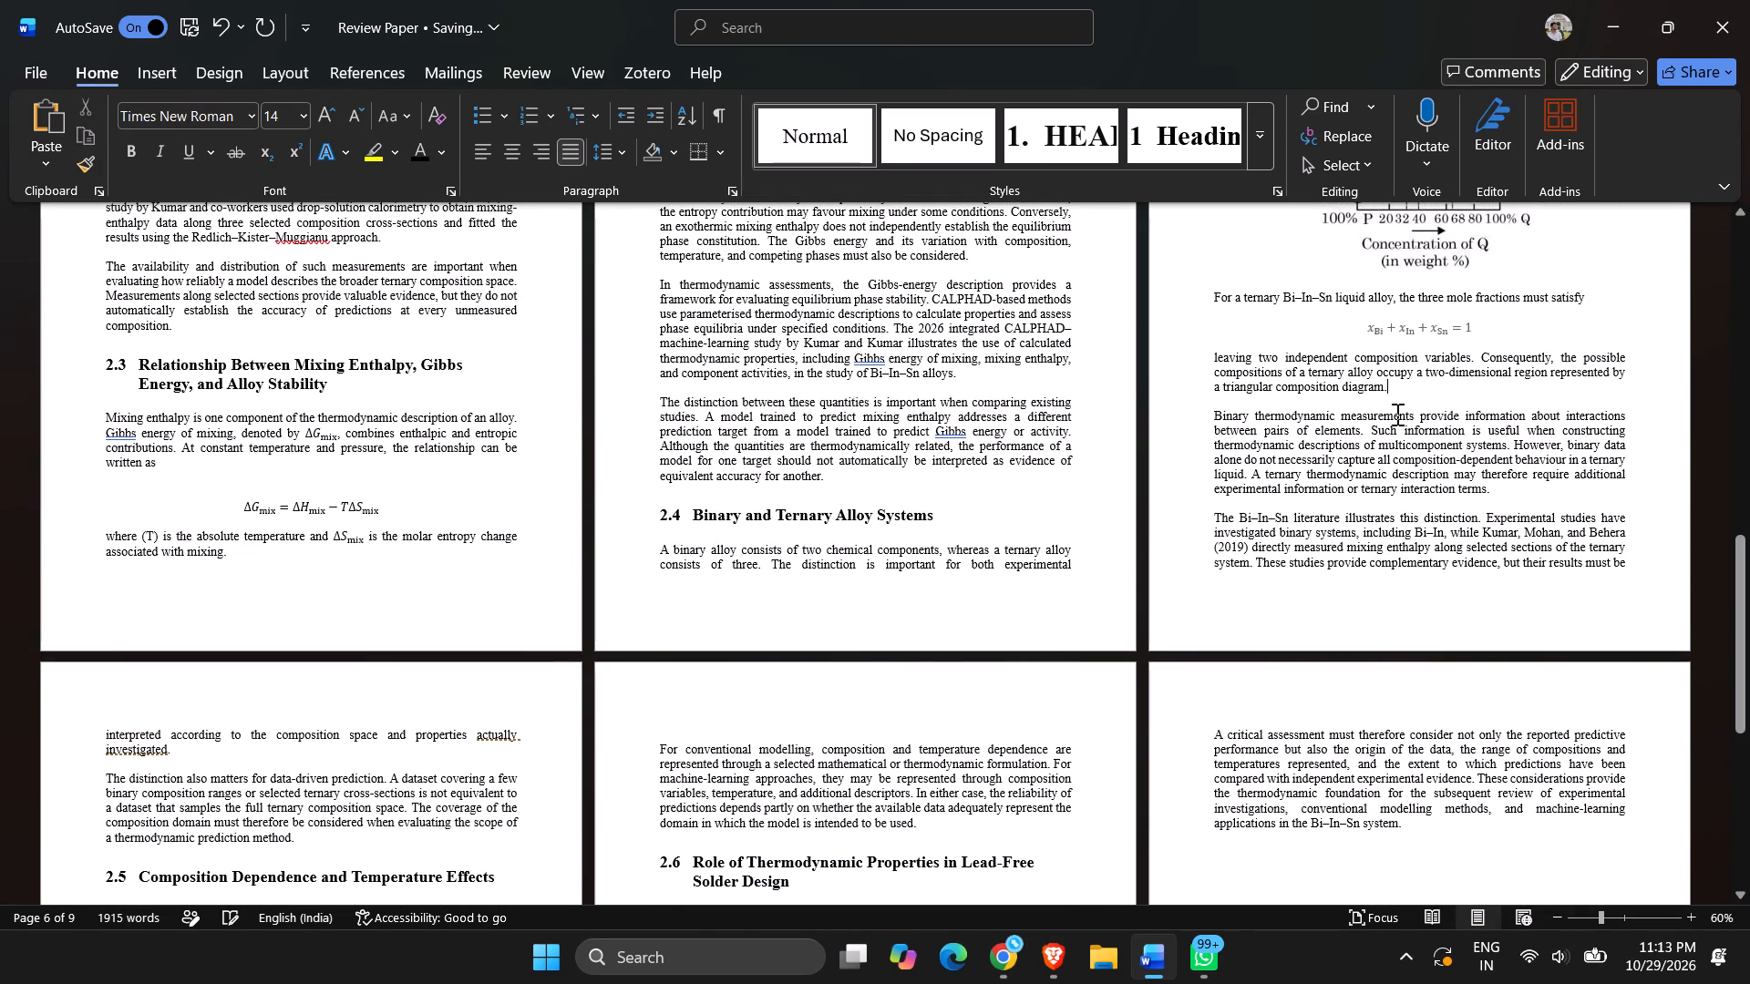
key("Return")
key("Tab")
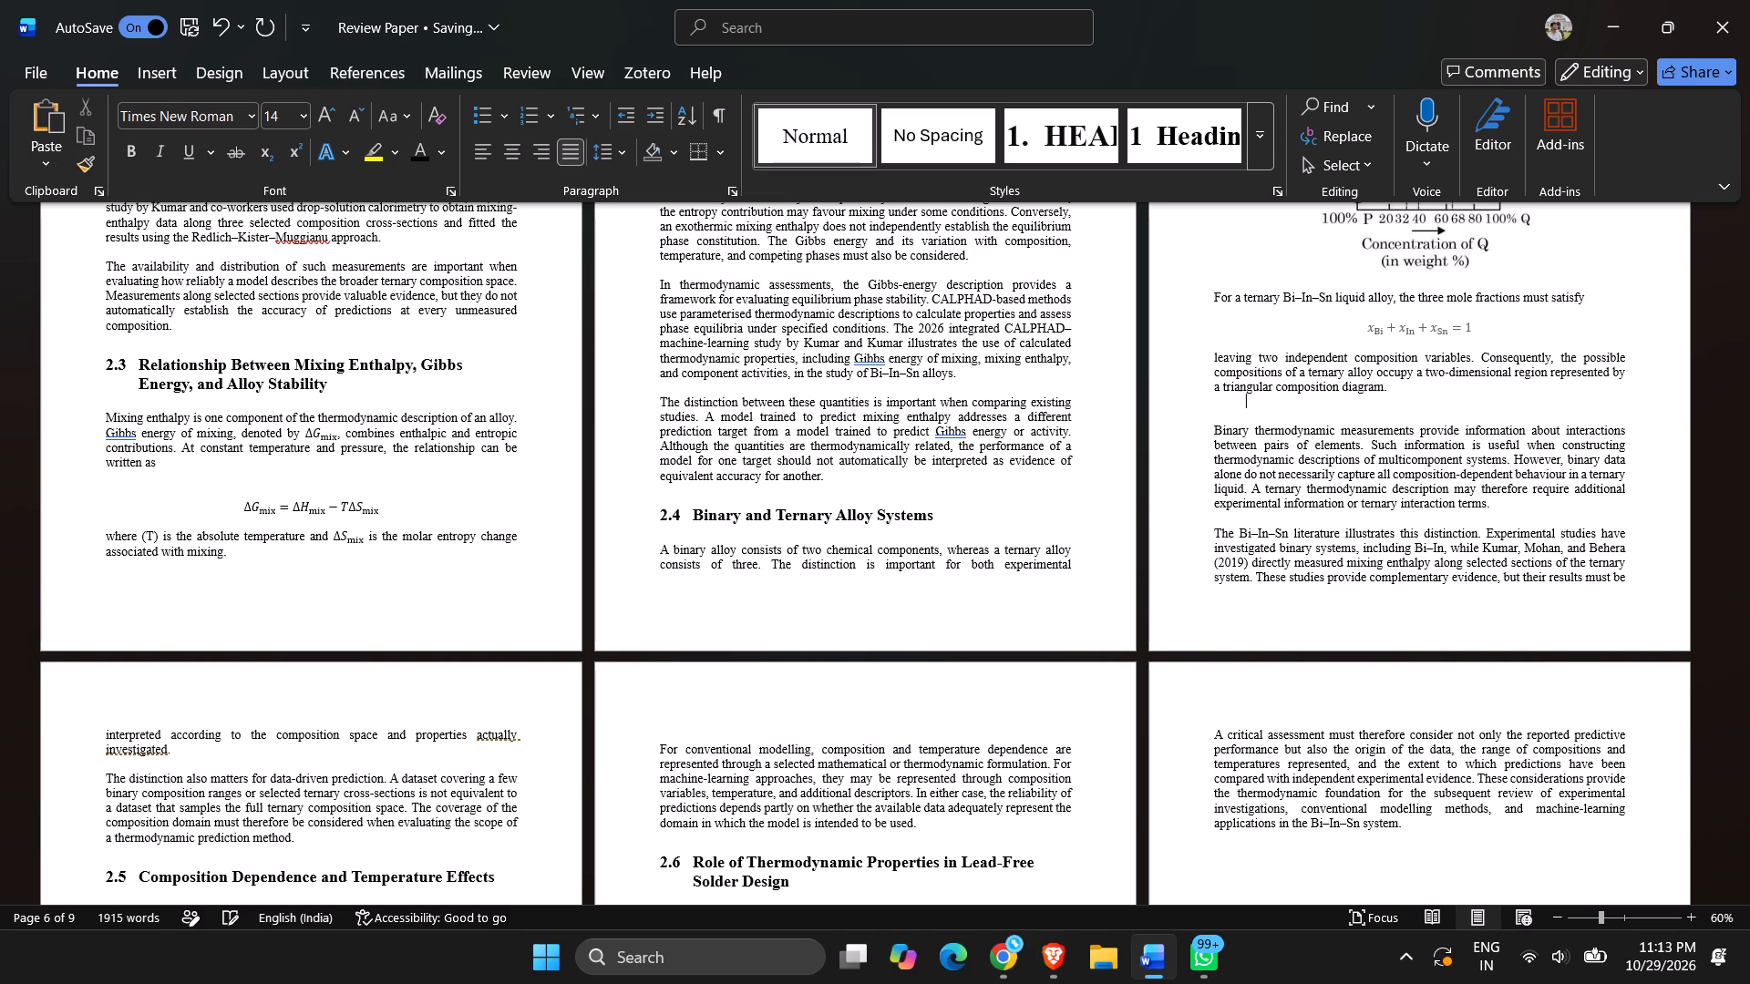
key("Tab")
key("Tab")
key("ctrl+v")
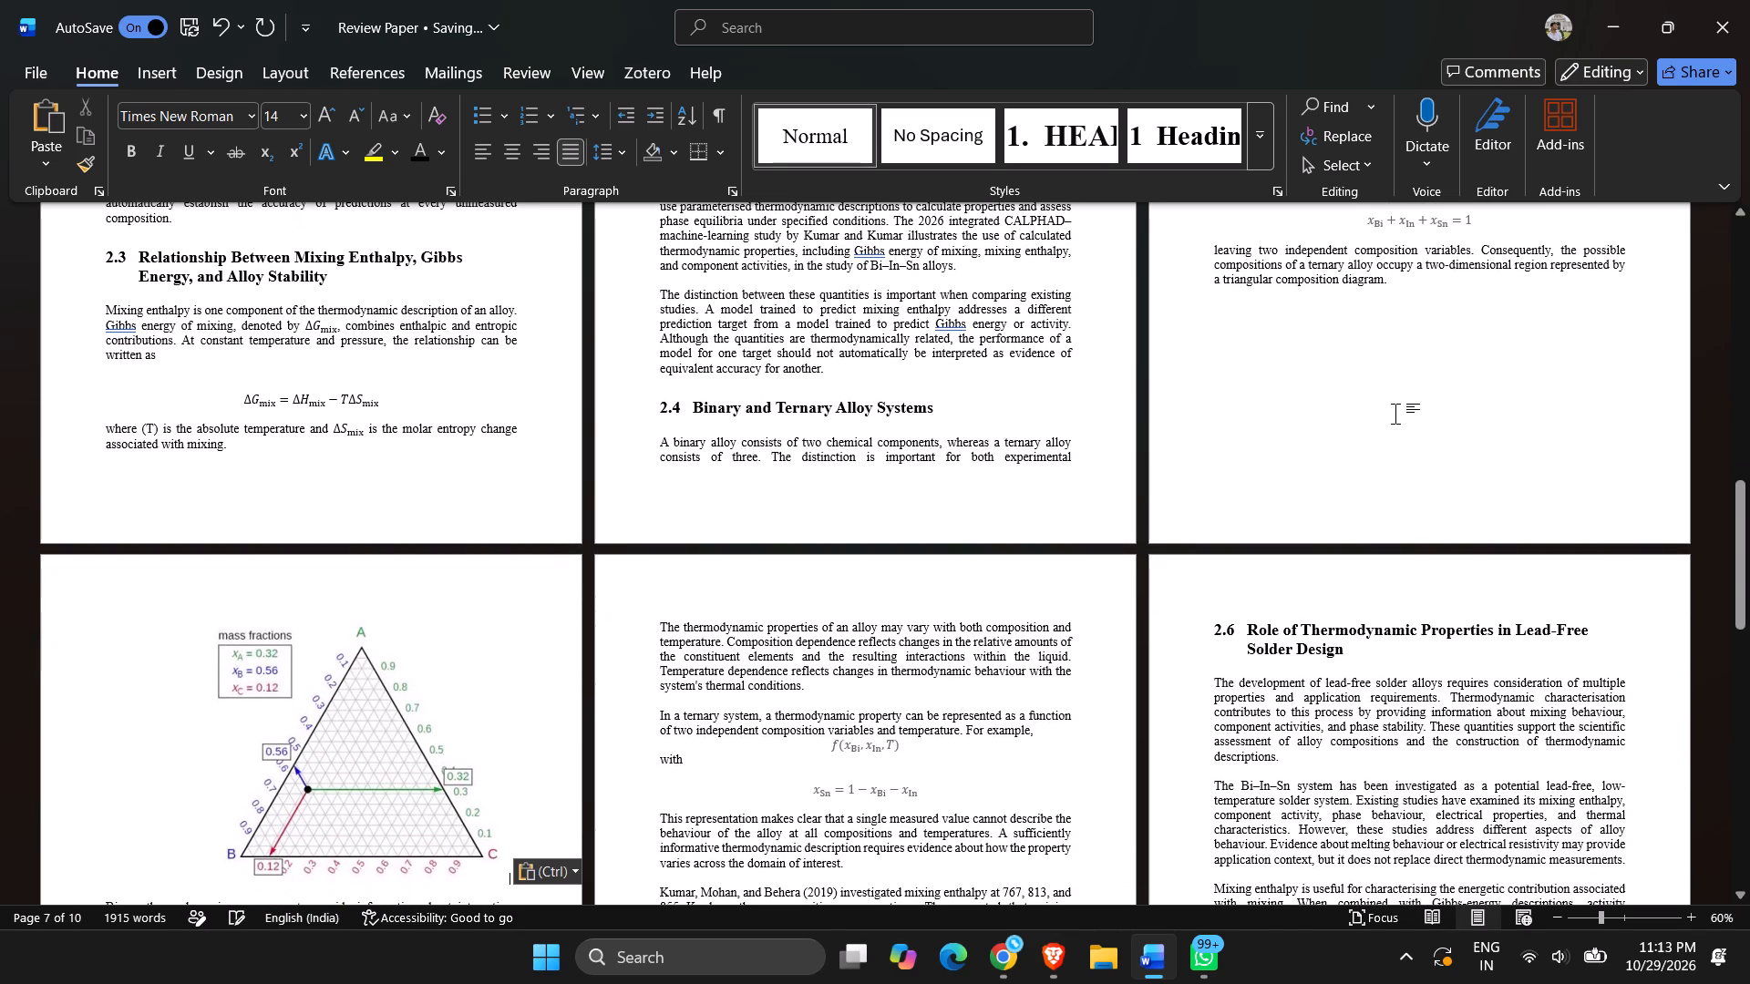
key("ctrl+z")
key("BackSpace")
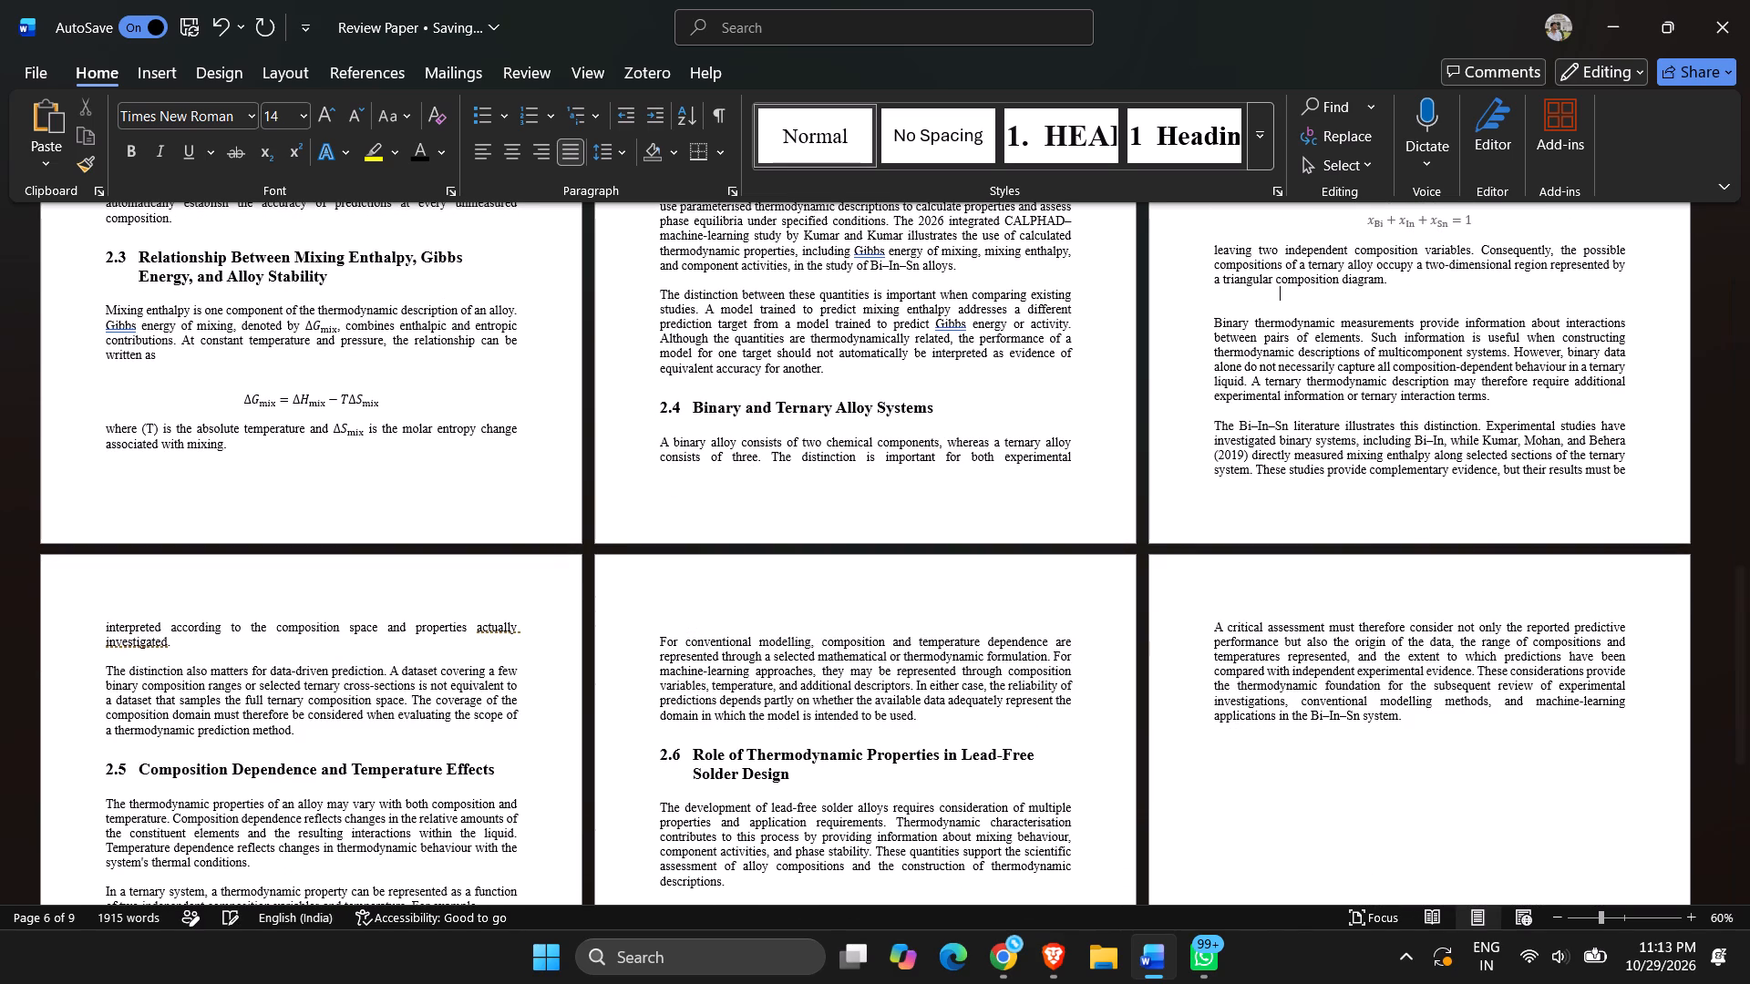
key("ctrl+v")
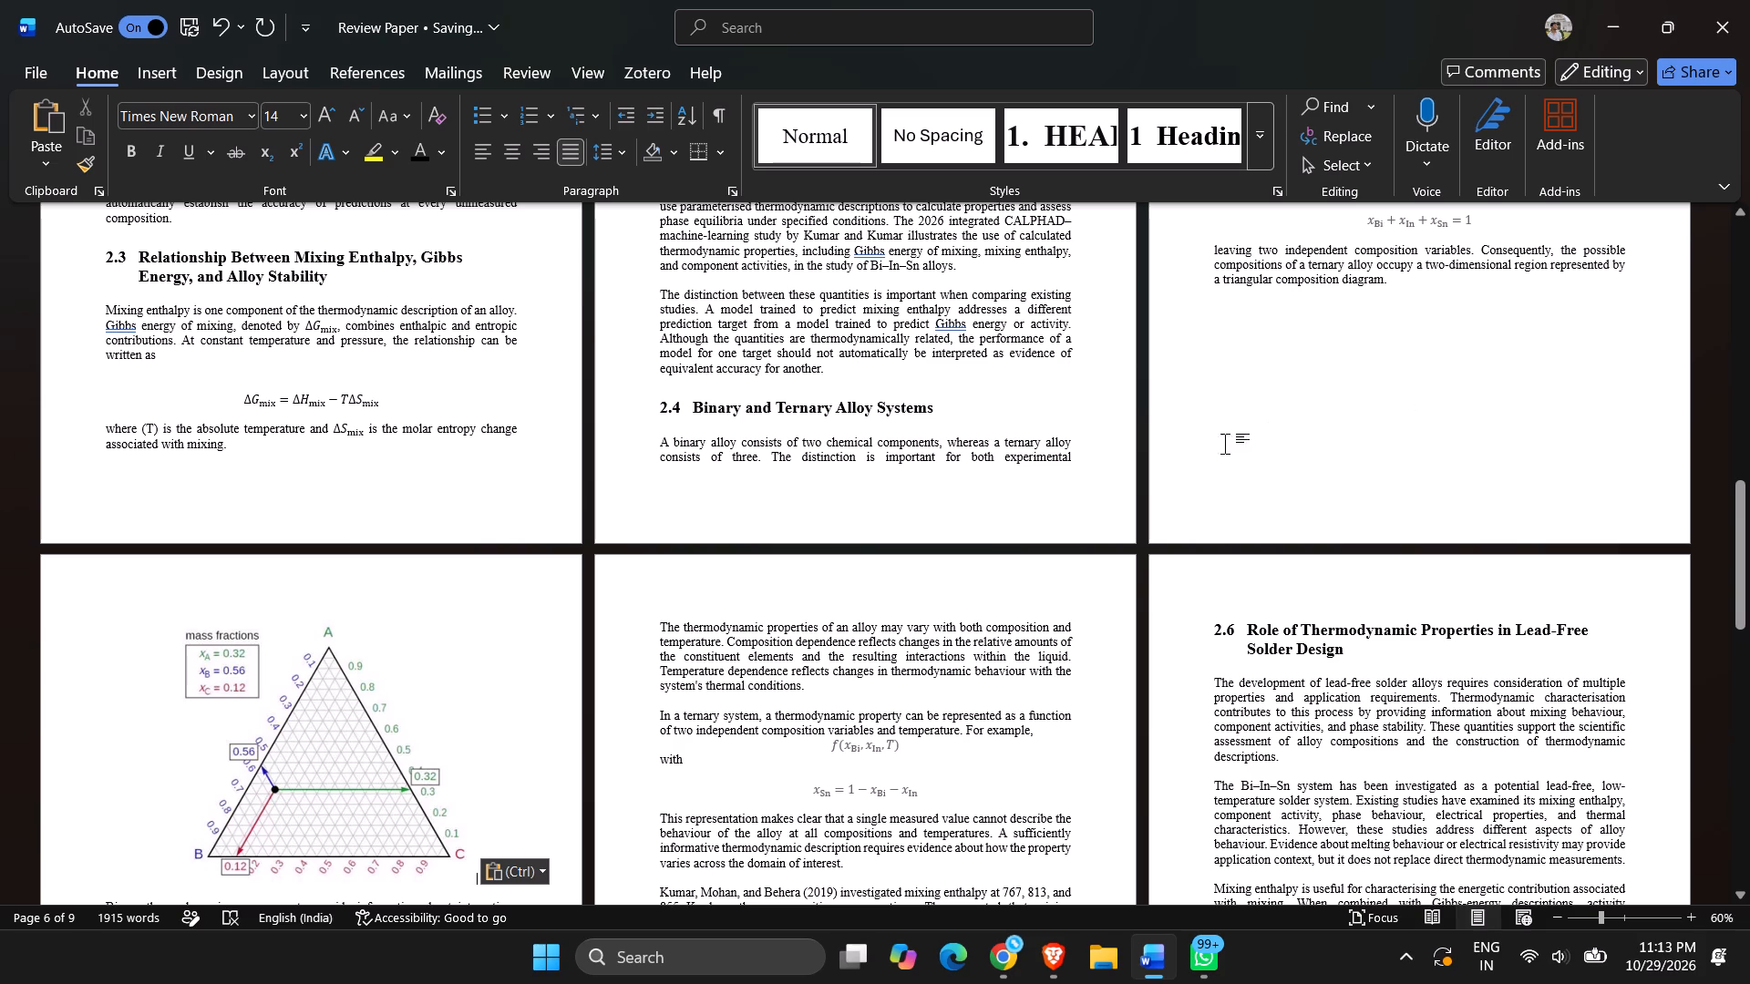
Scale the triangle diagram down proportionally so it fits on the page directly beneath the paragraph about ternary compositions.
scroll(338, 699, "down", 3)
left_click(368, 698)
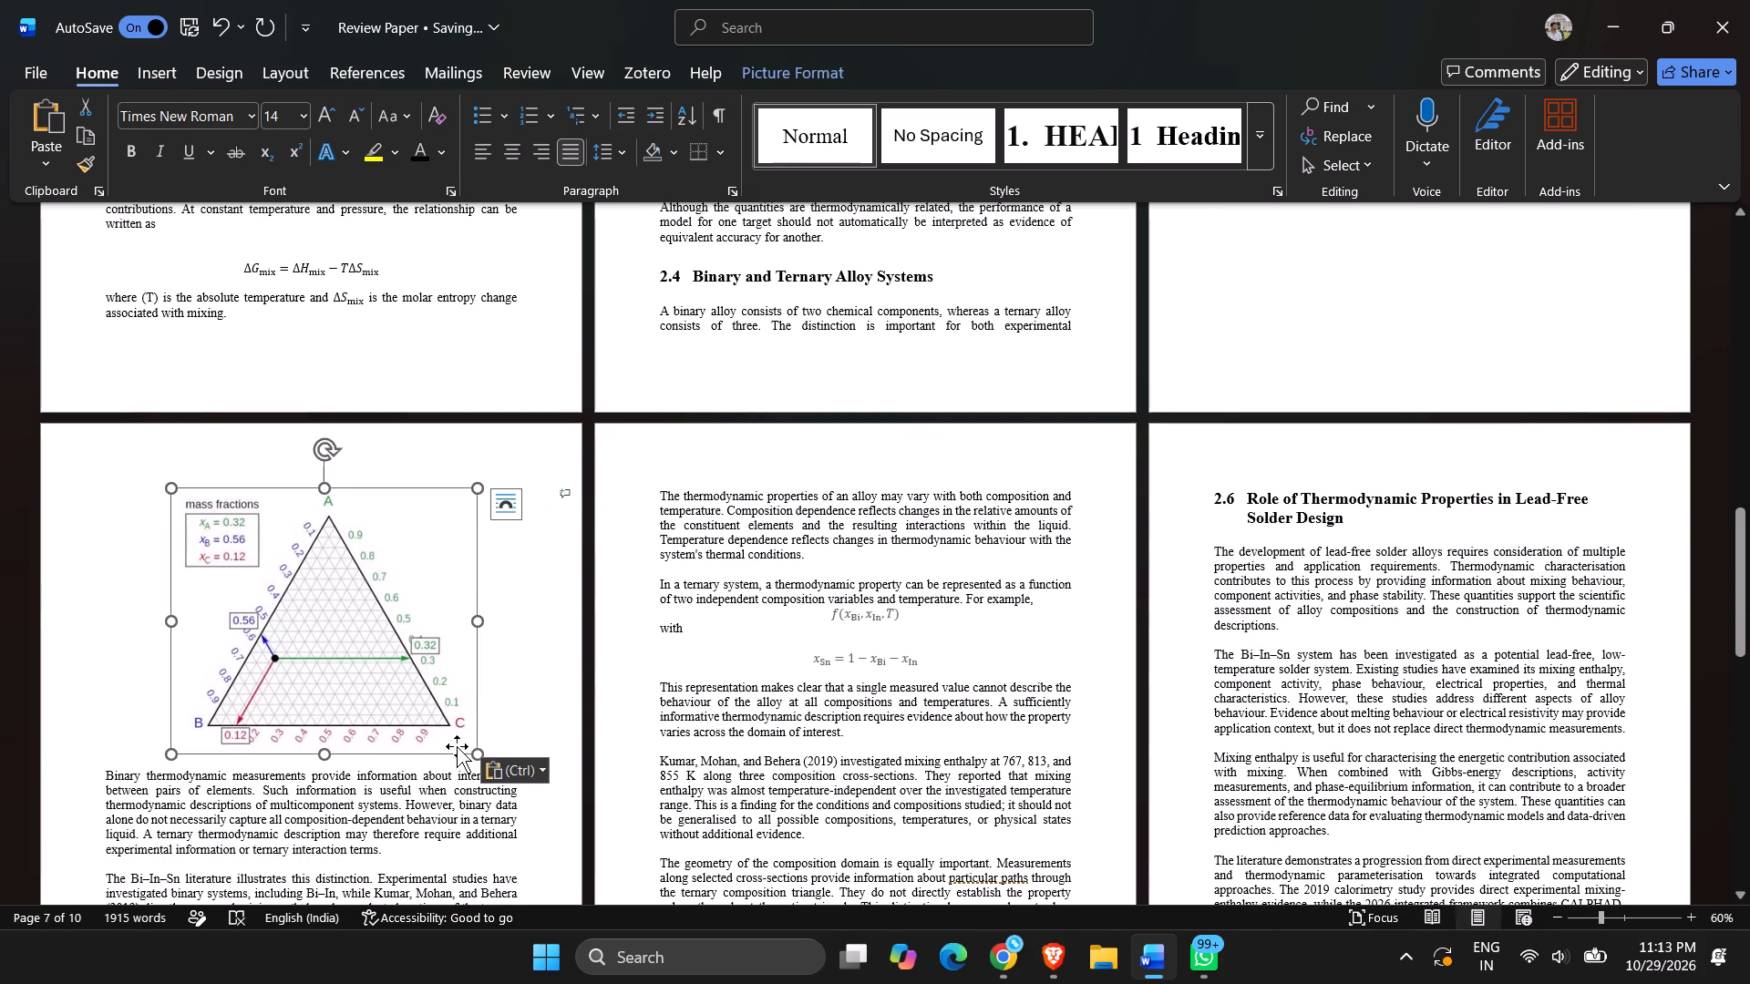
left_click_drag(477, 750, 461, 731)
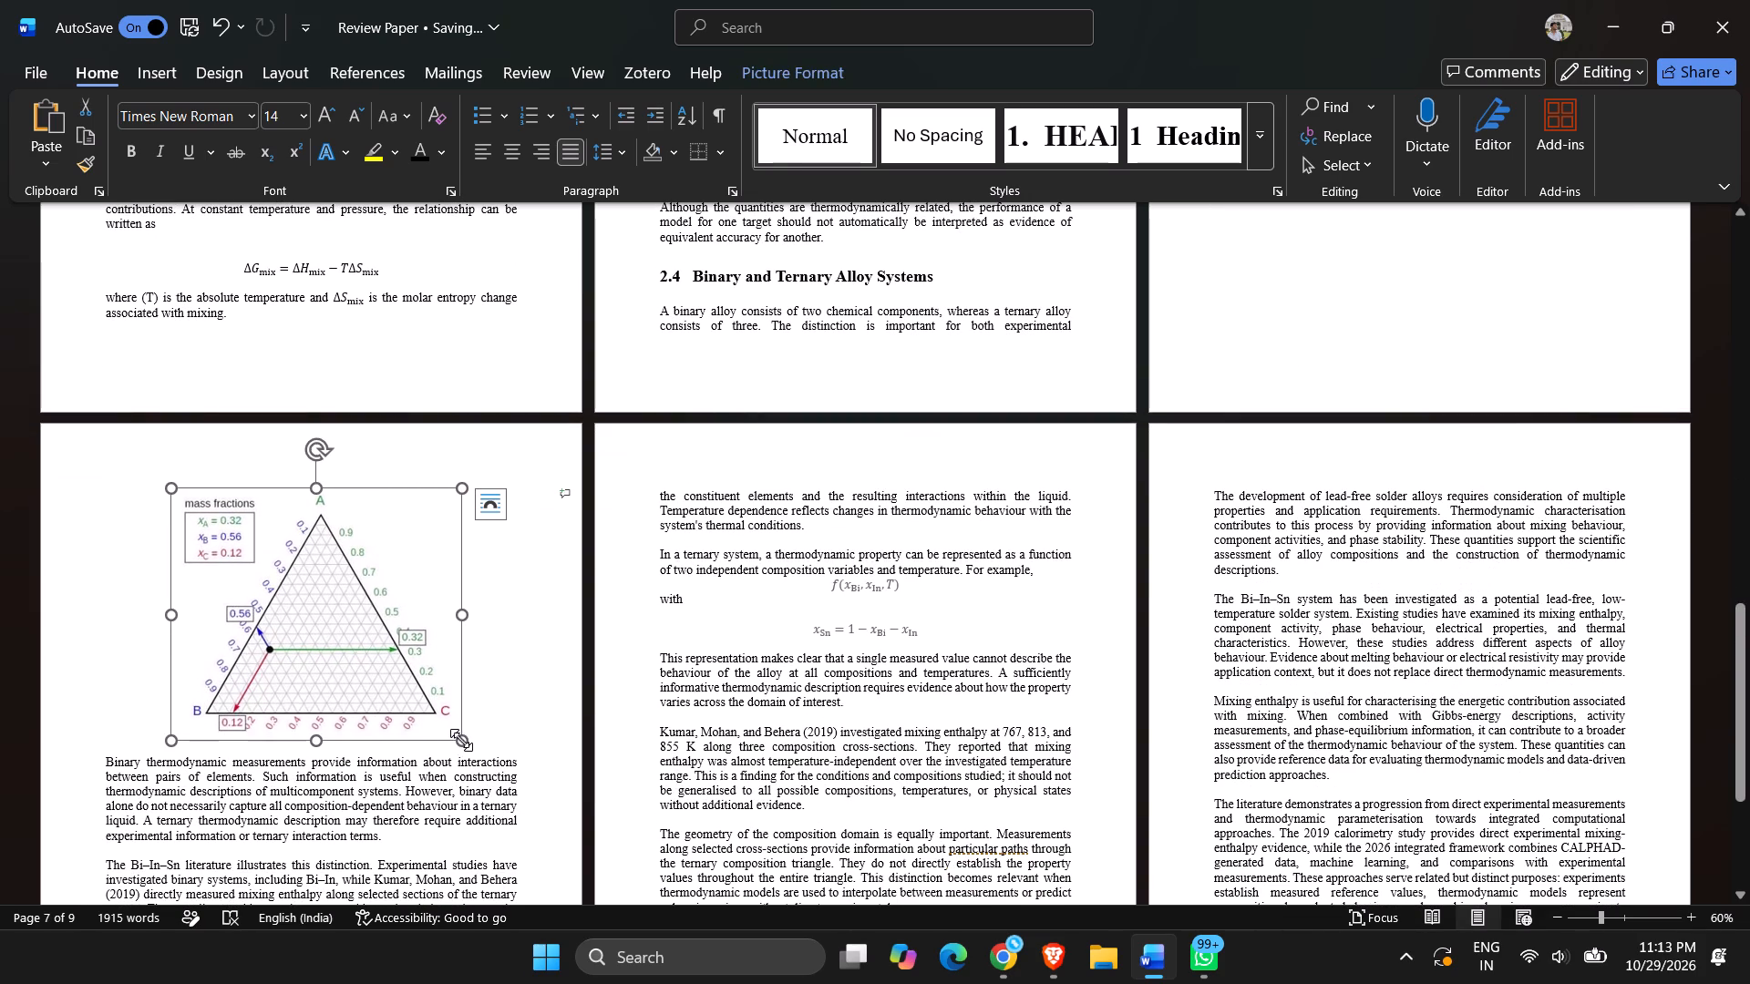
left_click_drag(461, 742, 445, 719)
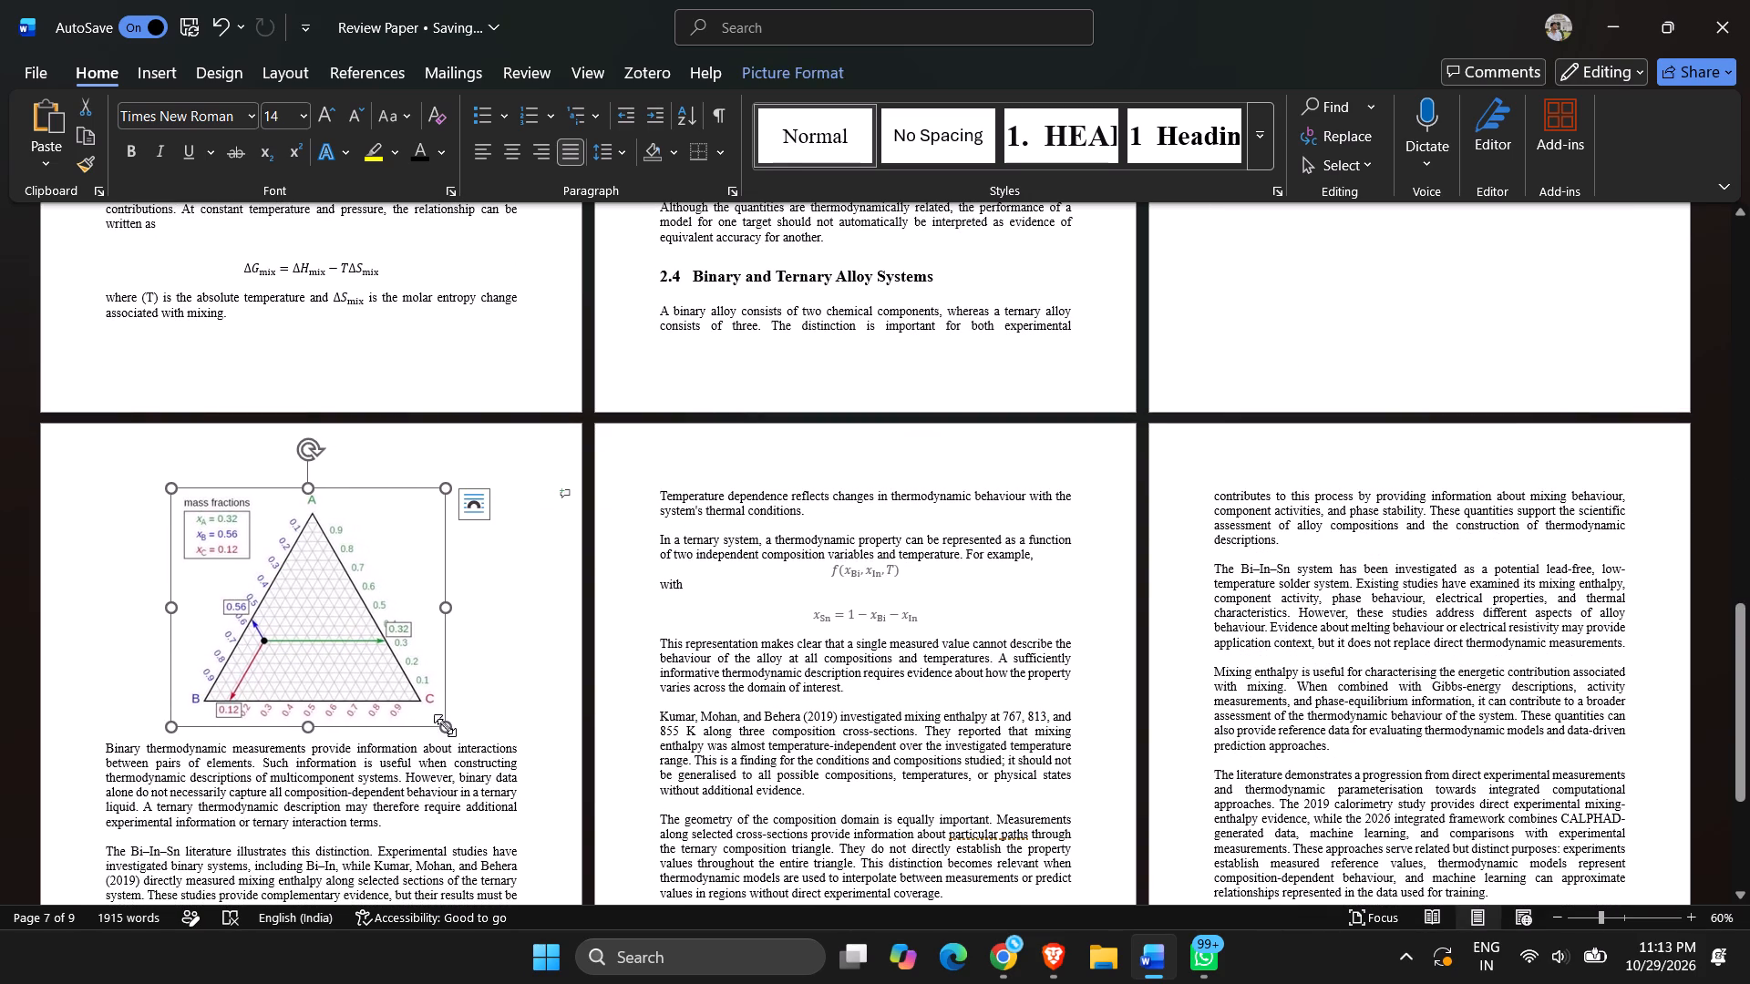
left_click_drag(445, 727, 421, 701)
left_click_drag(421, 701, 390, 676)
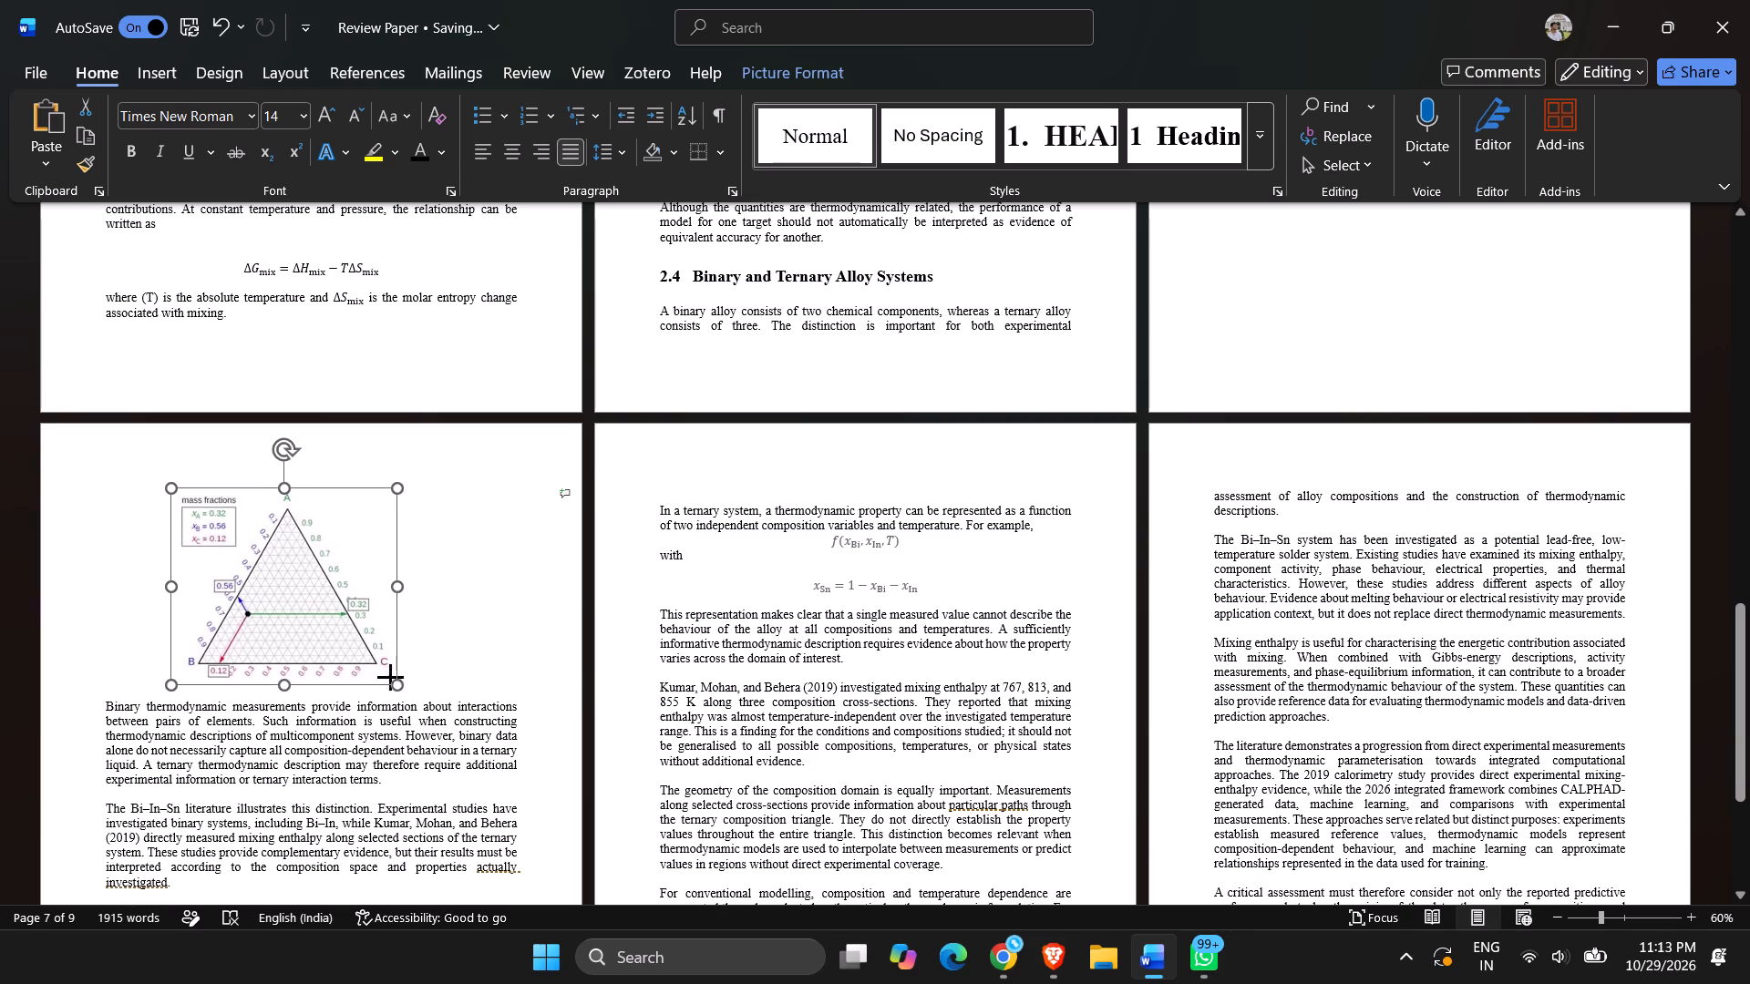
left_click_drag(390, 676, 376, 658)
scroll(773, 648, "up", 3)
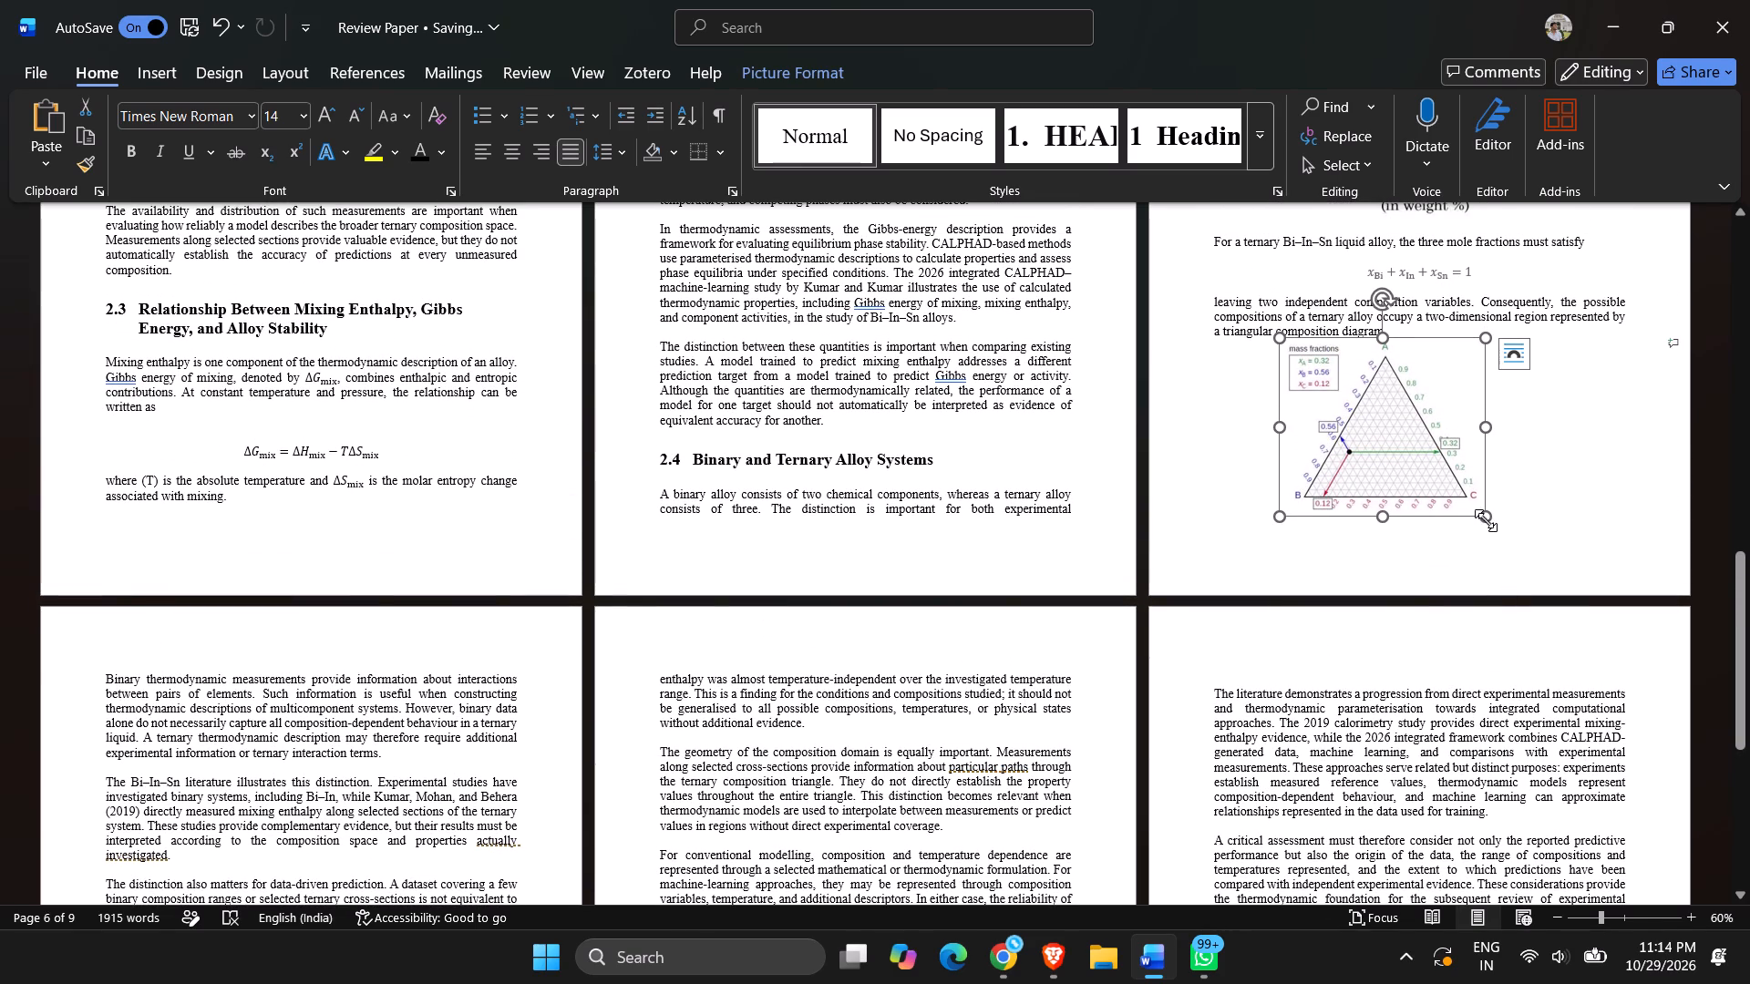
left_click_drag(1486, 520, 1498, 525)
left_click(1557, 512)
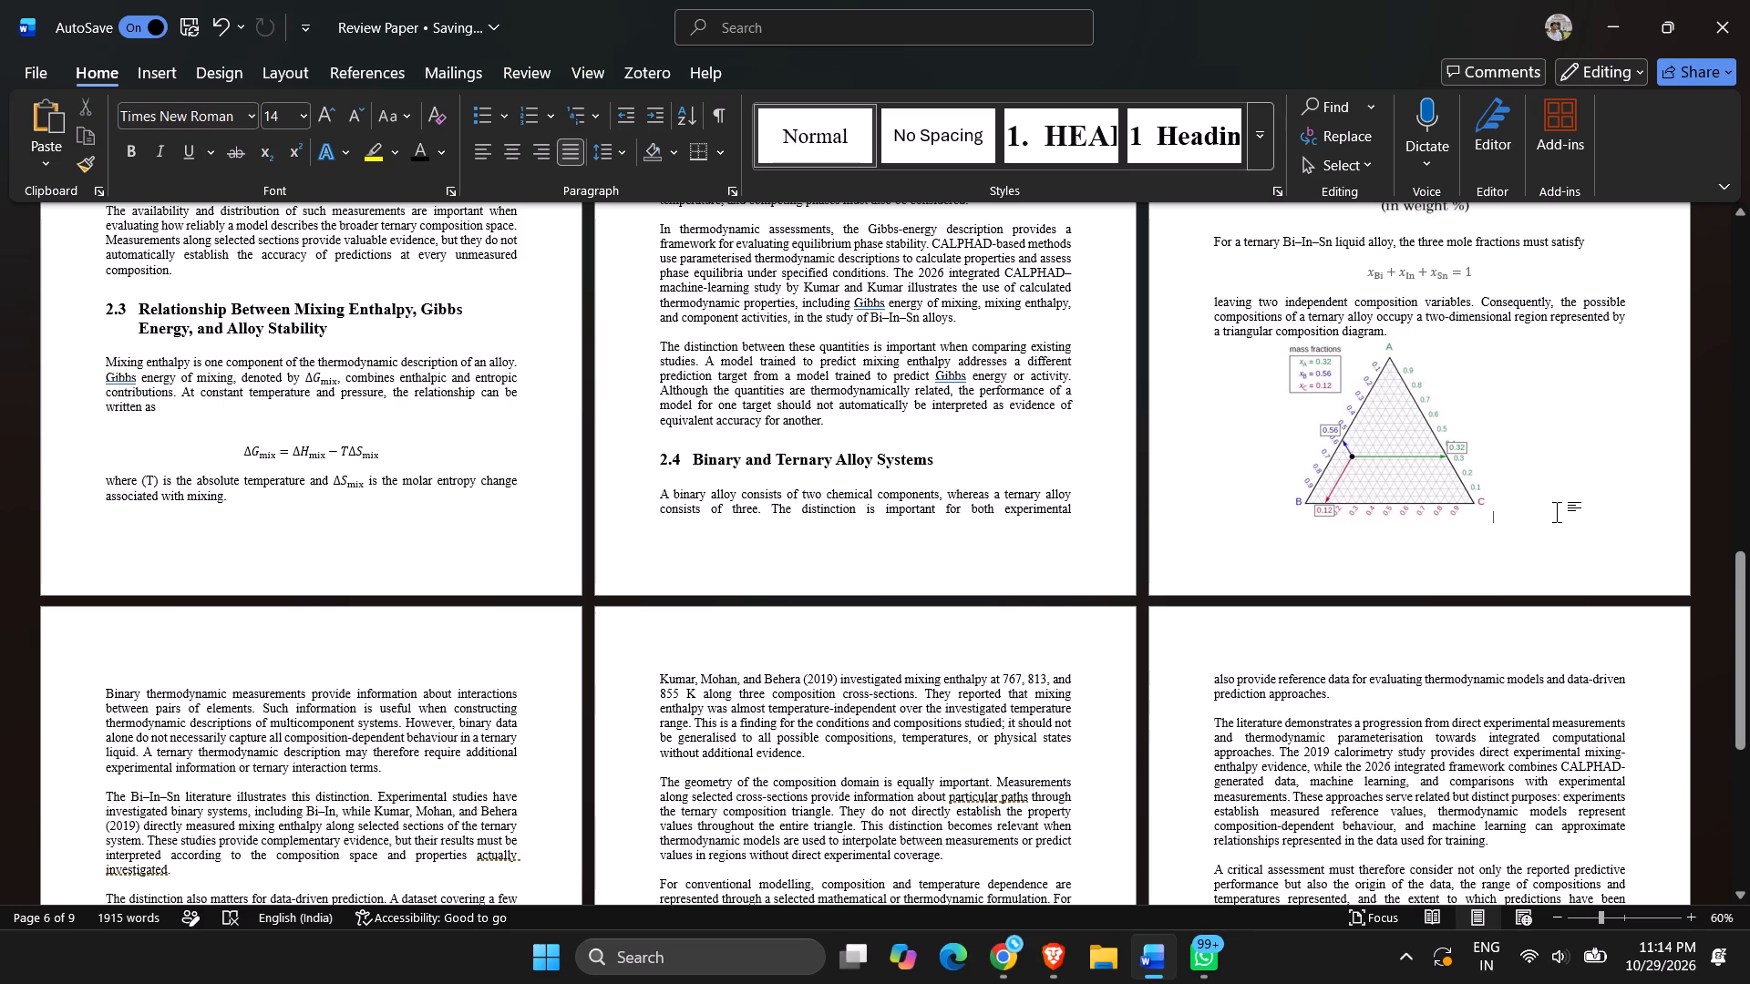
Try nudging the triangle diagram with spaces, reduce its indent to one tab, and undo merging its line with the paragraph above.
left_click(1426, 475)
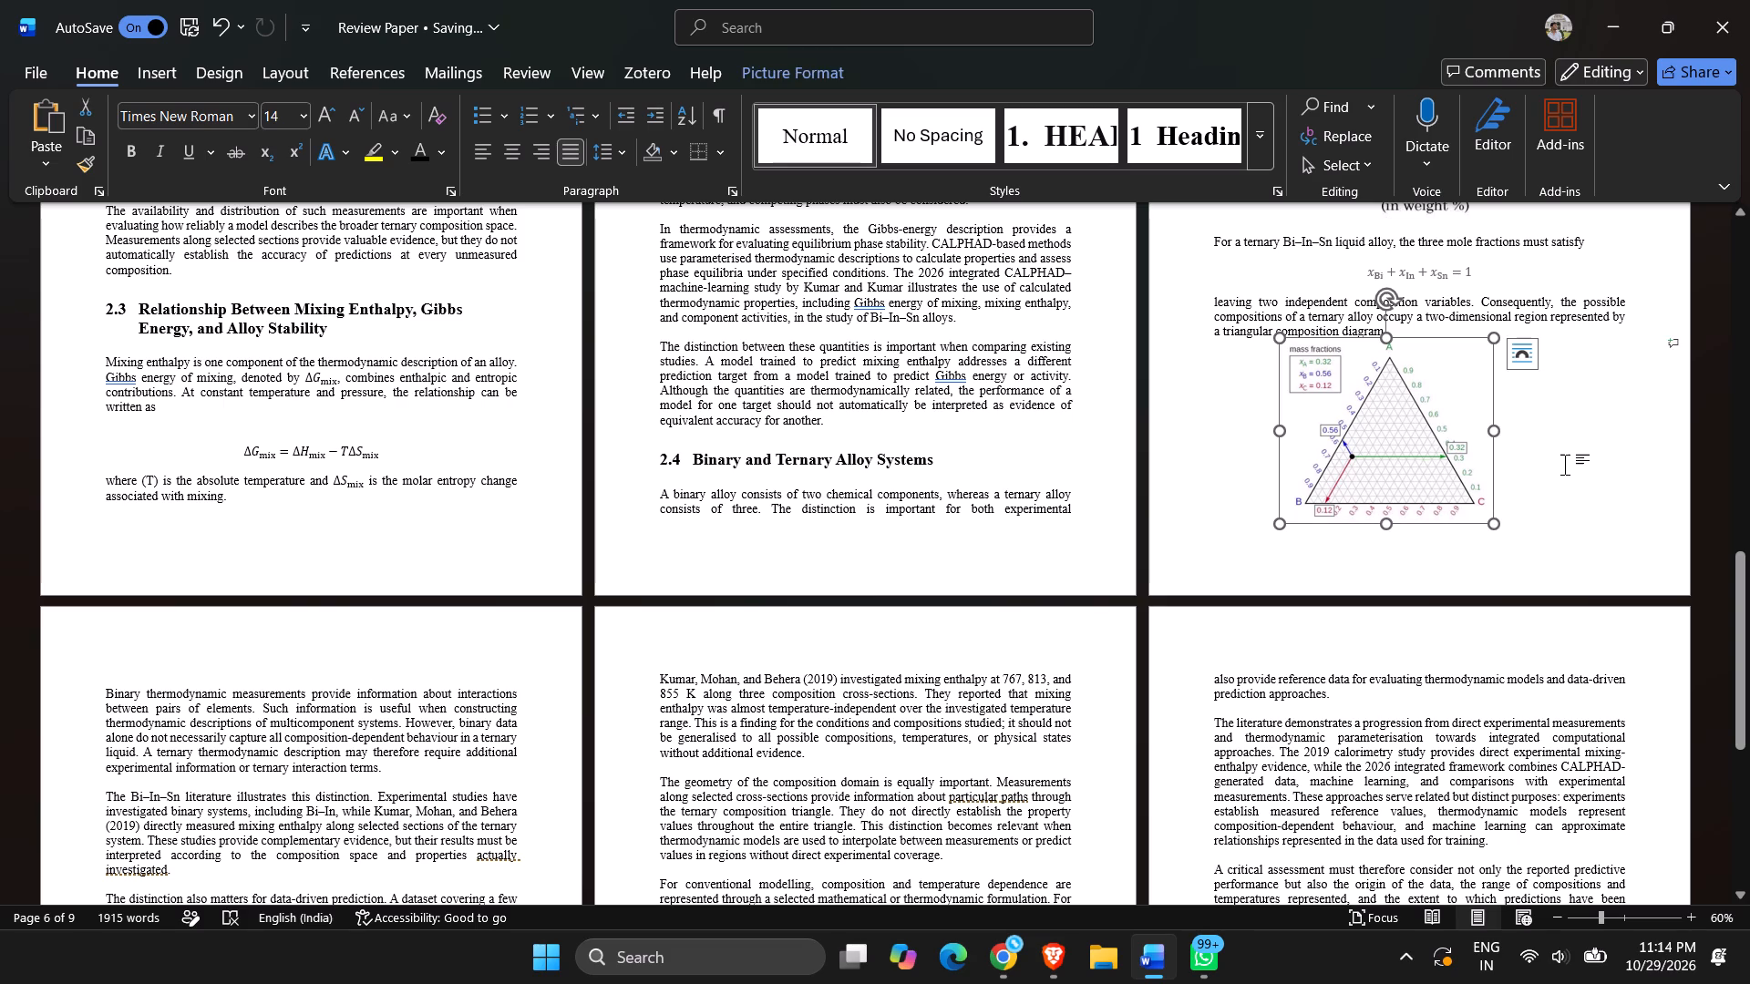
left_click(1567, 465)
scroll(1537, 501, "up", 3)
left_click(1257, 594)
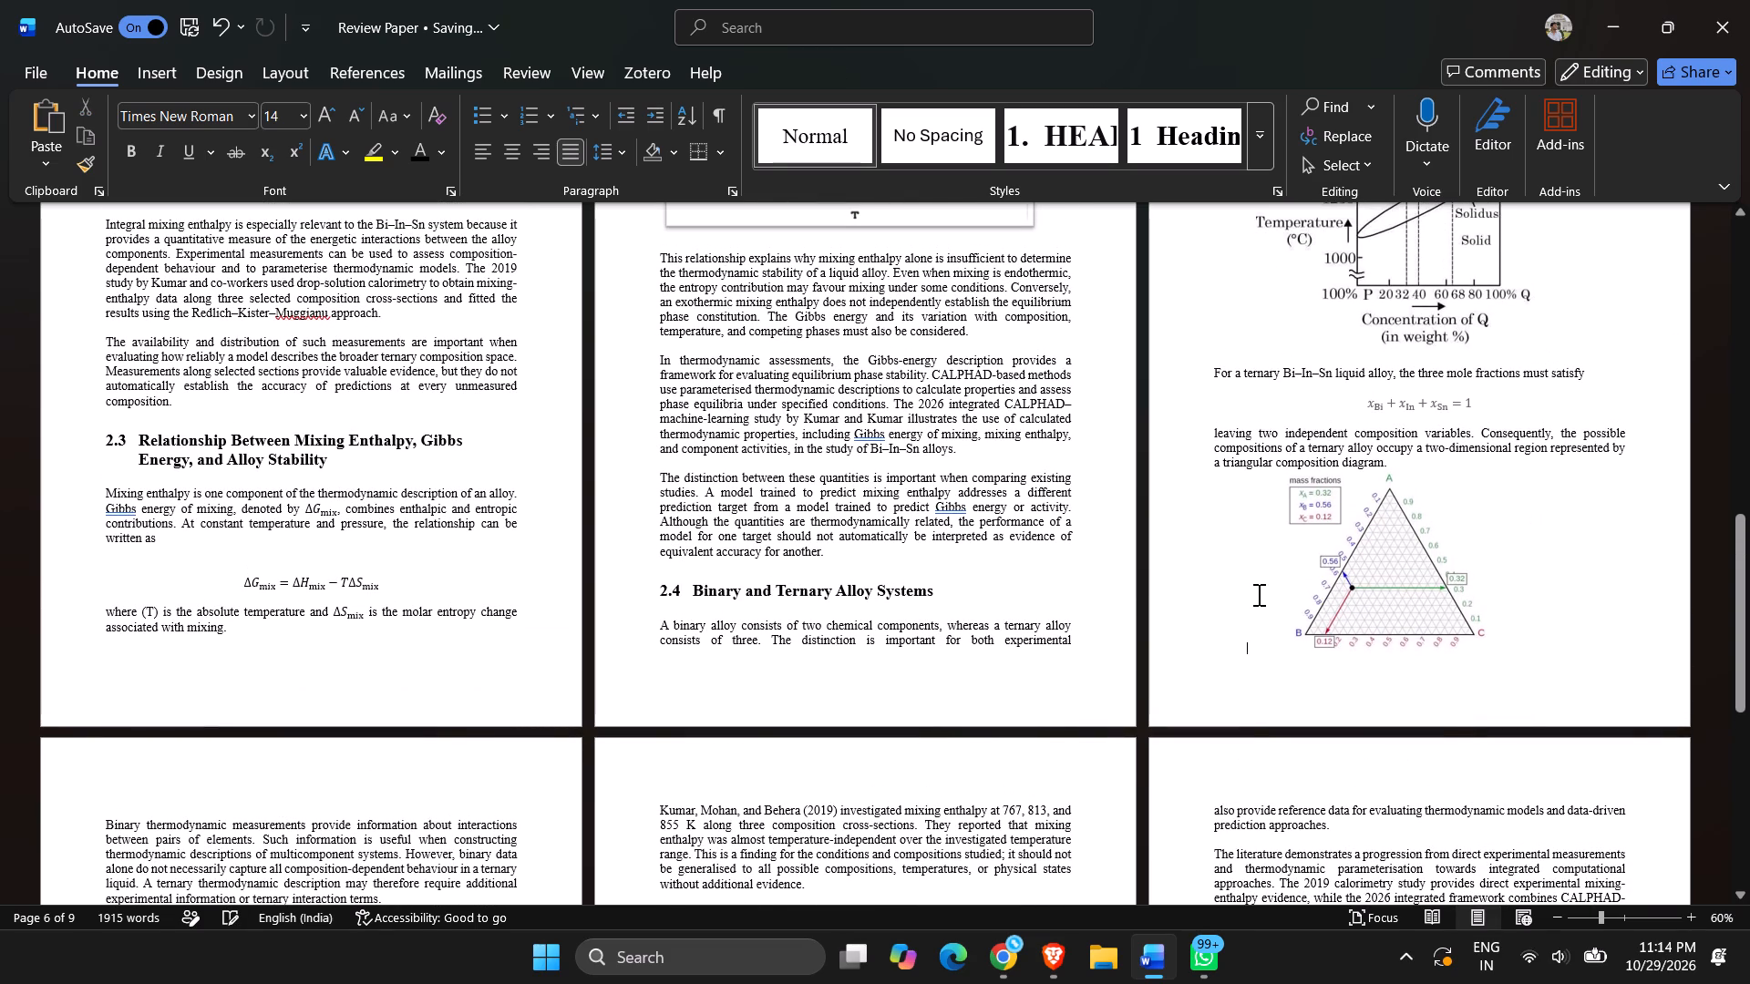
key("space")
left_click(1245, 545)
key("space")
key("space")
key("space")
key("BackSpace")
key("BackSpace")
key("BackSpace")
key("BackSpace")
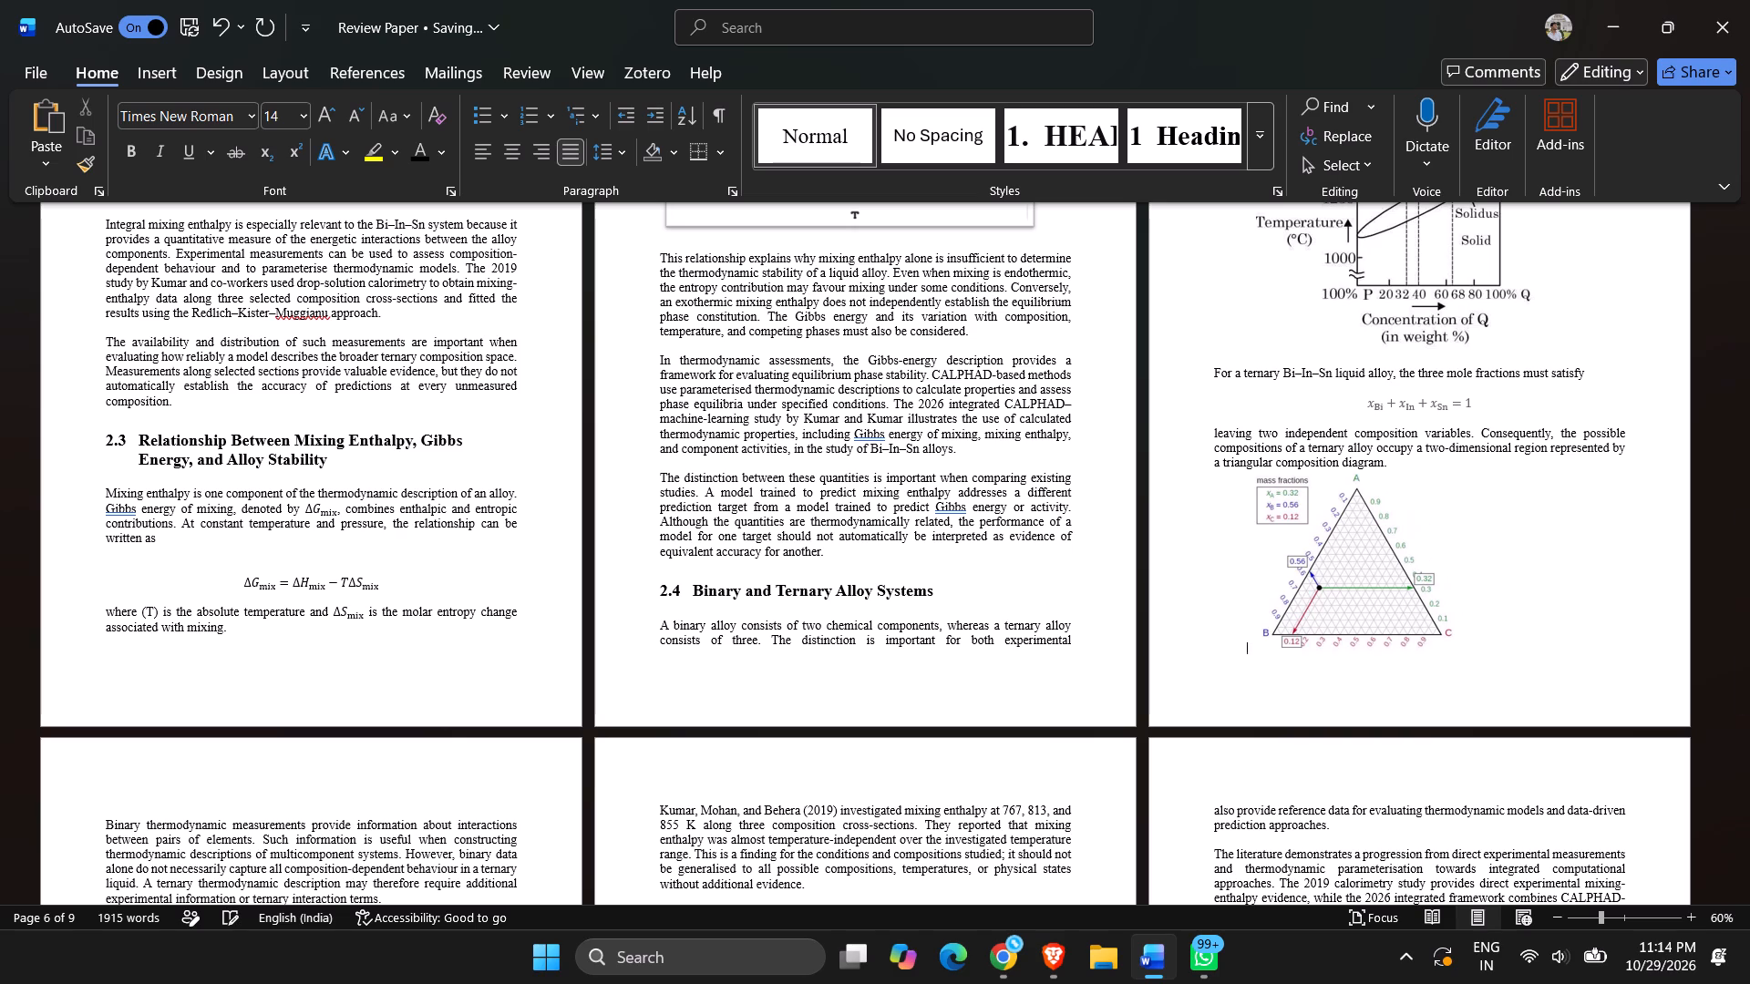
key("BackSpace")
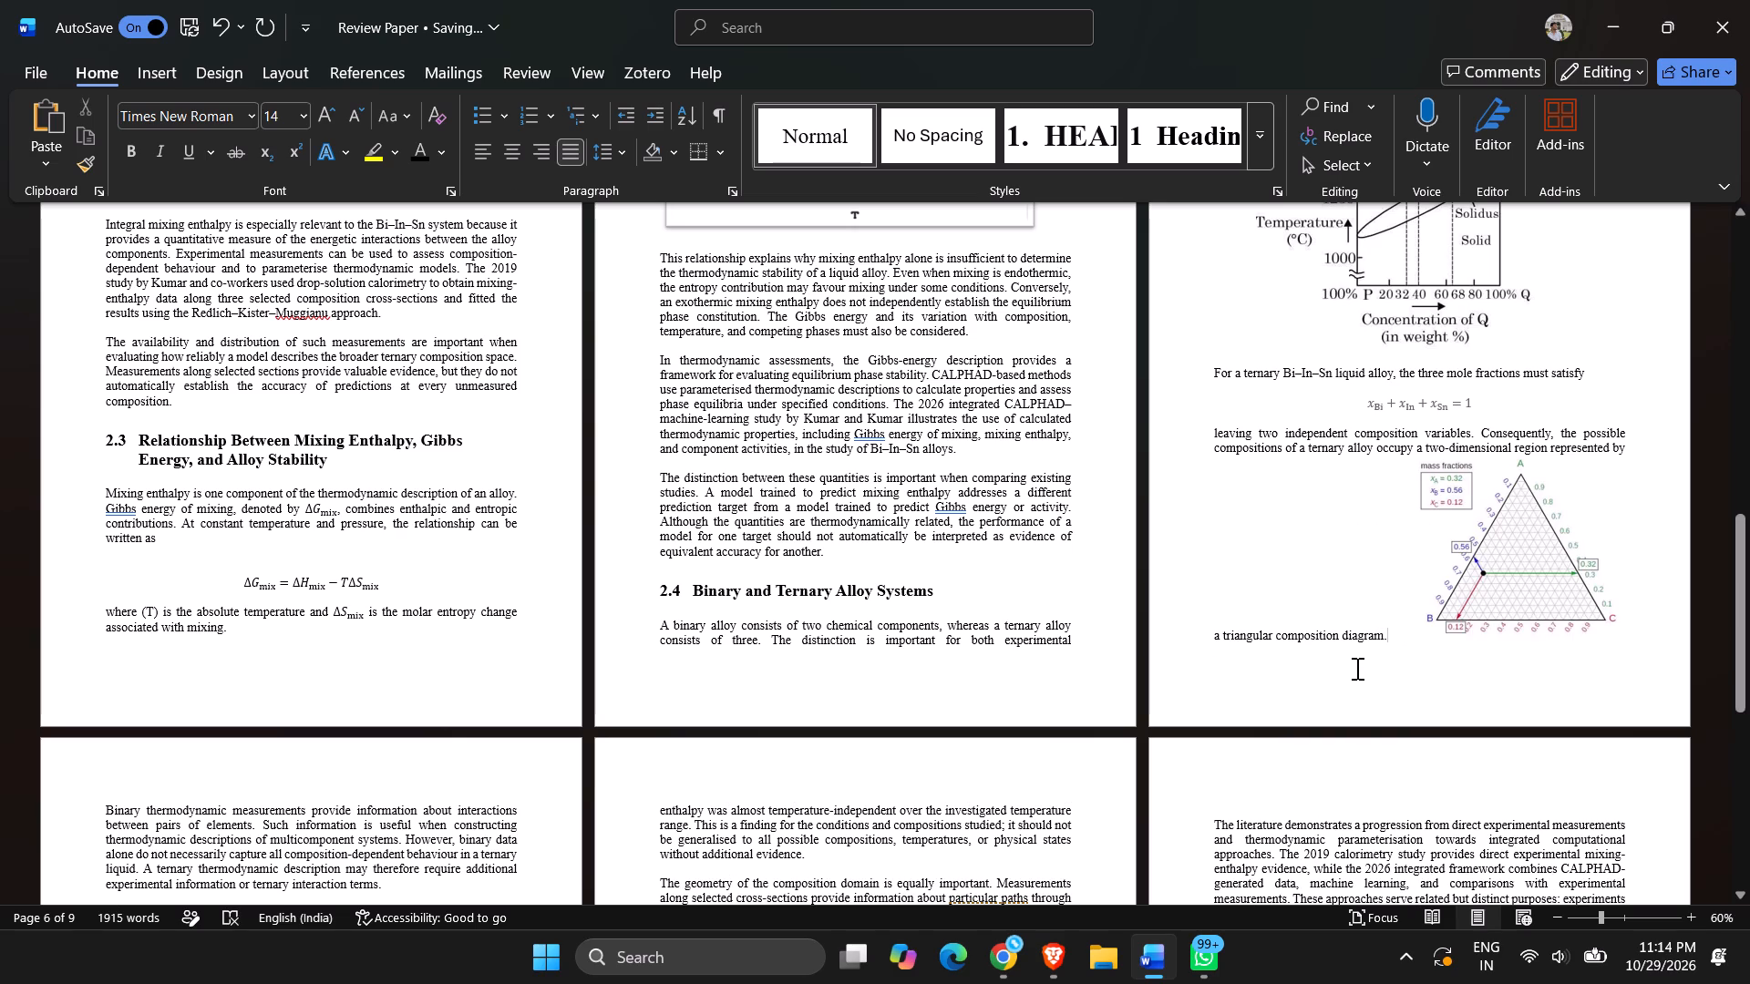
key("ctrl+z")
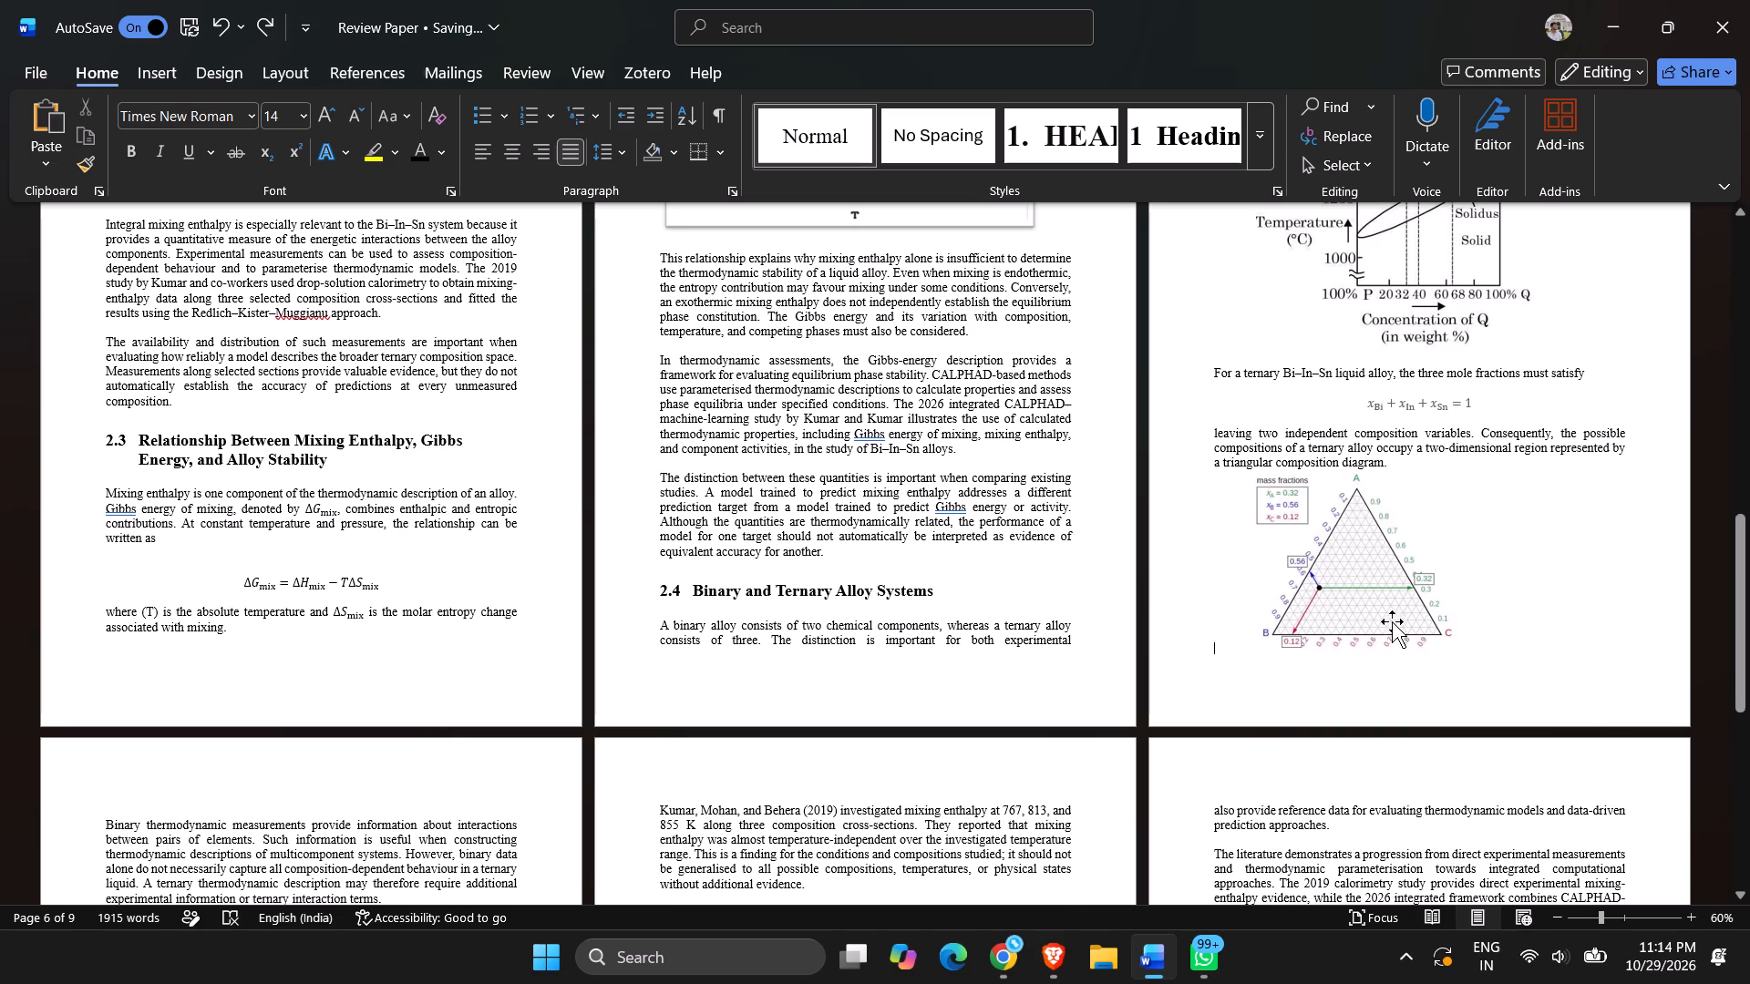
Widen the triangle diagram and rescale it to about 4.25 by 2.88 inches so it still fits on the page beneath its paragraph.
left_click(1410, 611)
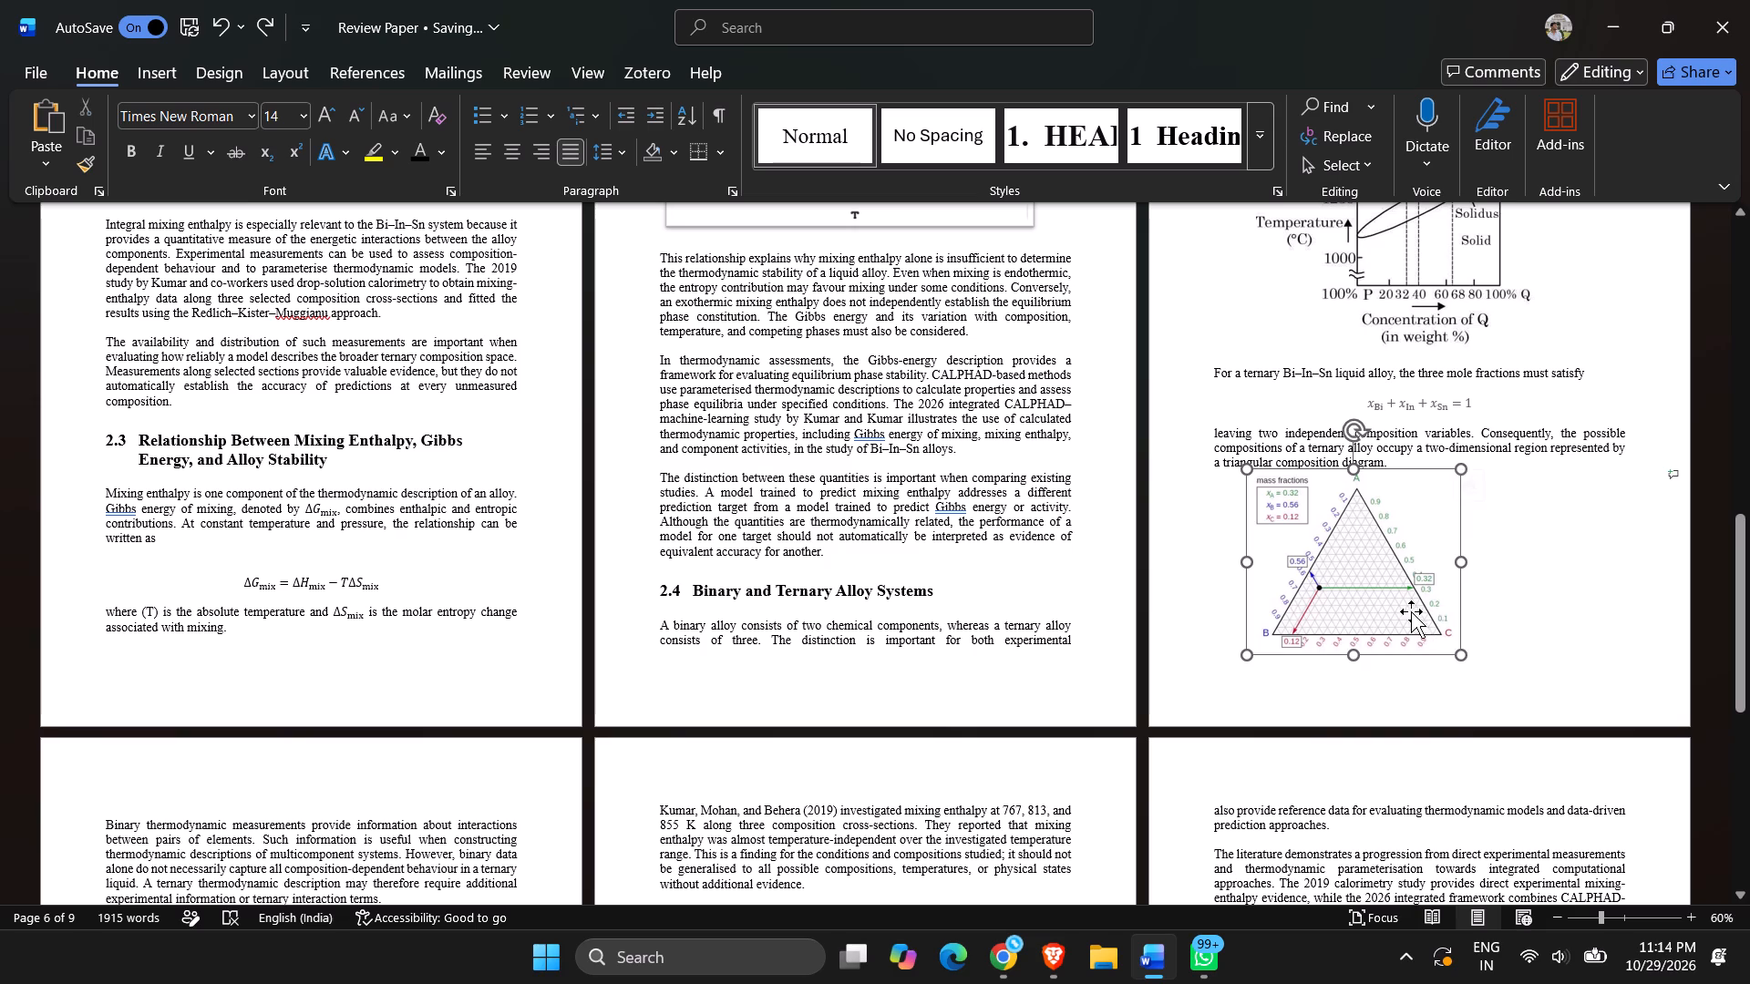
left_click_drag(1466, 567, 1520, 567)
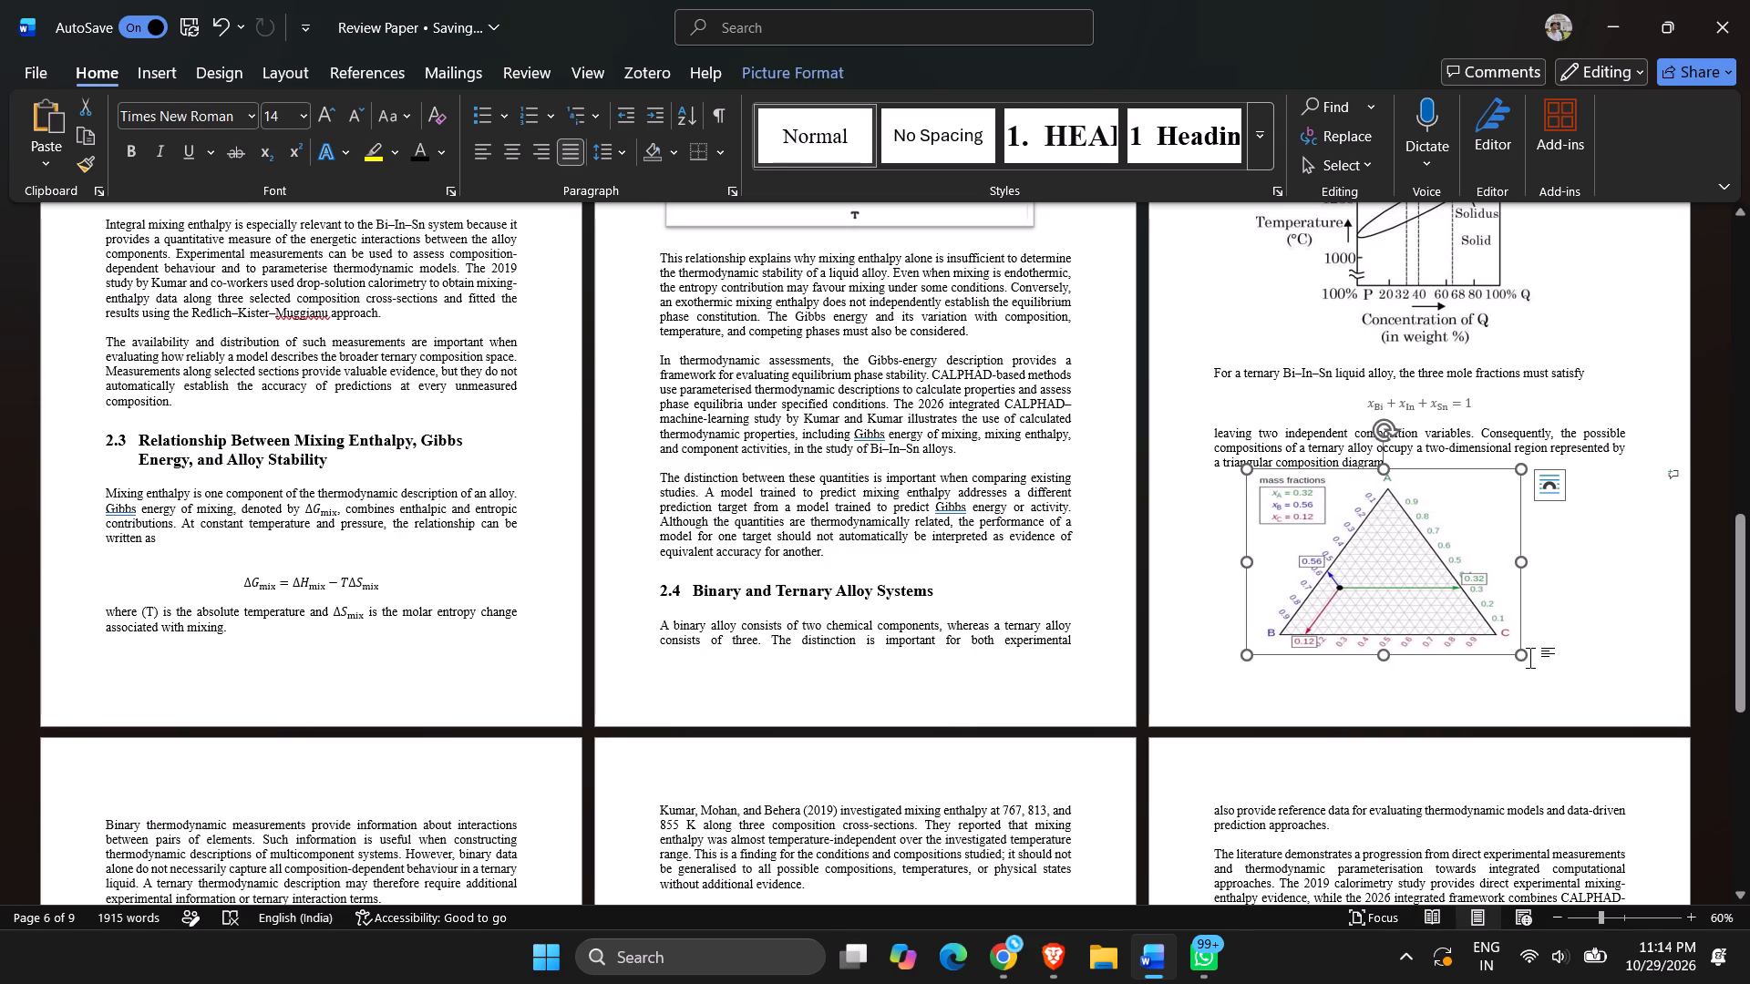
left_click_drag(1519, 657, 1540, 654)
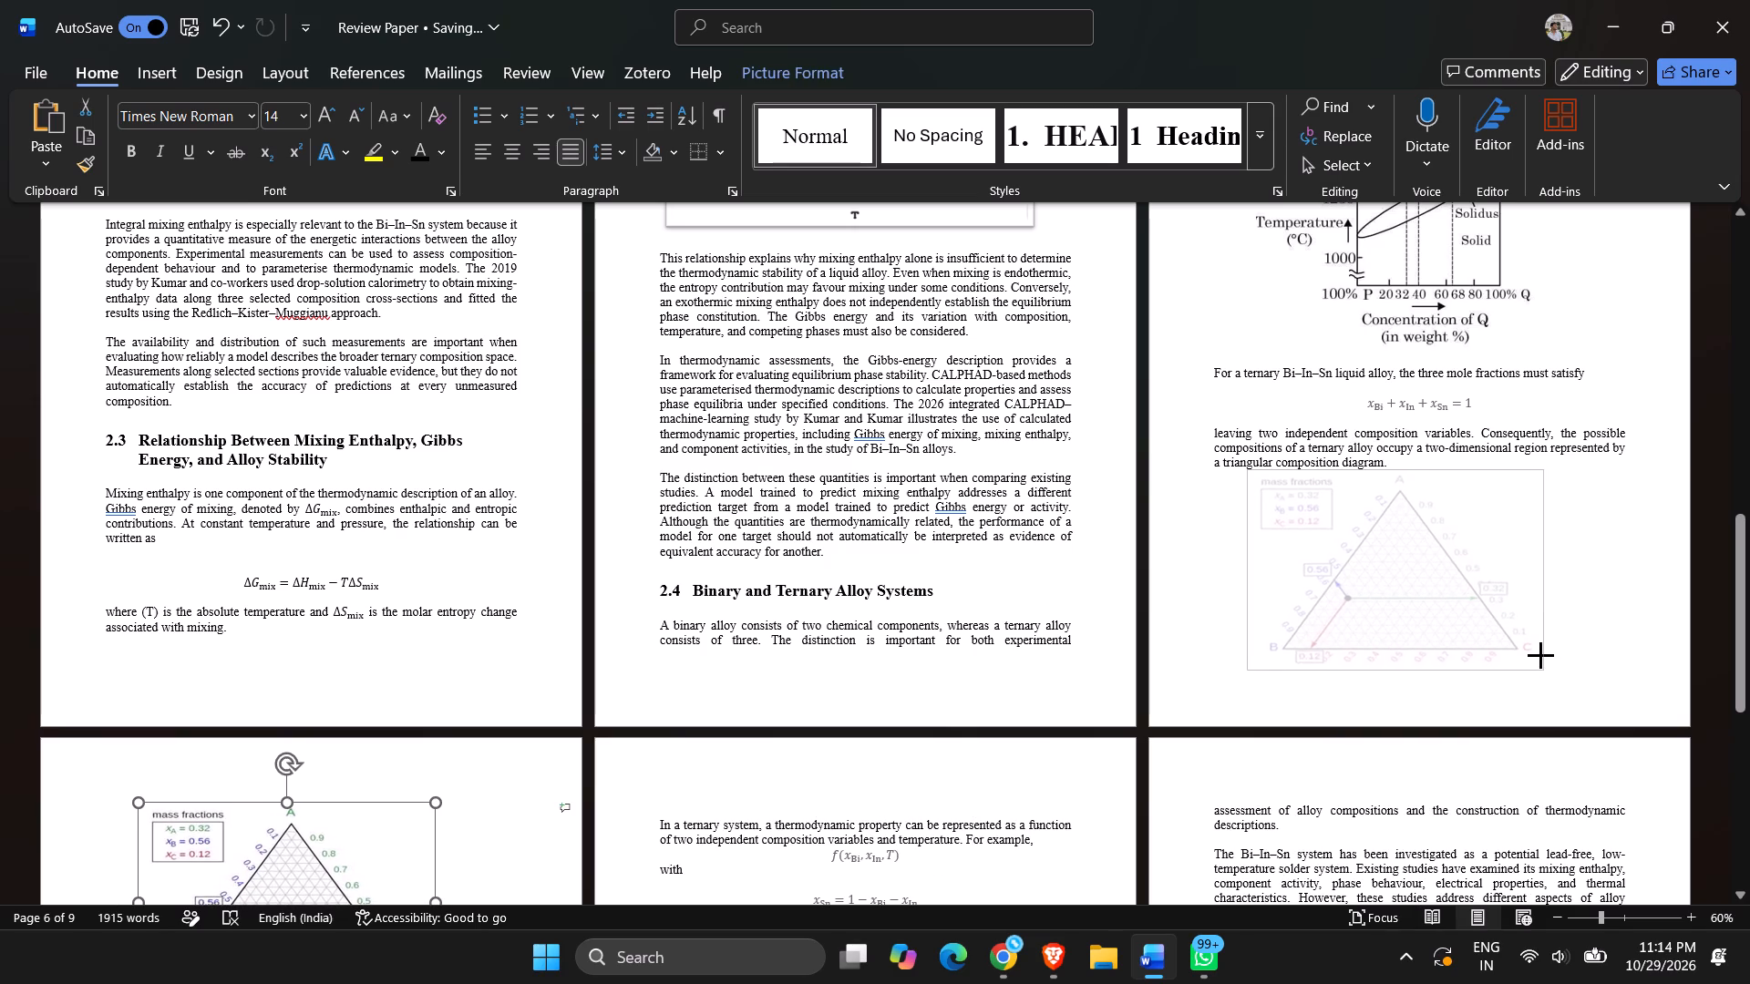
left_click_drag(1540, 654, 1535, 652)
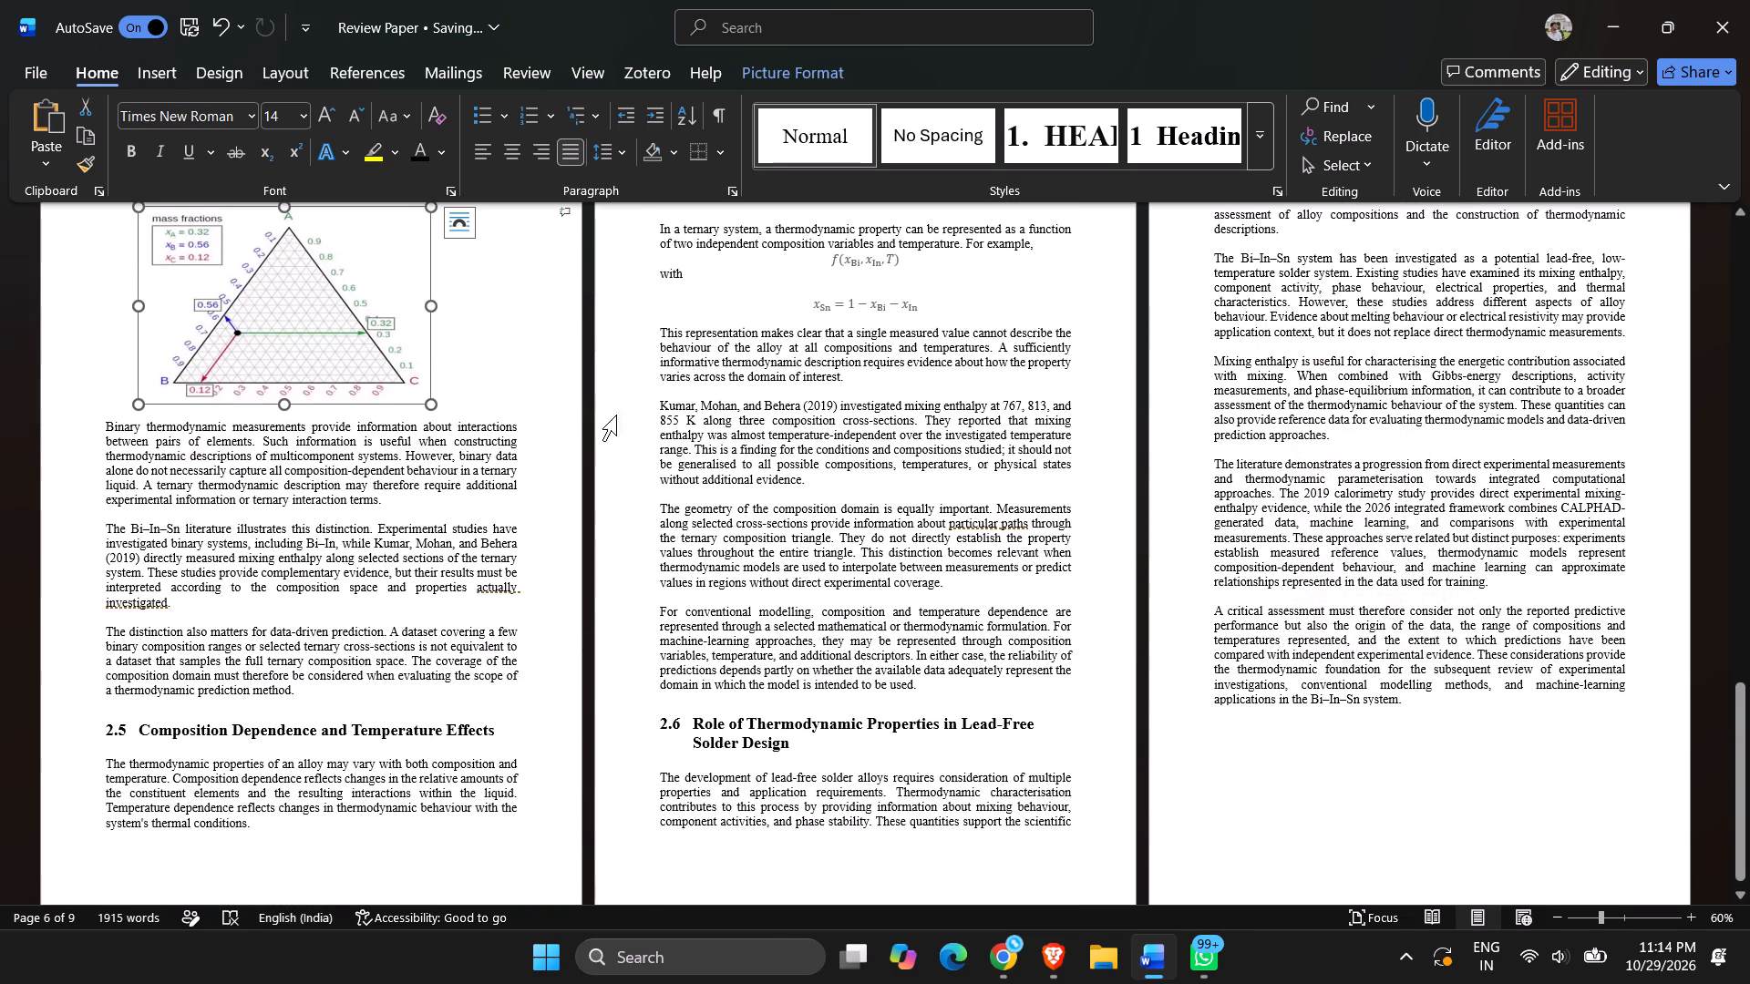
left_click_drag(428, 407, 409, 395)
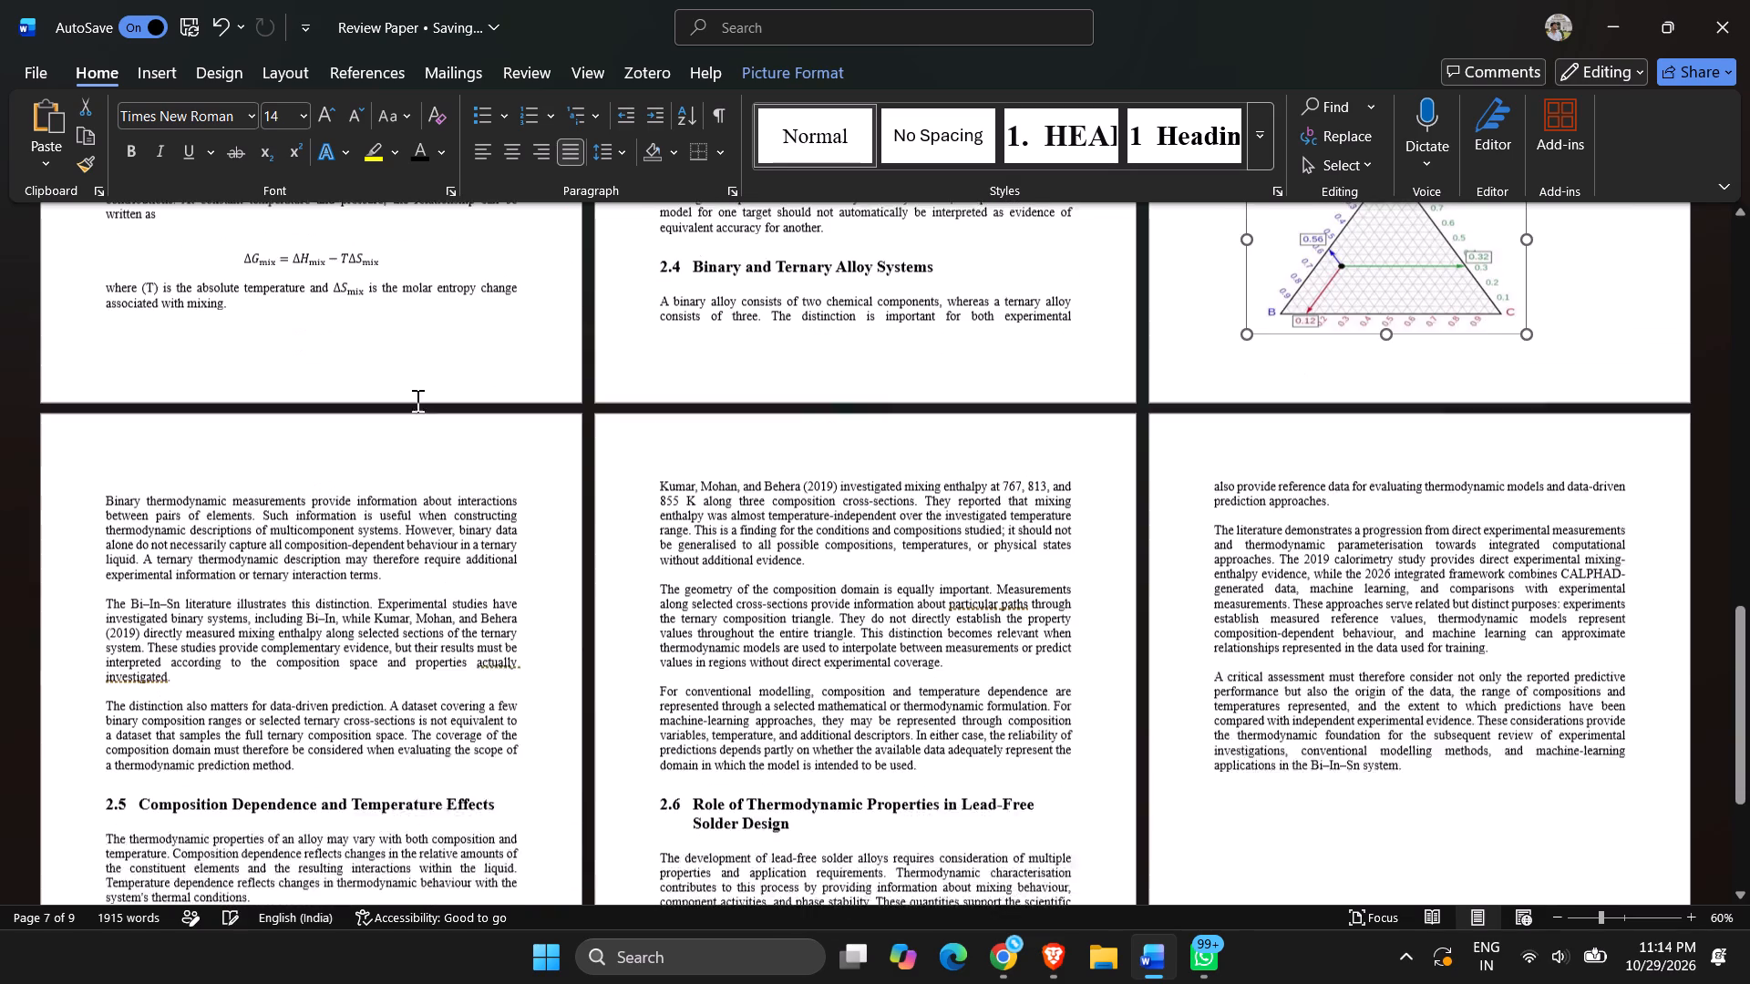
Indent the triangle diagram further by adding four spaces and a tab at the start of its line.
scroll(1450, 556, "up", 4)
left_click(1219, 448)
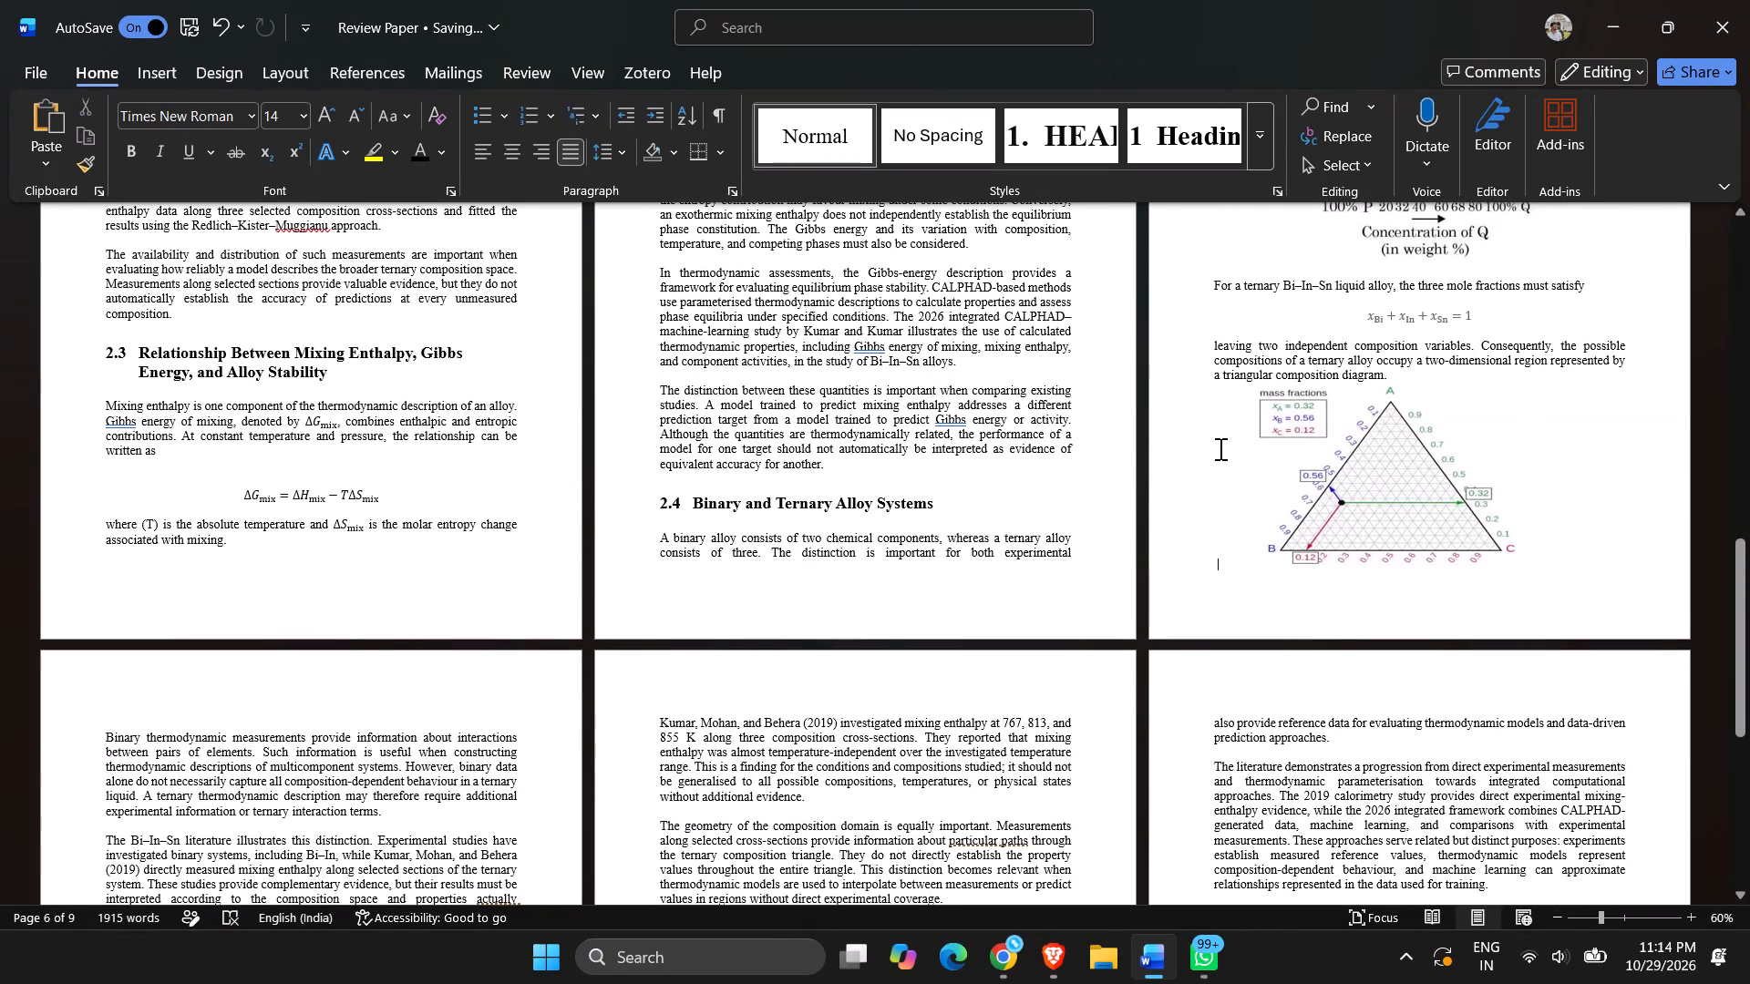
left_click(1216, 436)
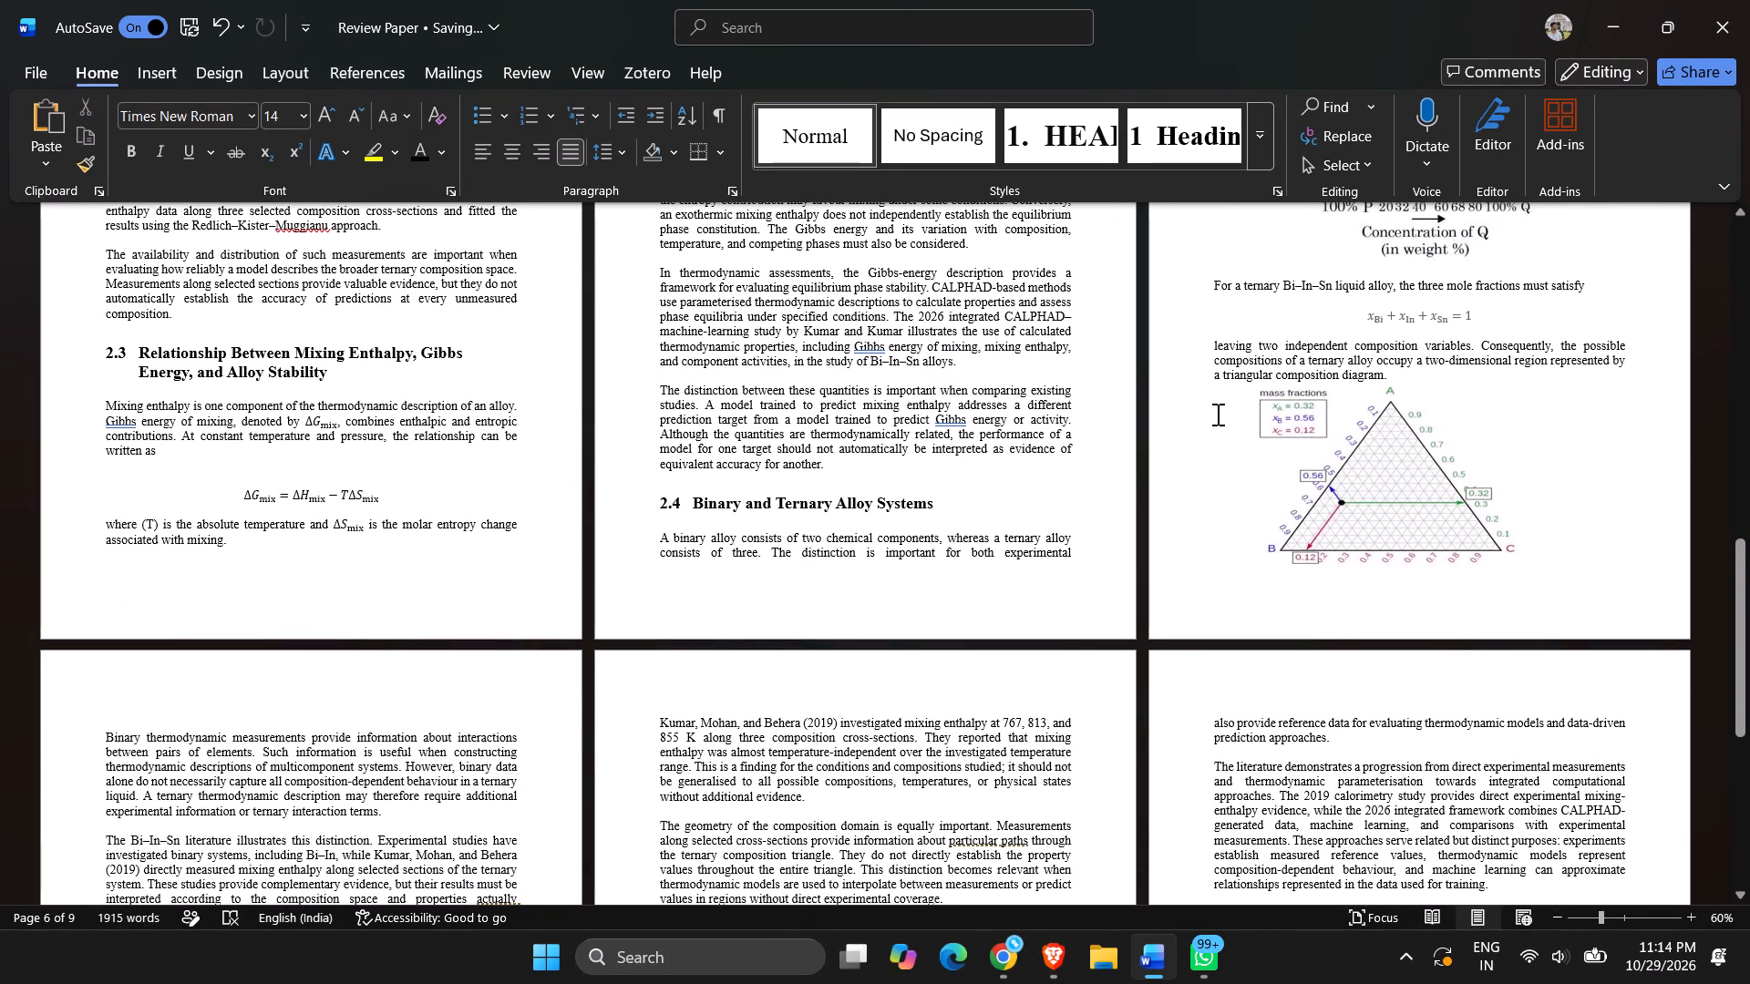
left_click(1216, 412)
left_click(1405, 374)
key("Right")
key("space")
key("space")
key("space")
key("space")
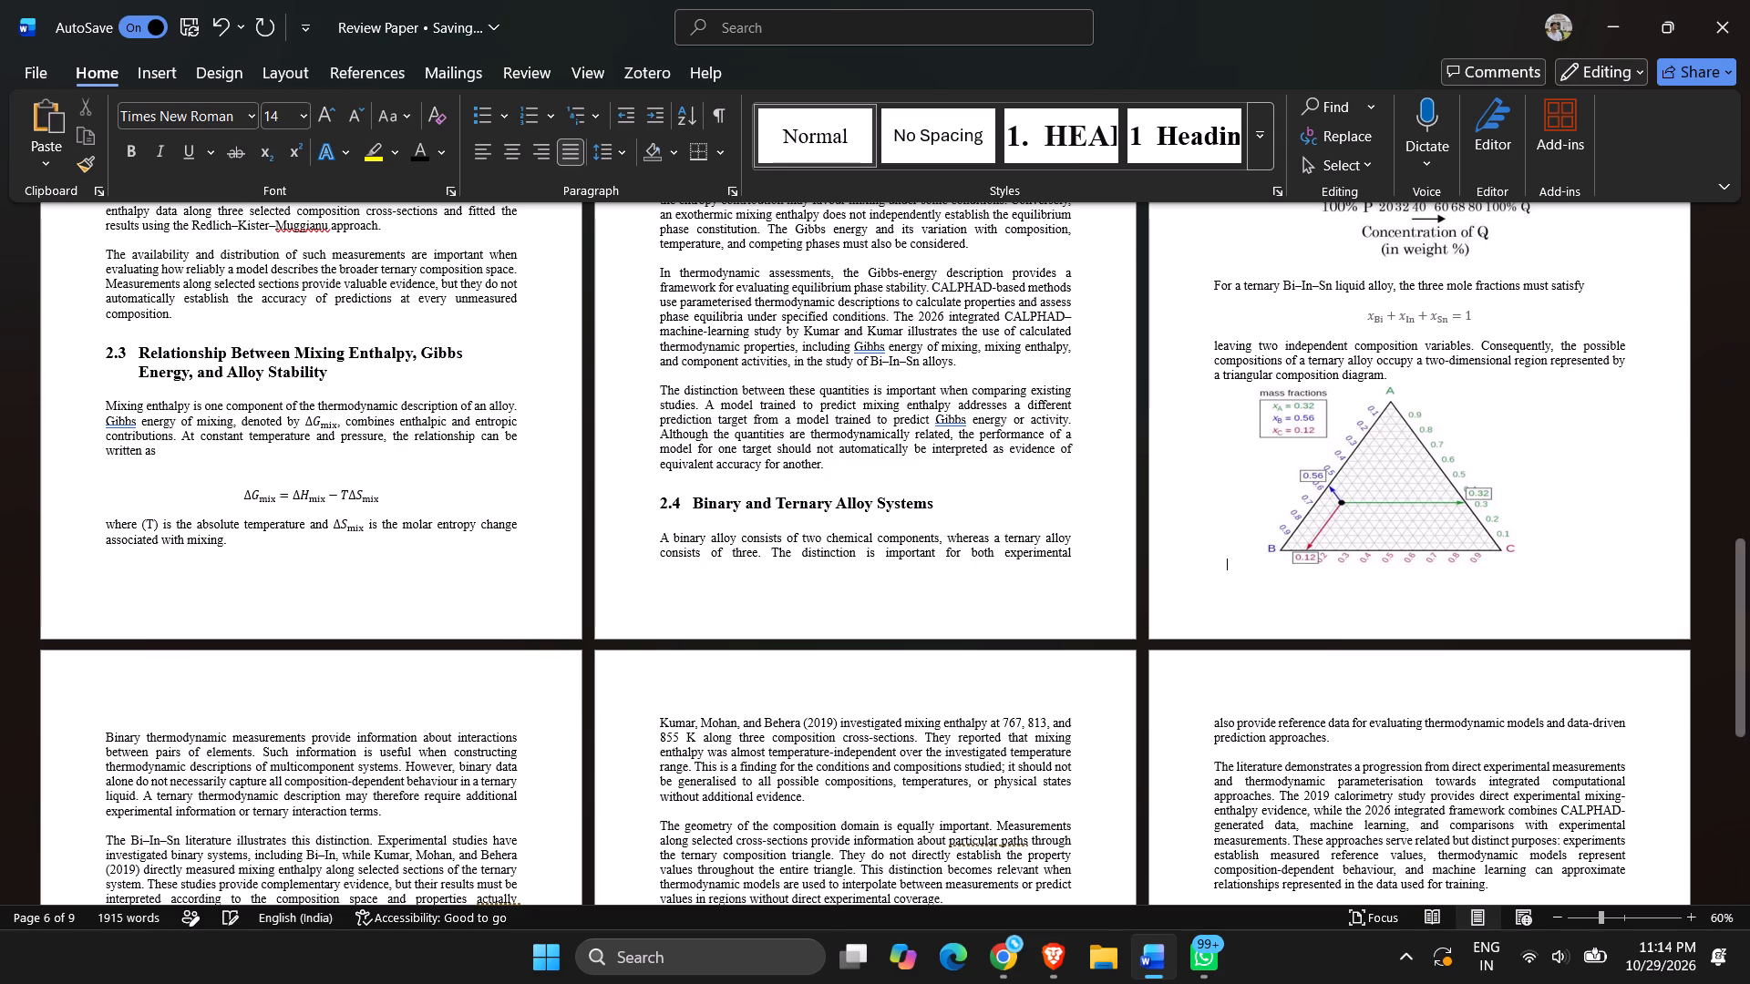
key("Tab")
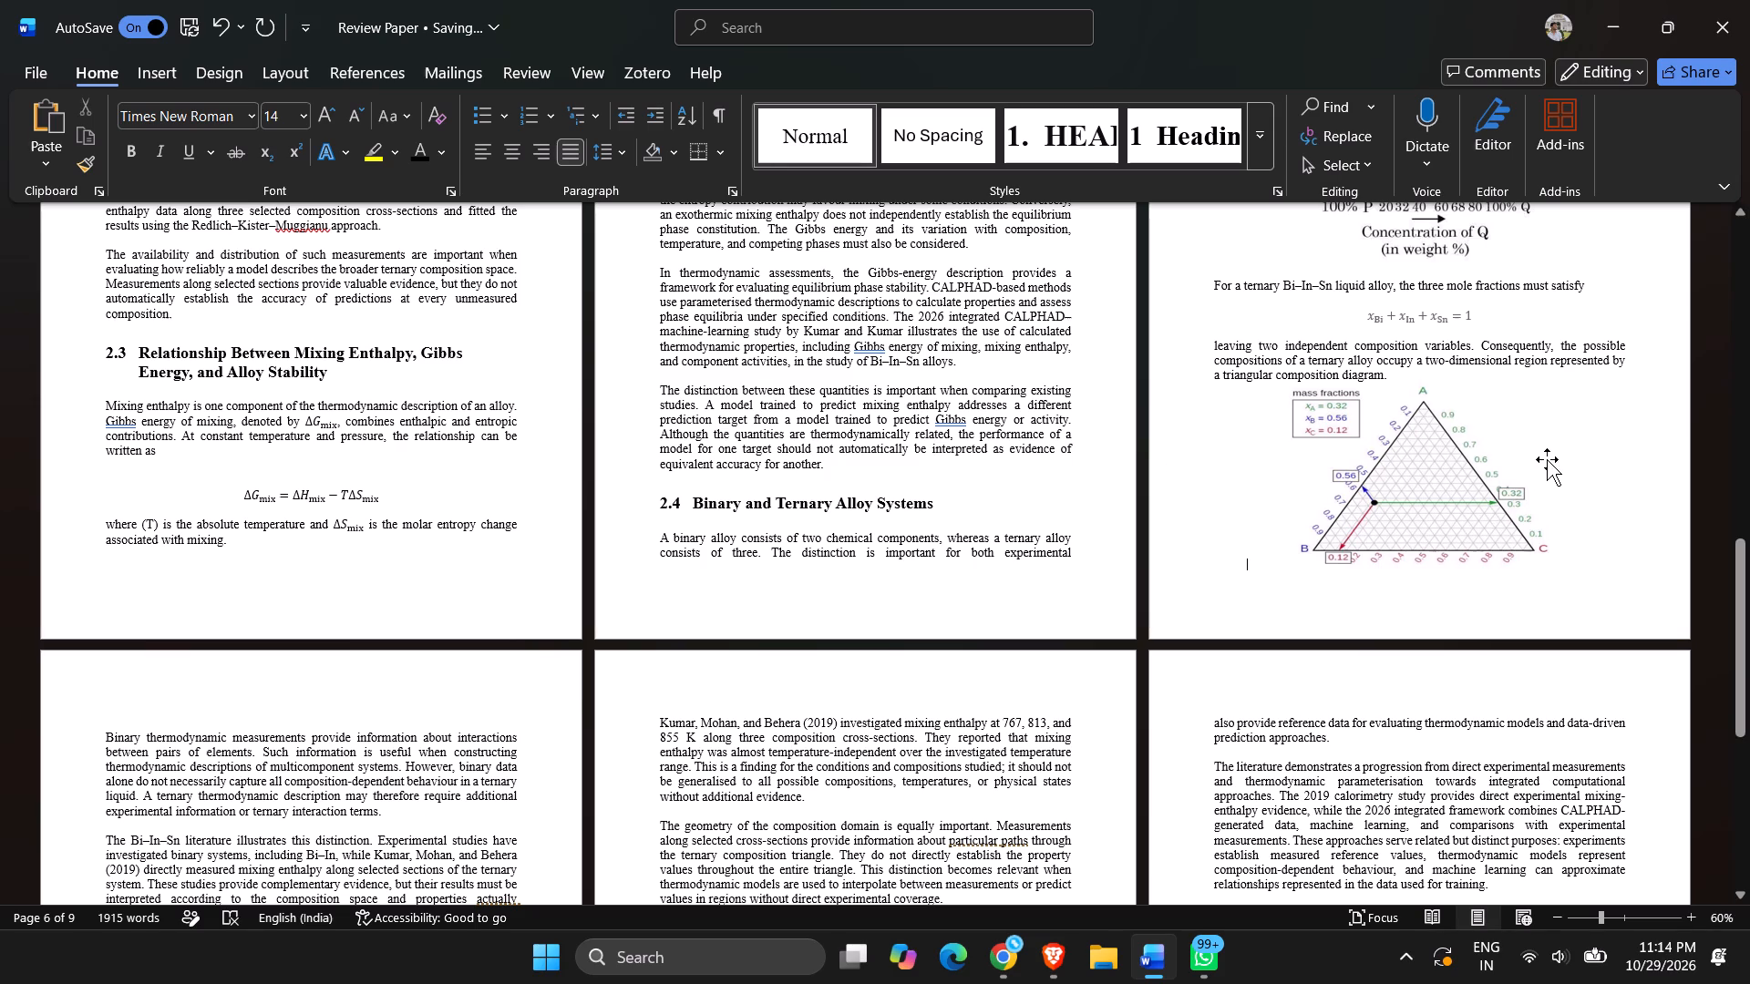
left_click(1564, 444)
Apply the black-and-white, photocopy-style artistic effect to the triangle diagram.
scroll(1221, 544, "down", 5)
scroll(1215, 544, "up", 3)
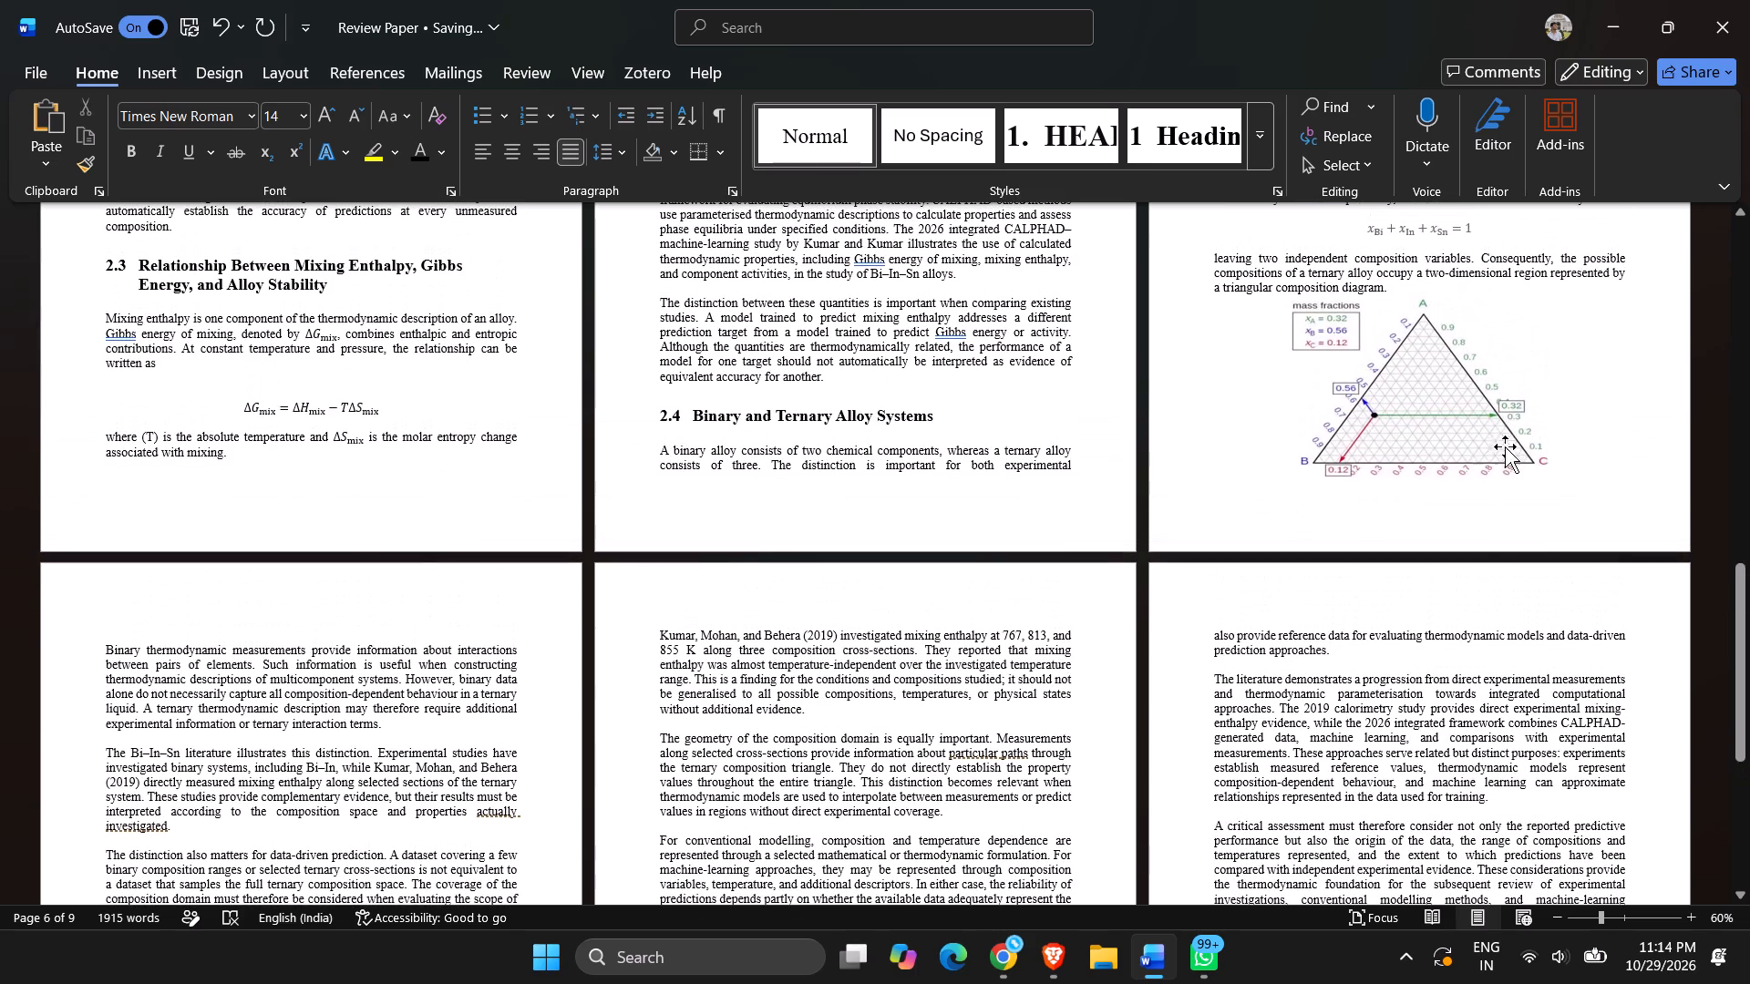
left_click(1498, 429)
left_click(780, 80)
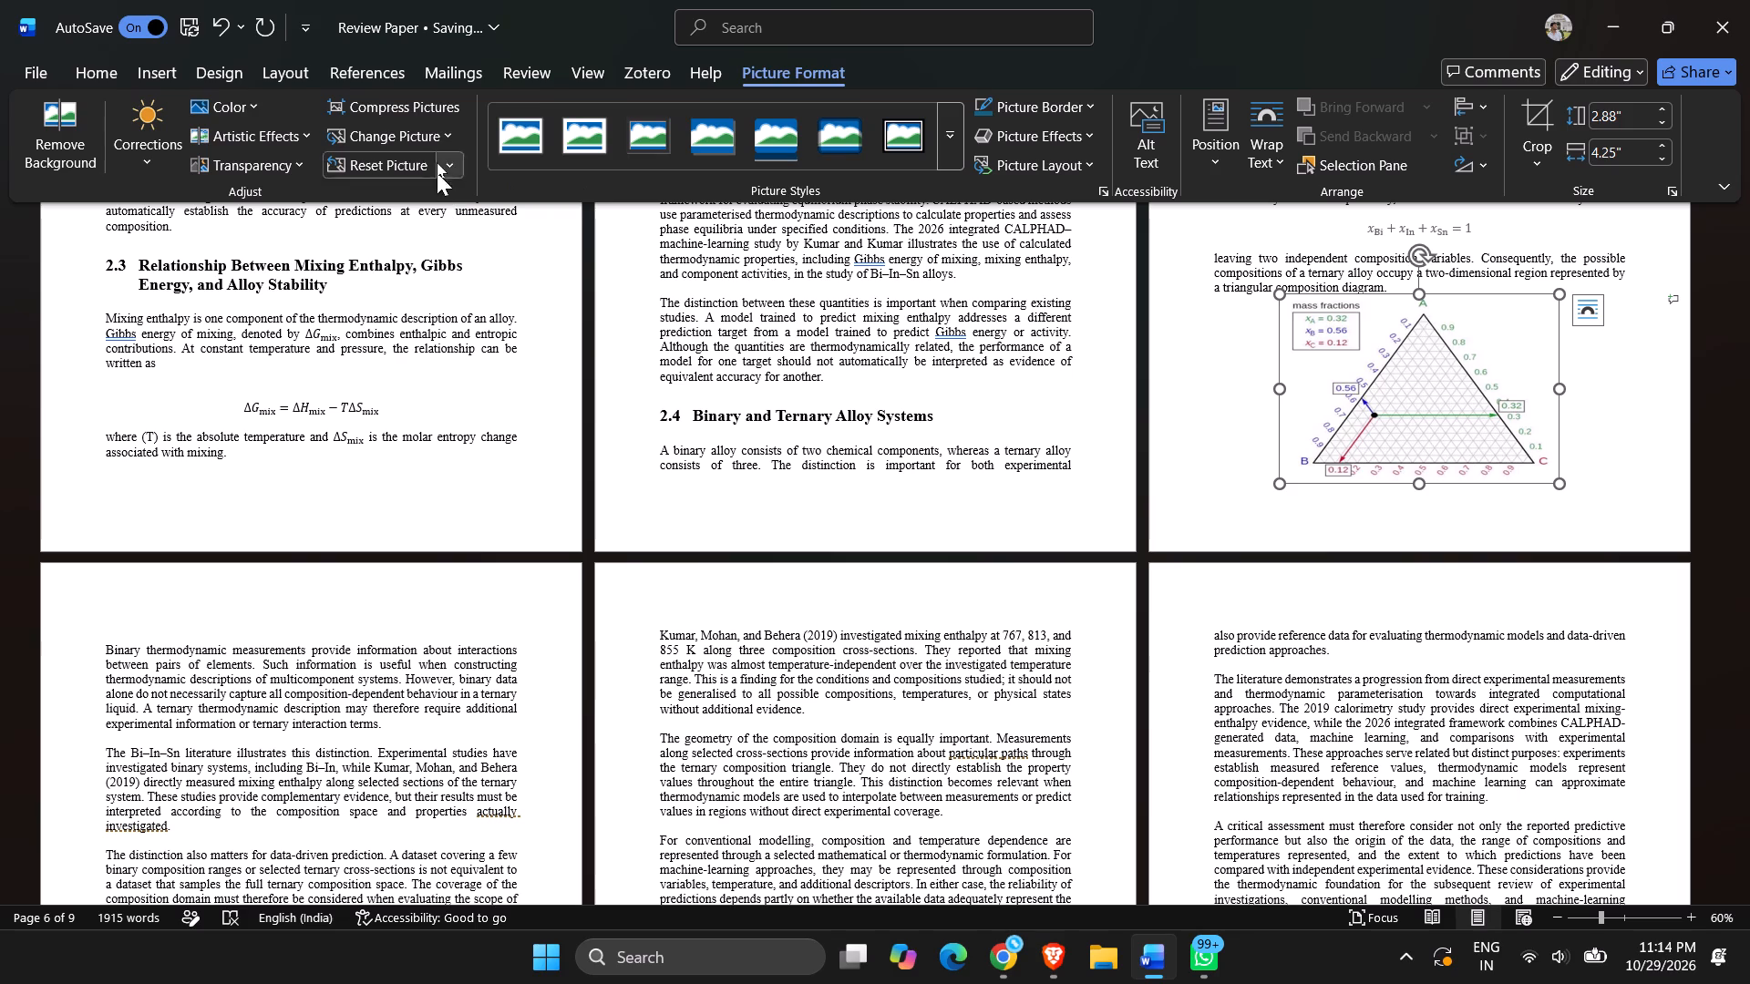
left_click(301, 137)
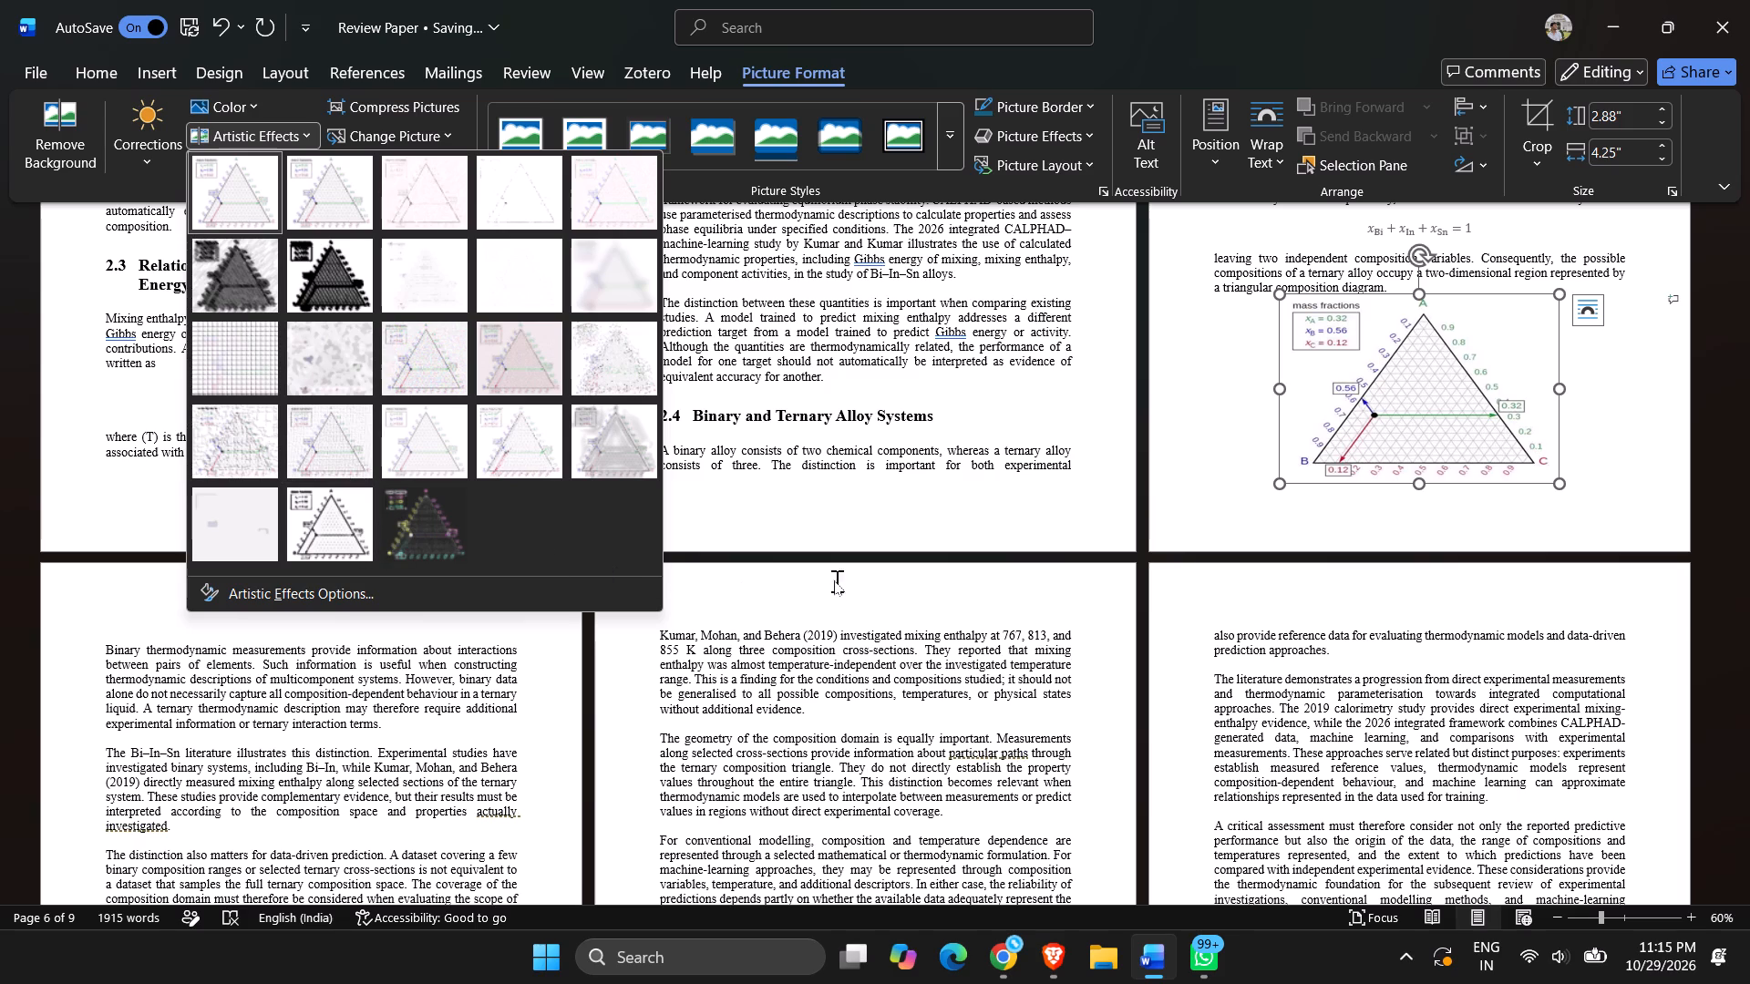
left_click(332, 527)
left_click(1462, 548)
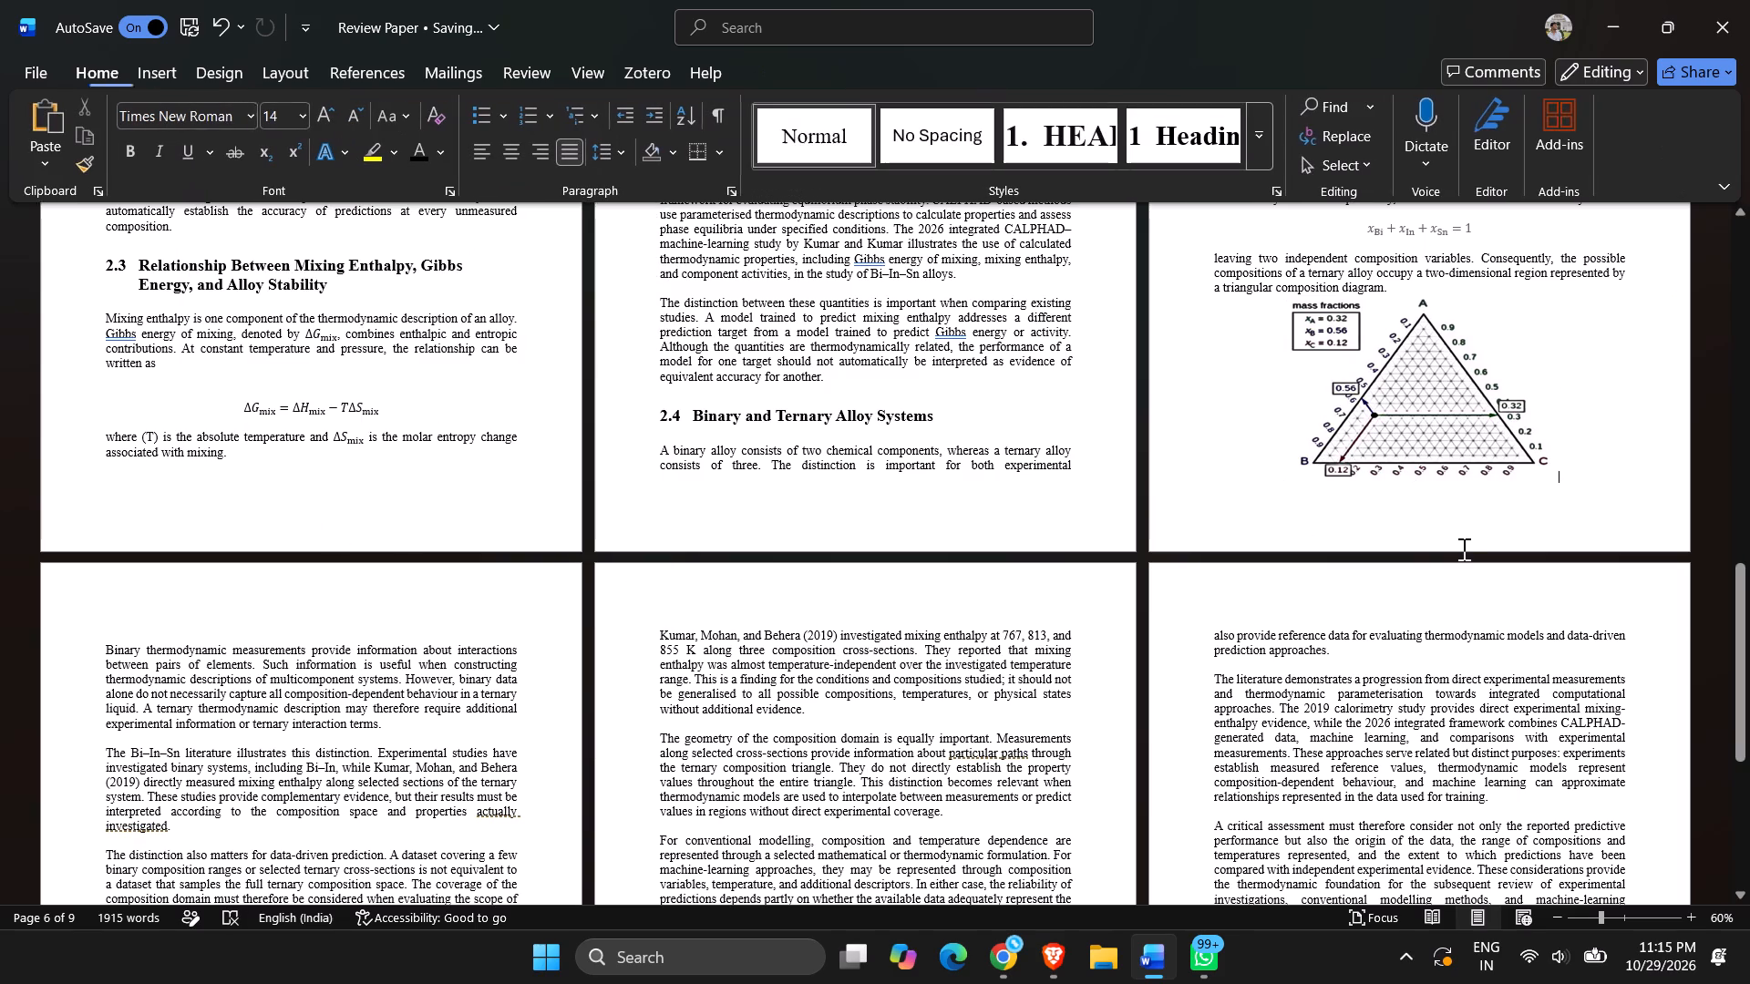
scroll(707, 492, "up", 3)
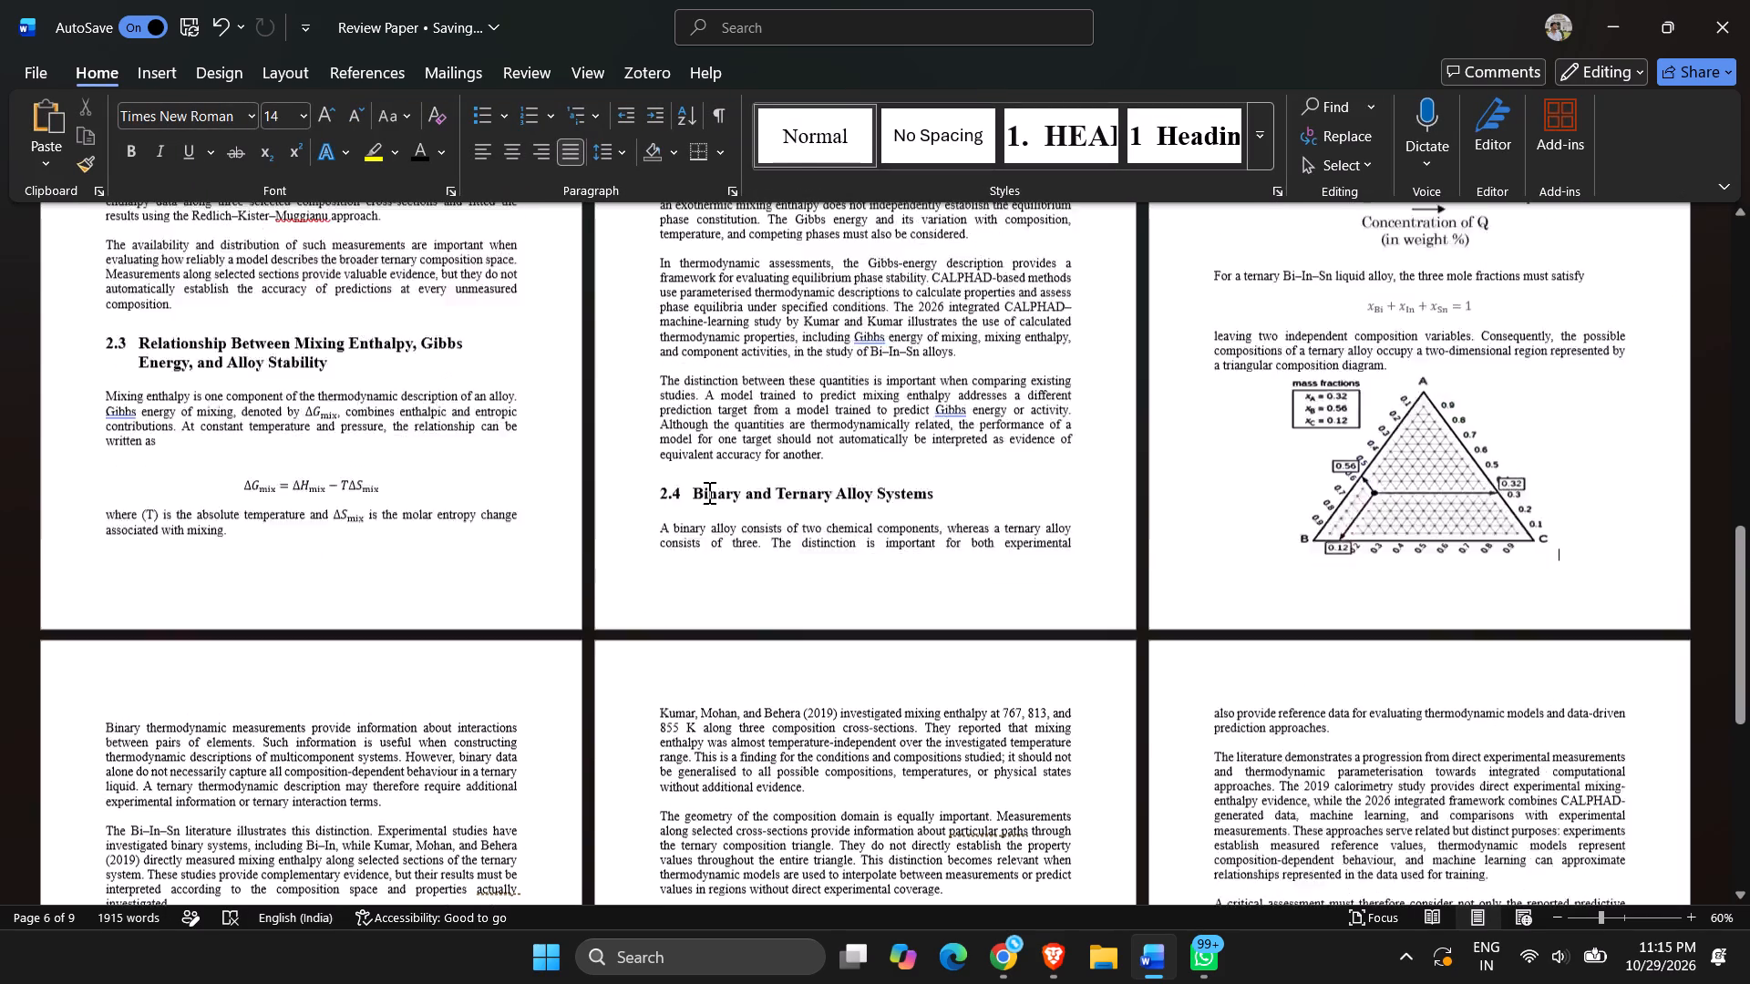
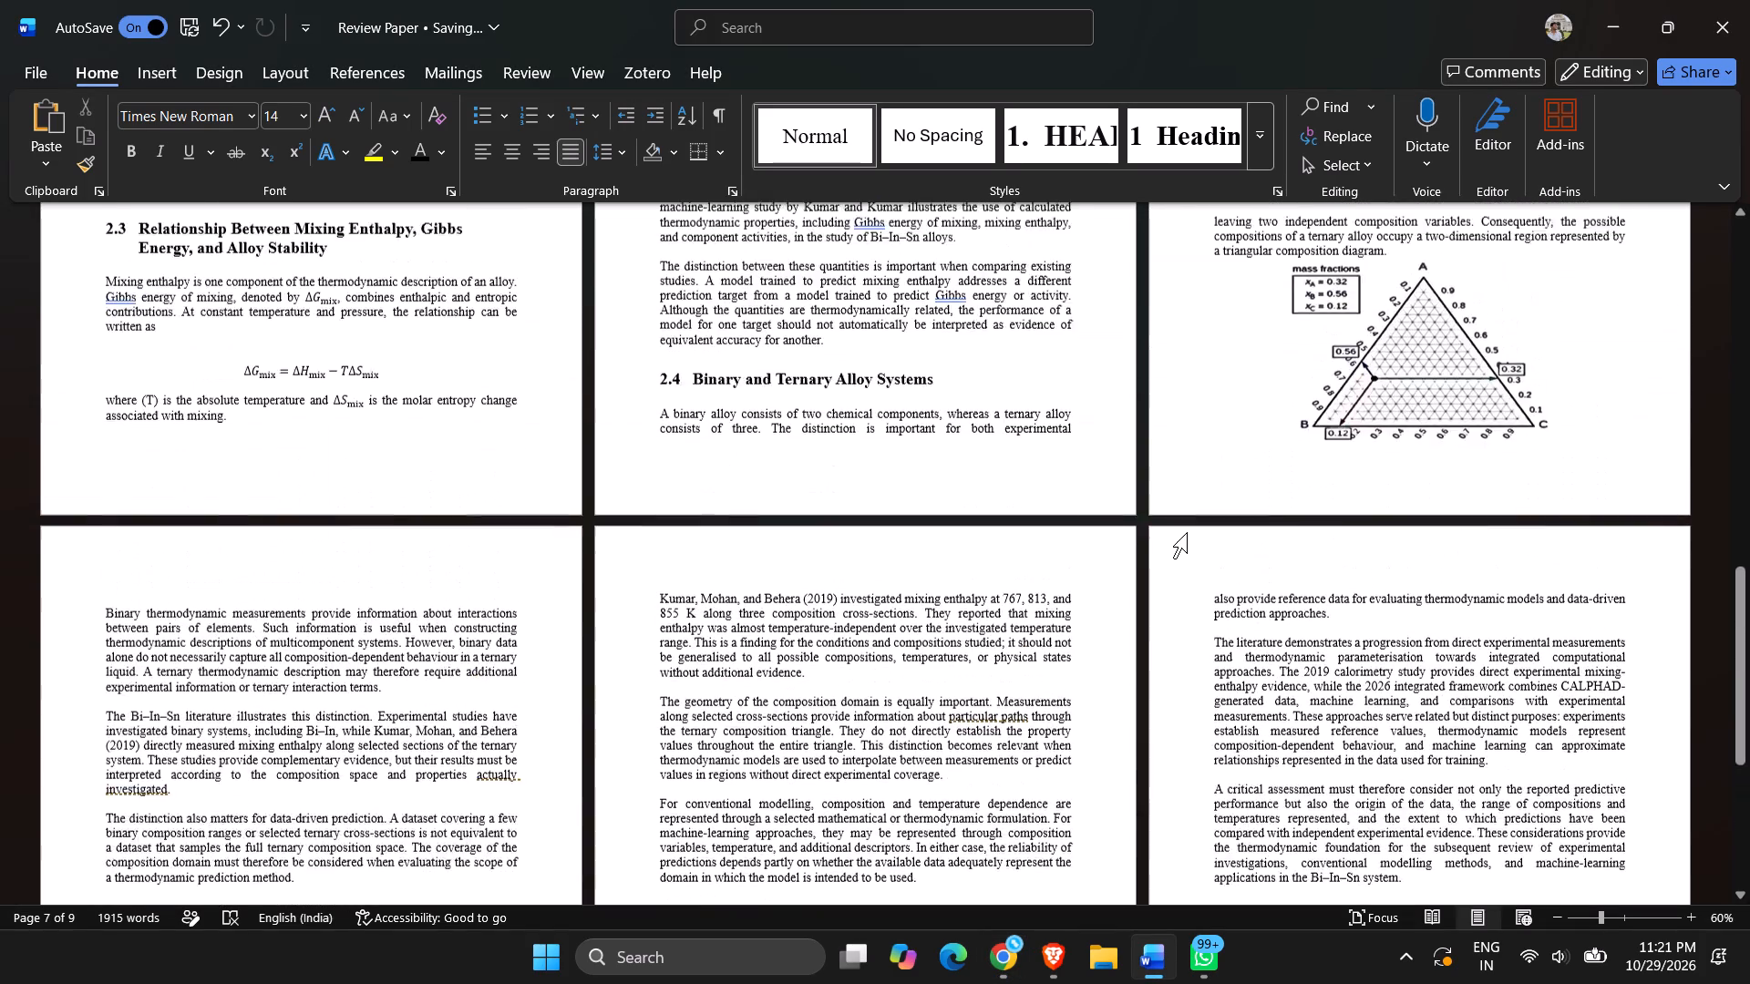
scroll(1187, 532, "up", 18)
scroll(1199, 510, "up", 14)
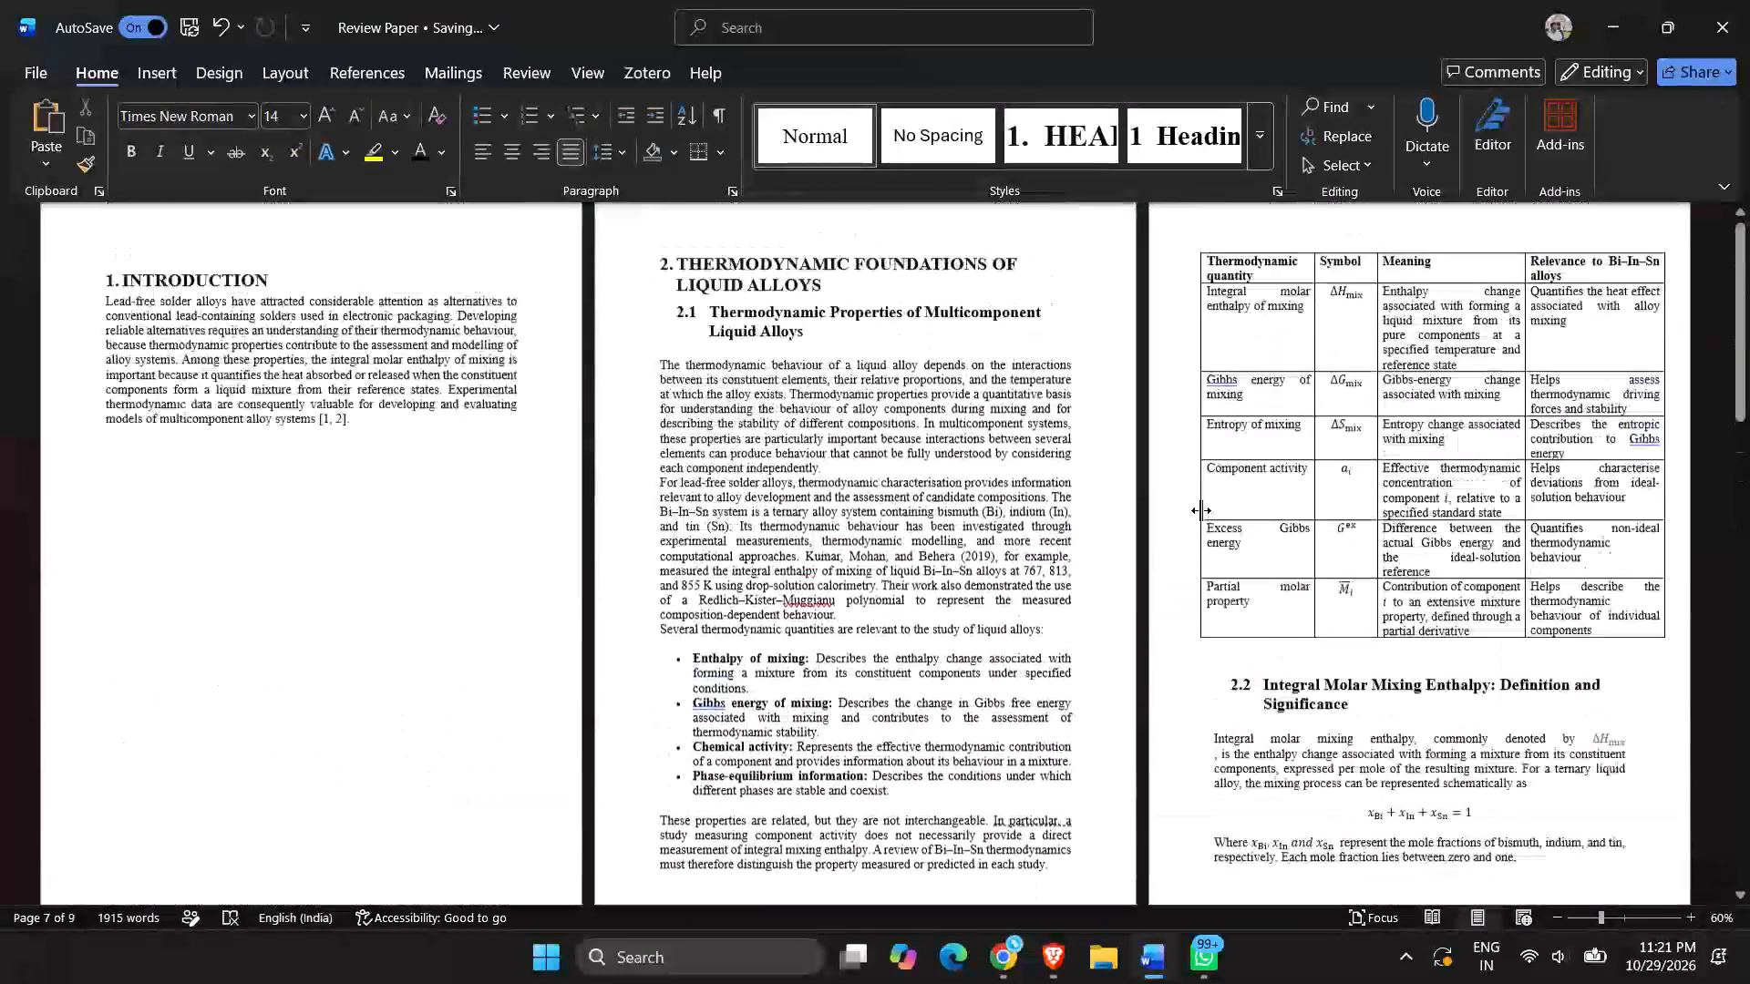
scroll(1203, 513, "up", 14)
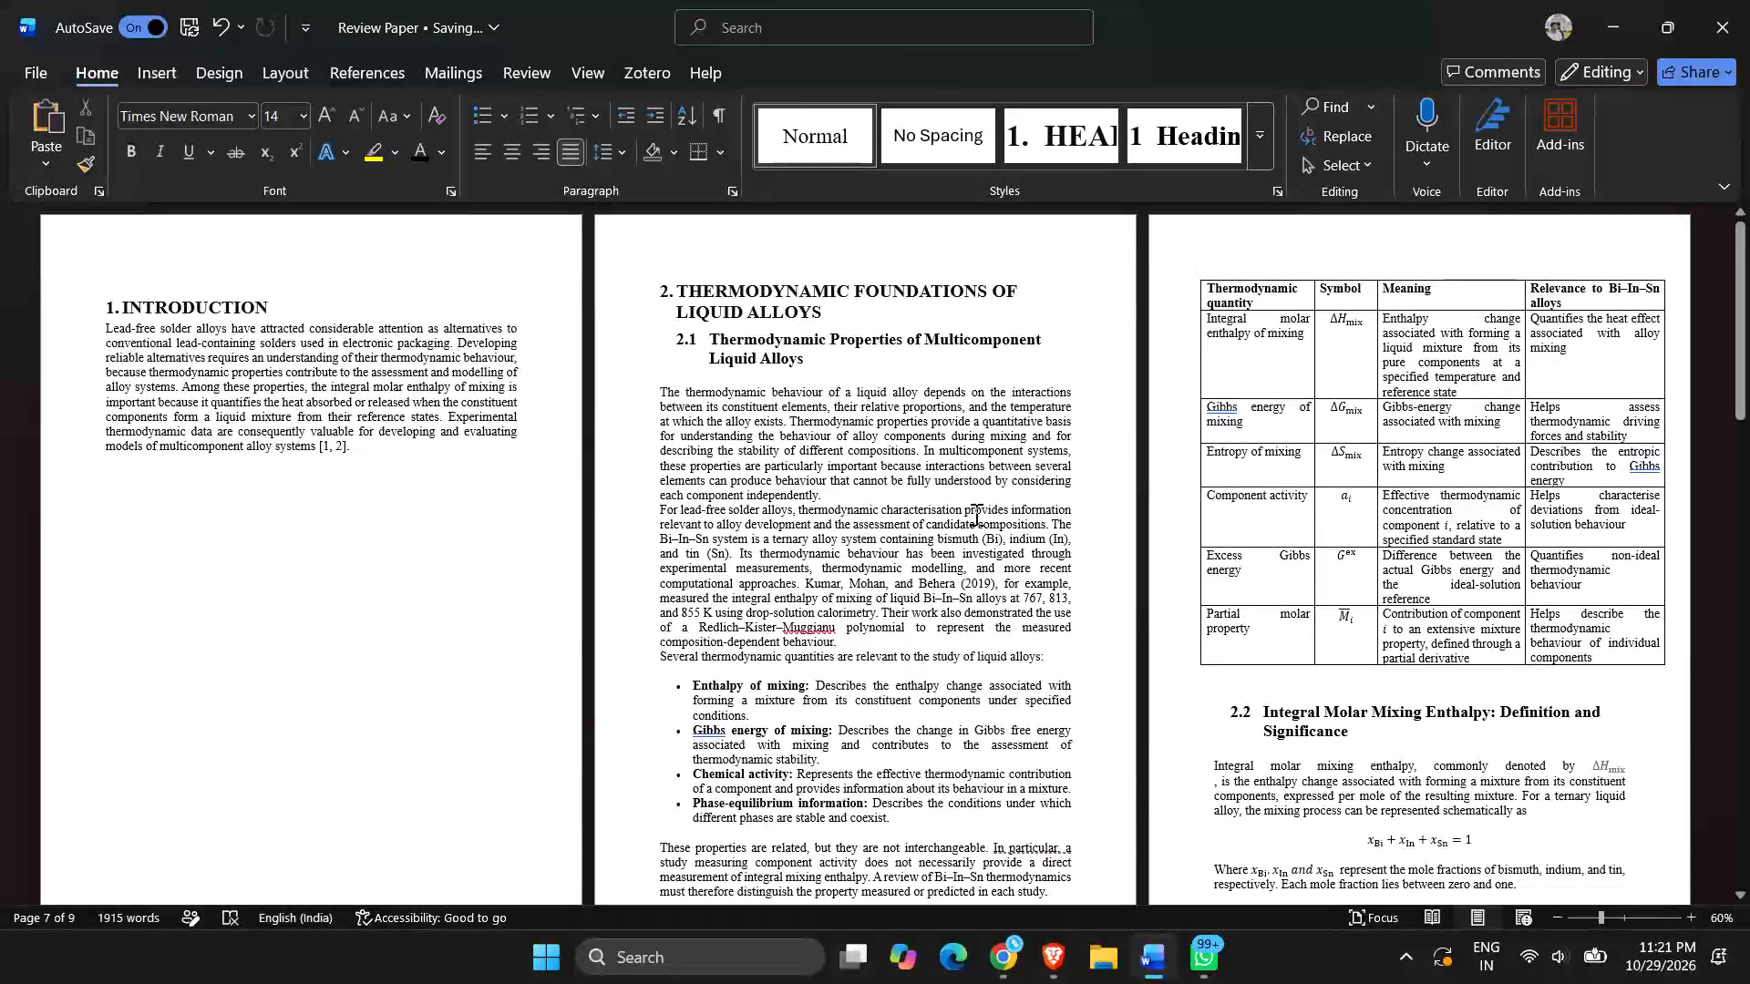
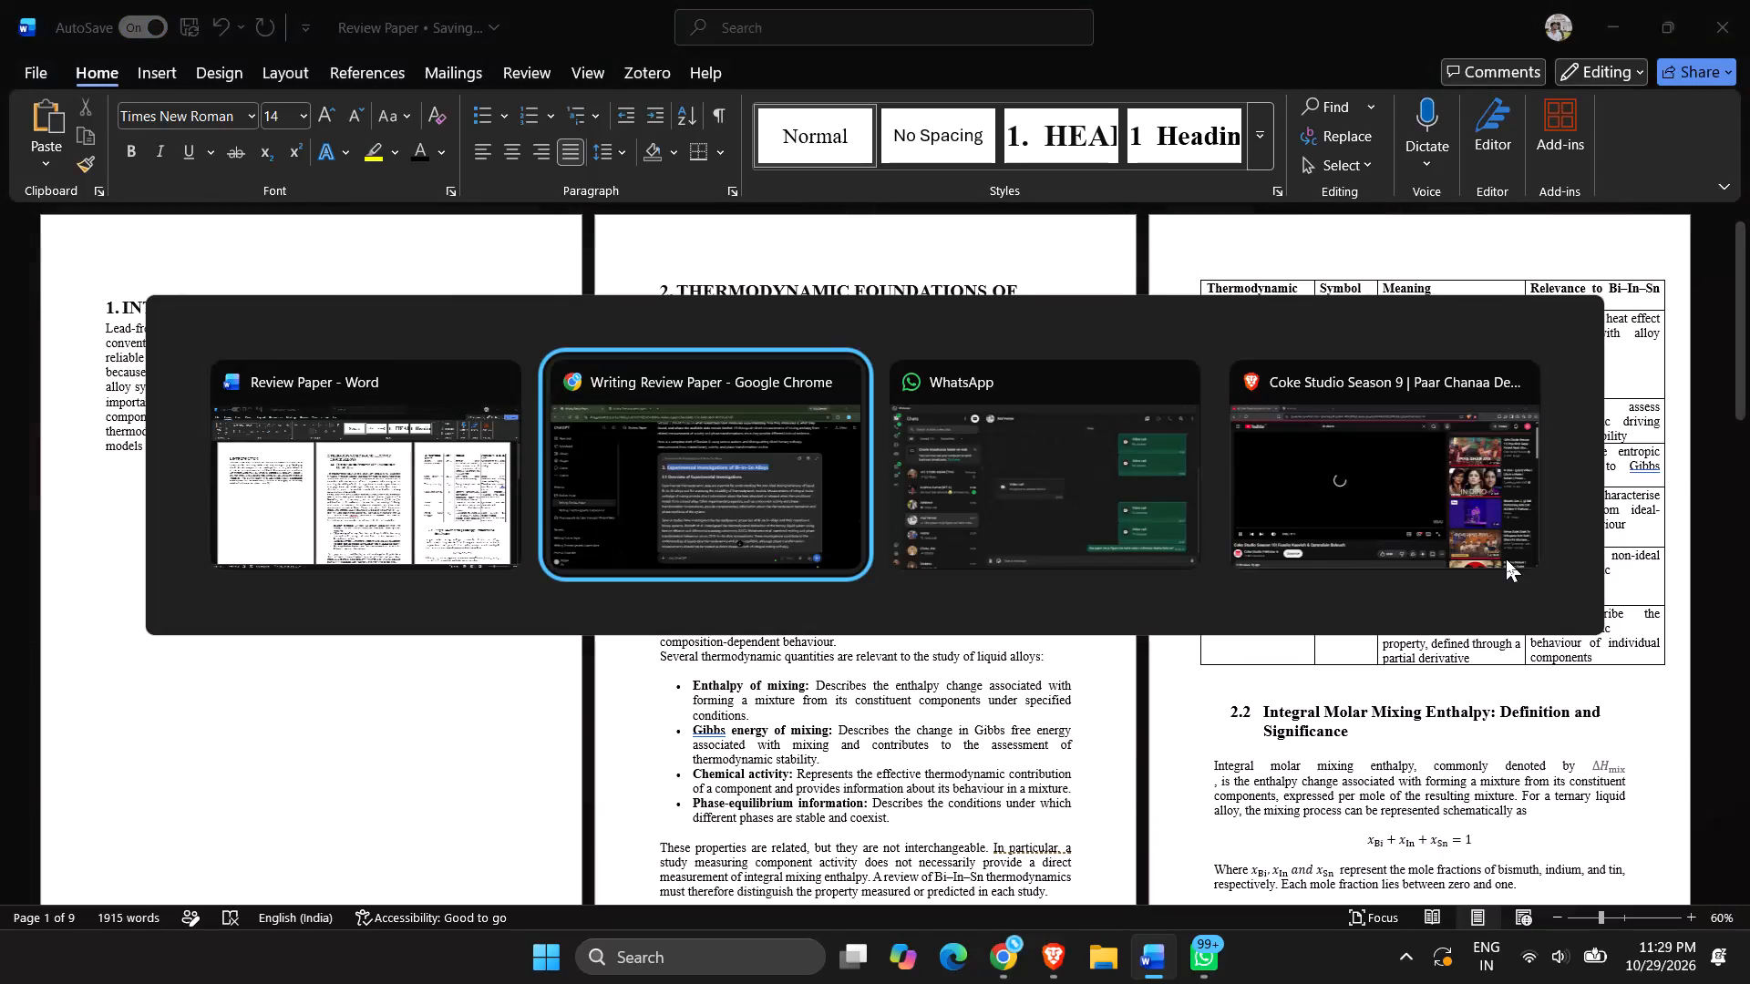
Switch to the YouTube window in Brave and pause the Coke Studio Season 9 "Paar Chanaa De" video.
key("alt+Tab")
key("alt+Tab")
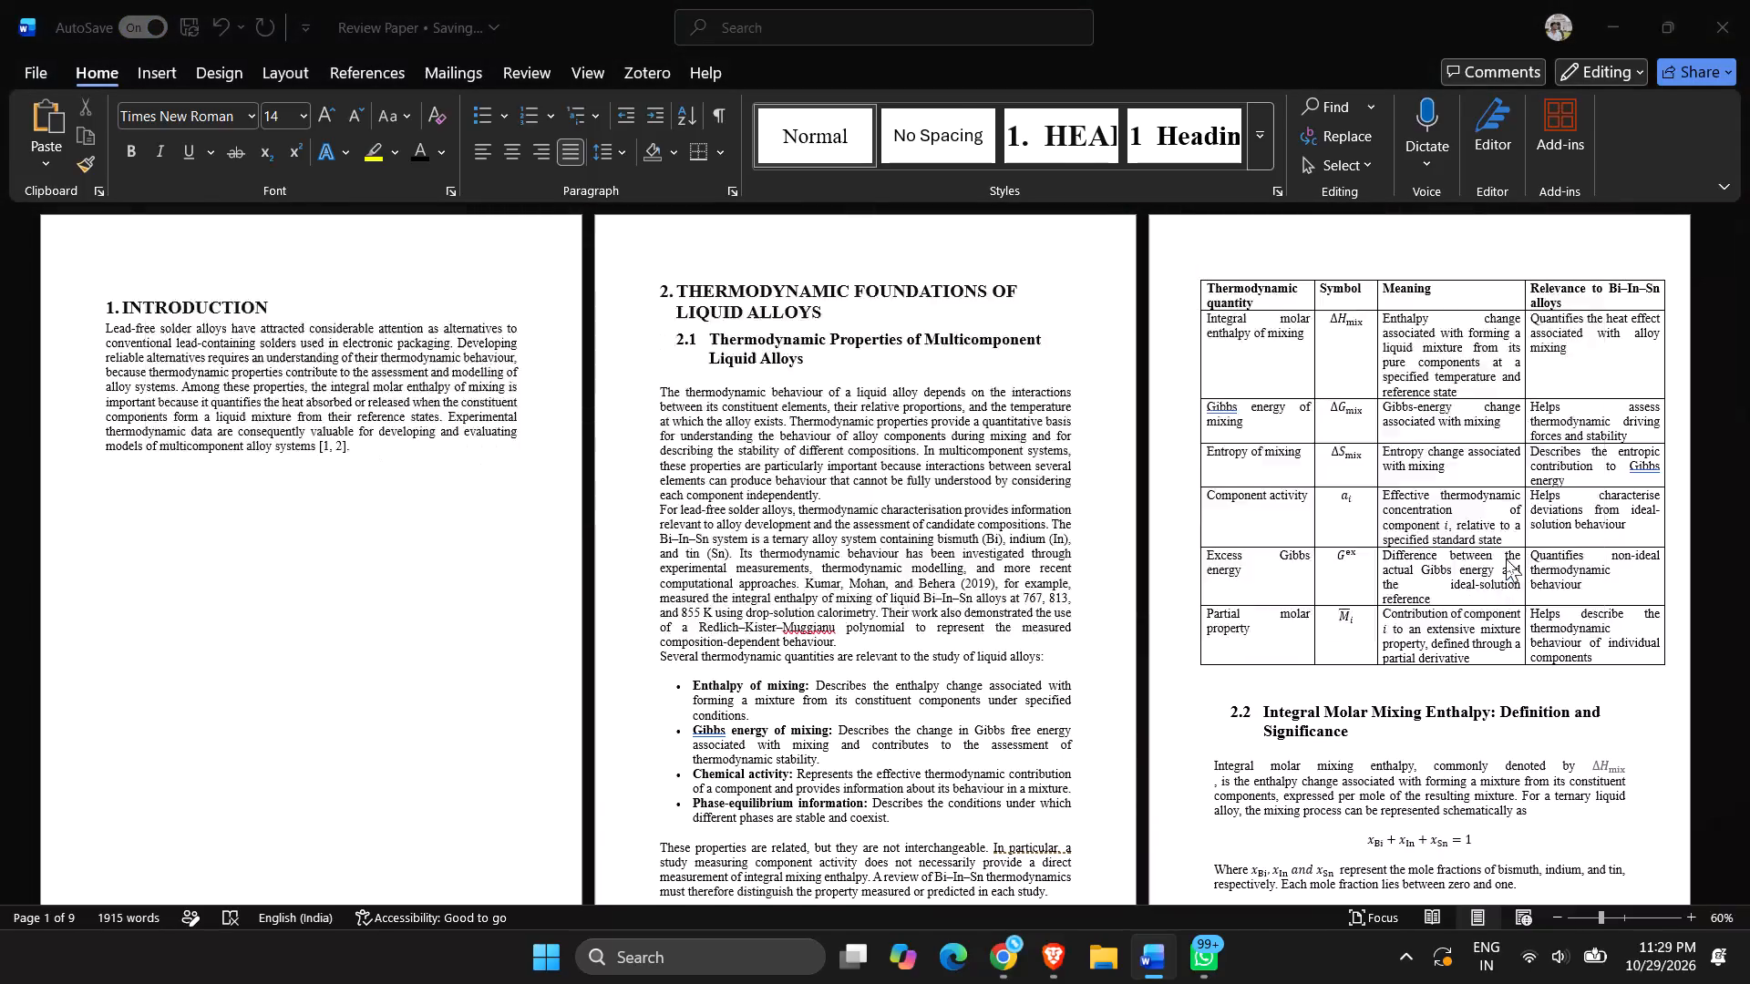
left_click(759, 459)
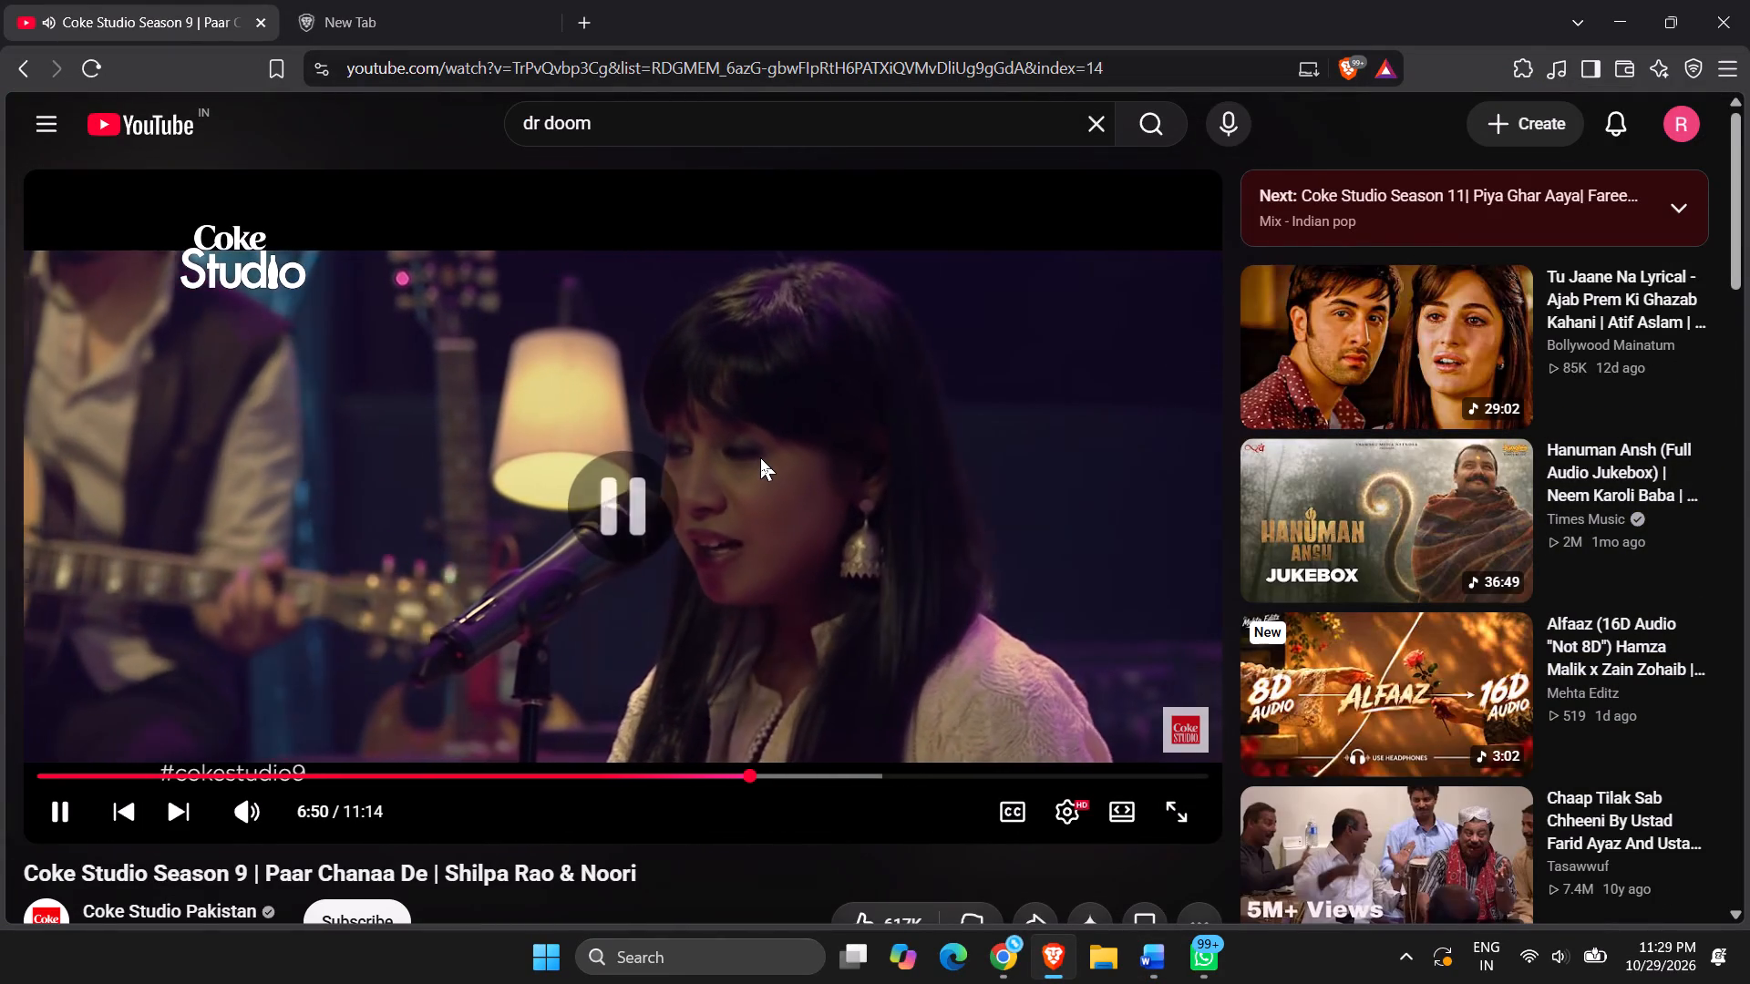
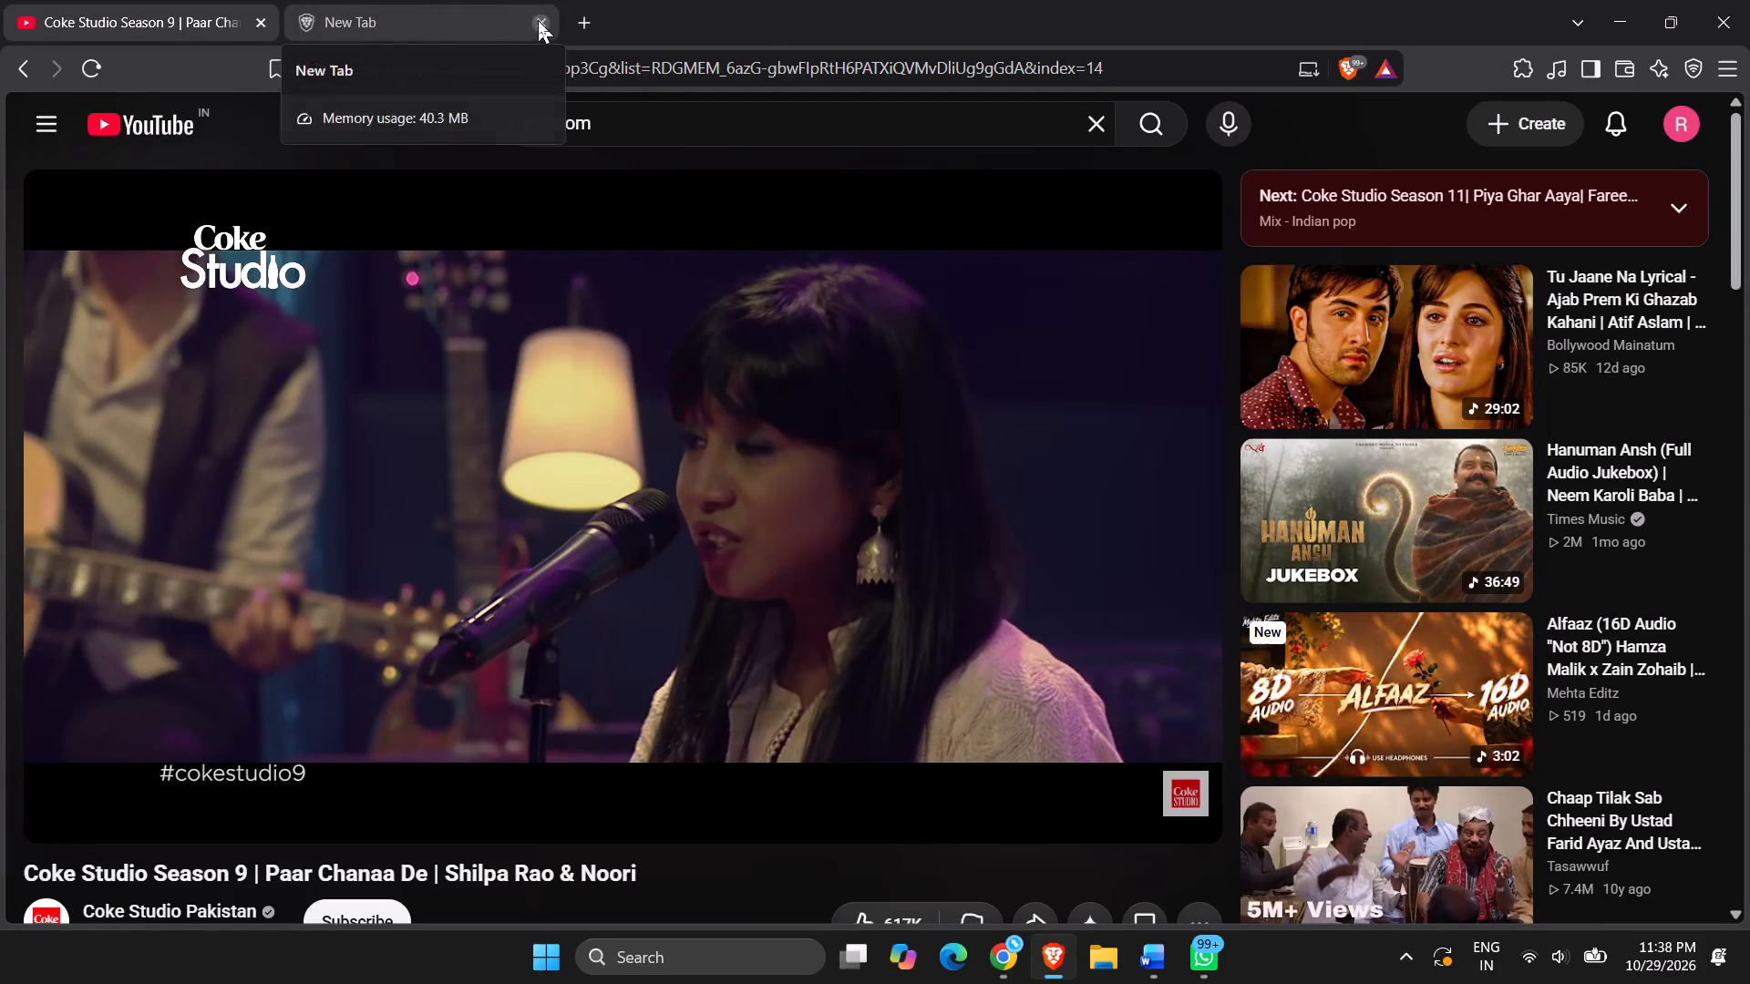
Close the empty new tab in Brave and switch back to the review paper in Word.
left_click(538, 20)
left_click(1618, 25)
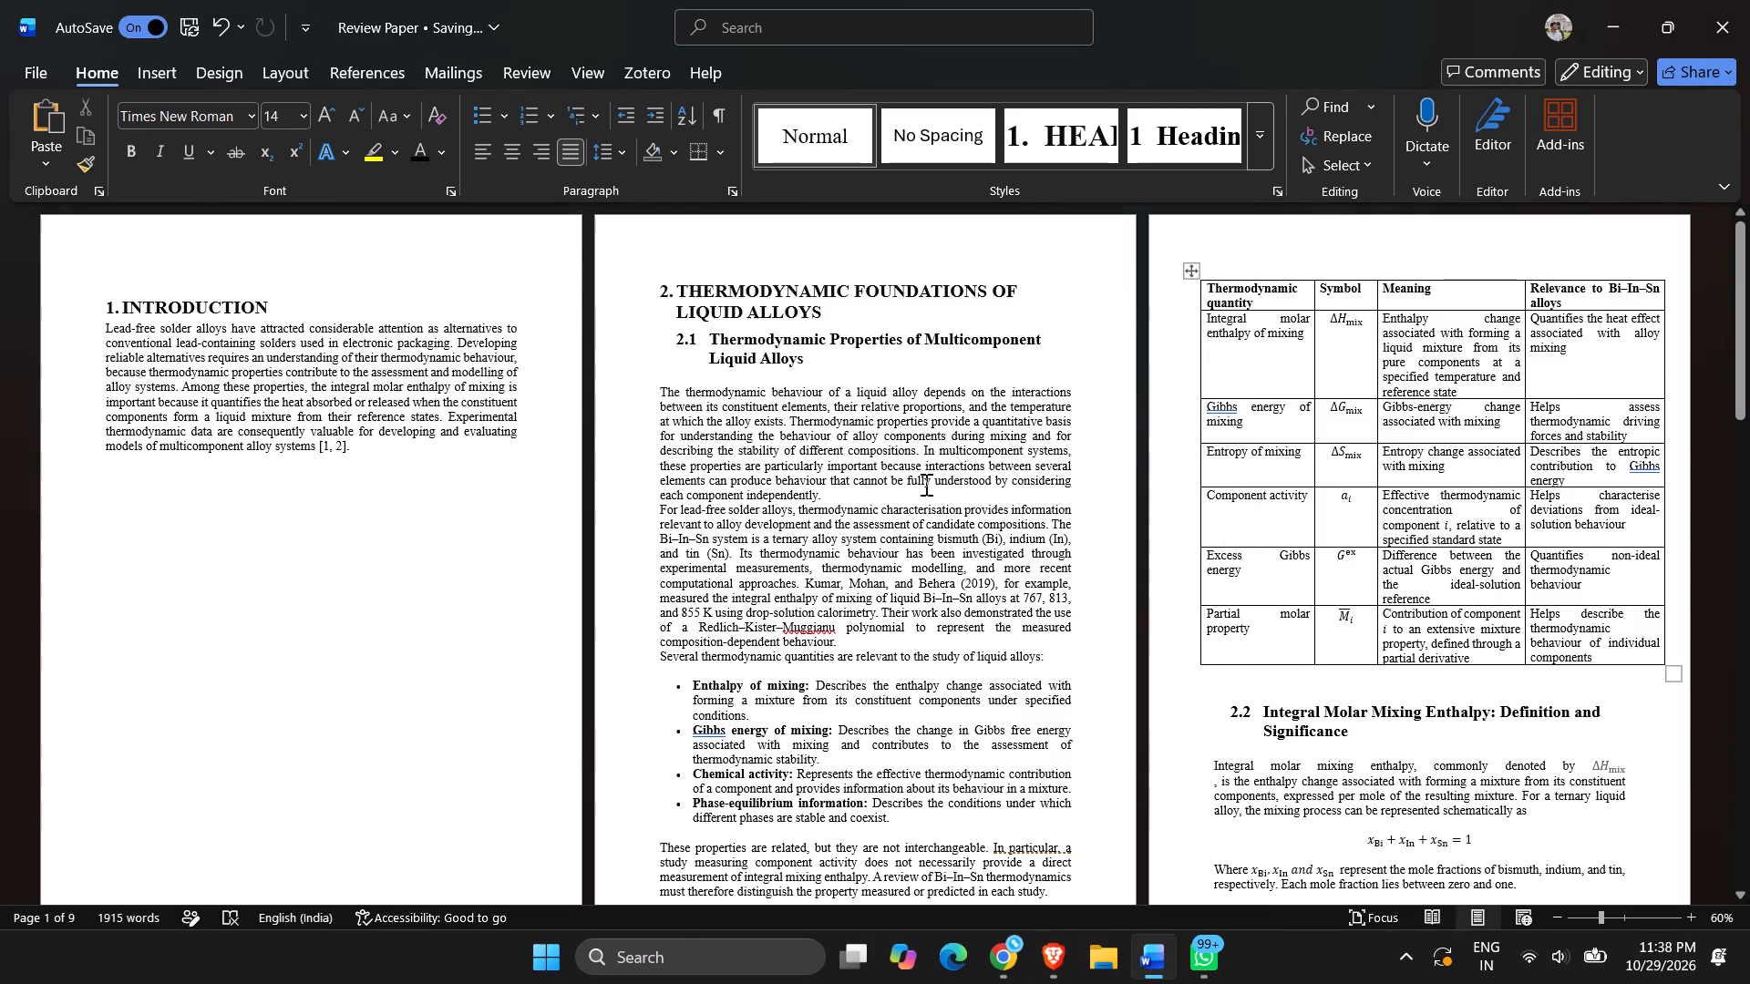
Set the font colour of the equation x_Sn = 1 − x_Bi − x_In in Section 2.5 to black.
scroll(933, 464, "down", 18)
scroll(943, 475, "down", 7)
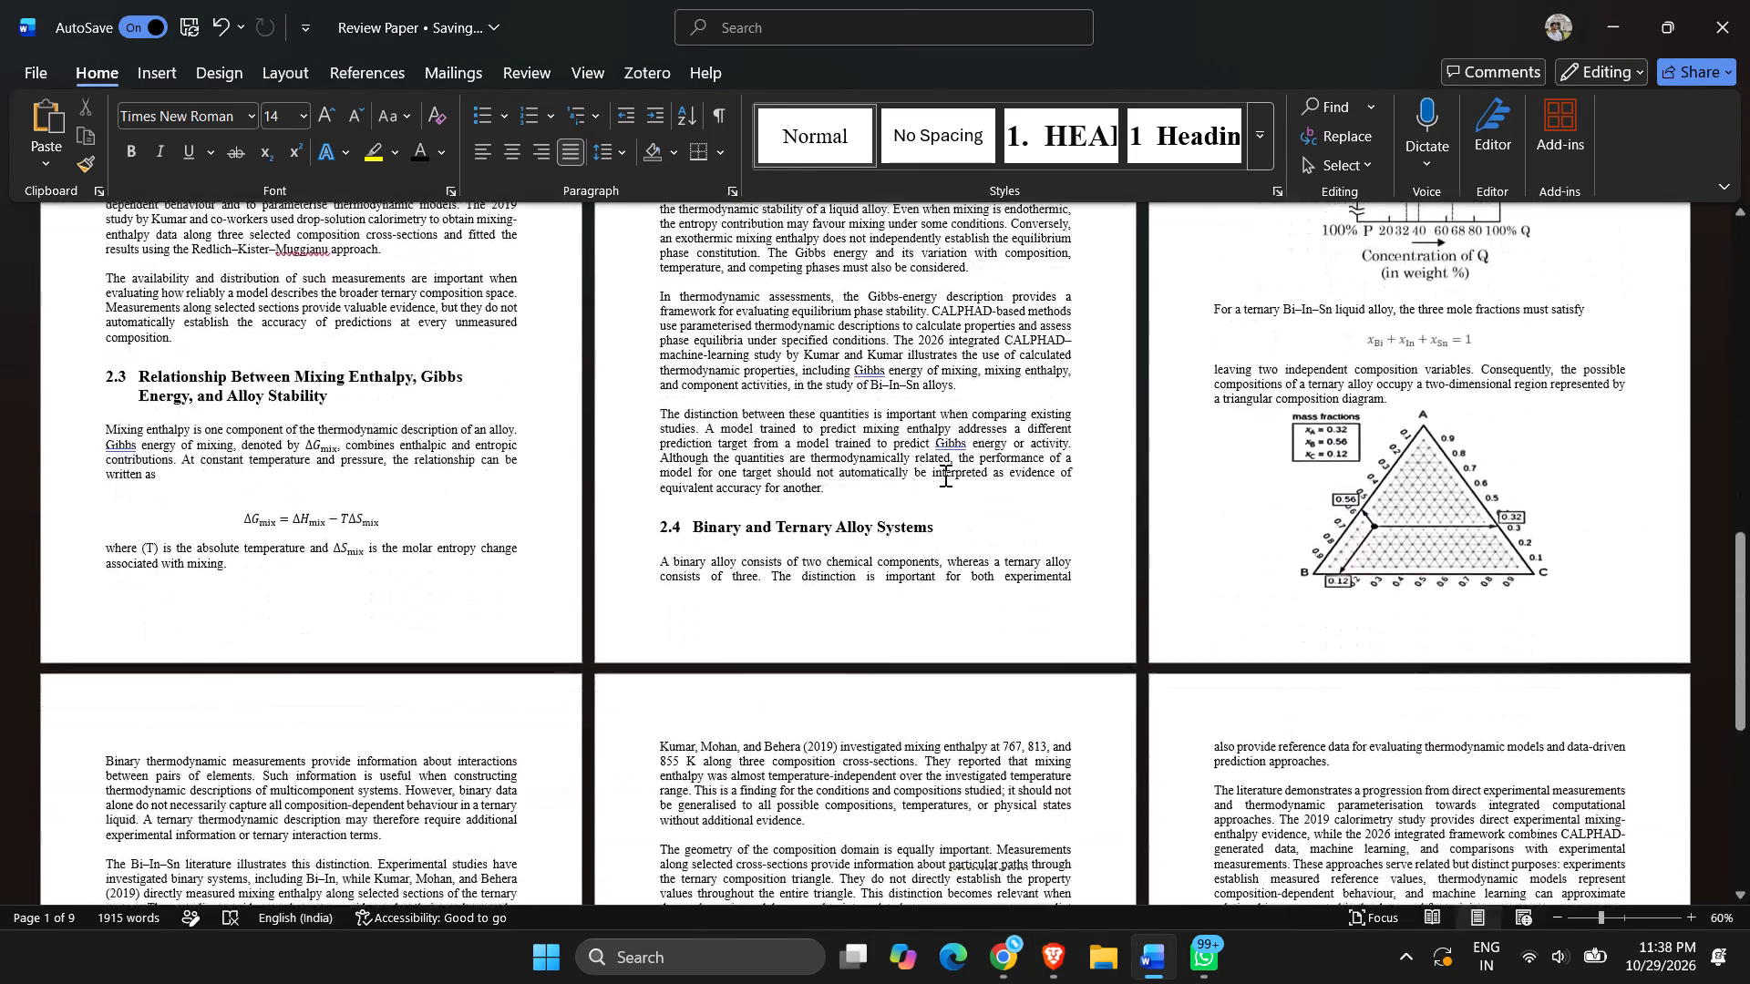
scroll(1037, 546, "down", 6)
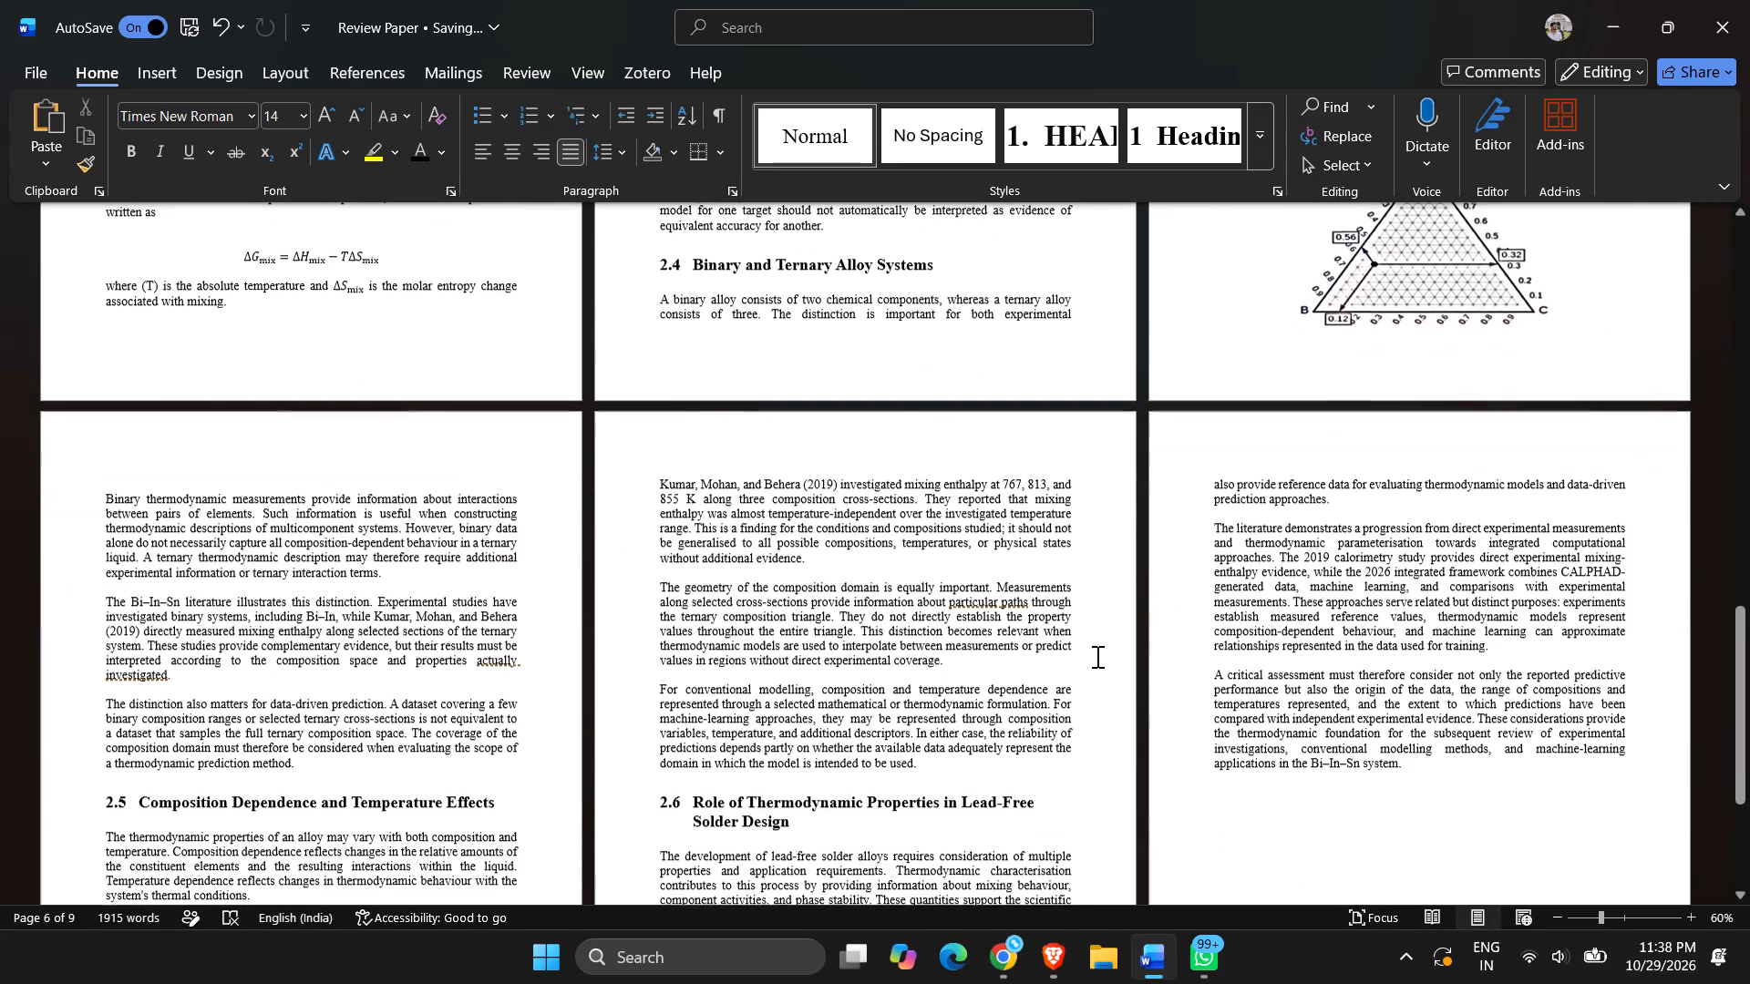
scroll(1102, 575, "down", 5)
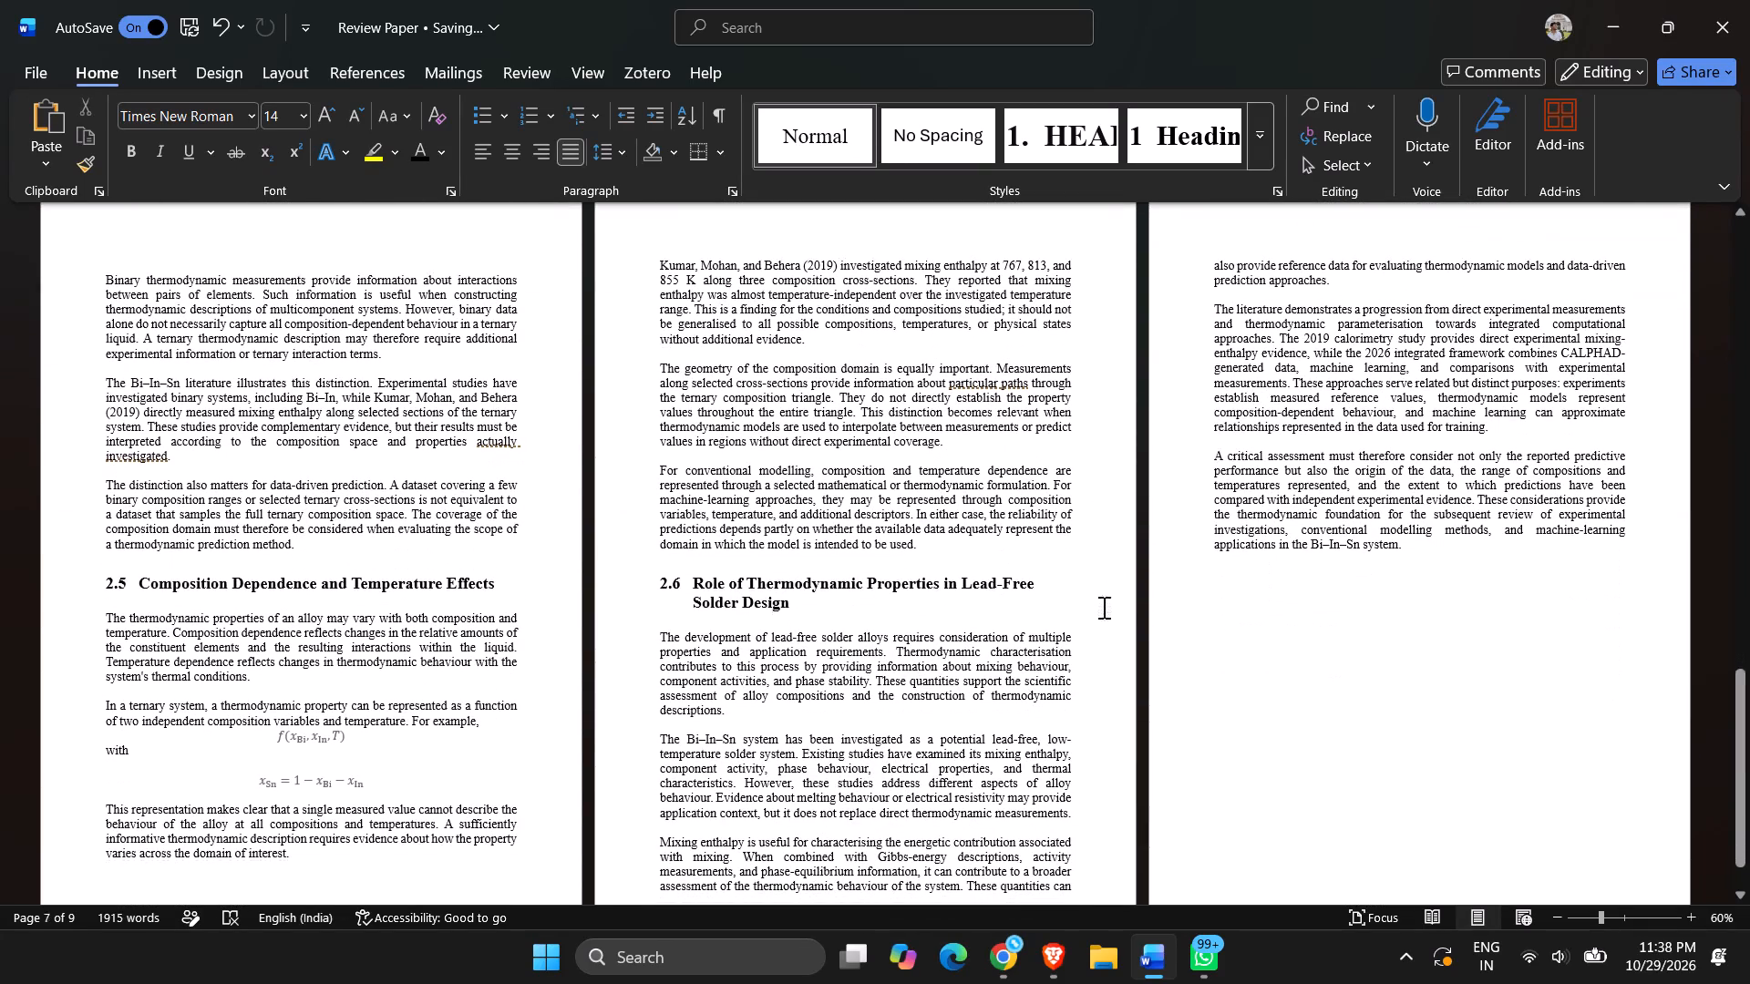
scroll(1230, 622, "down", 2)
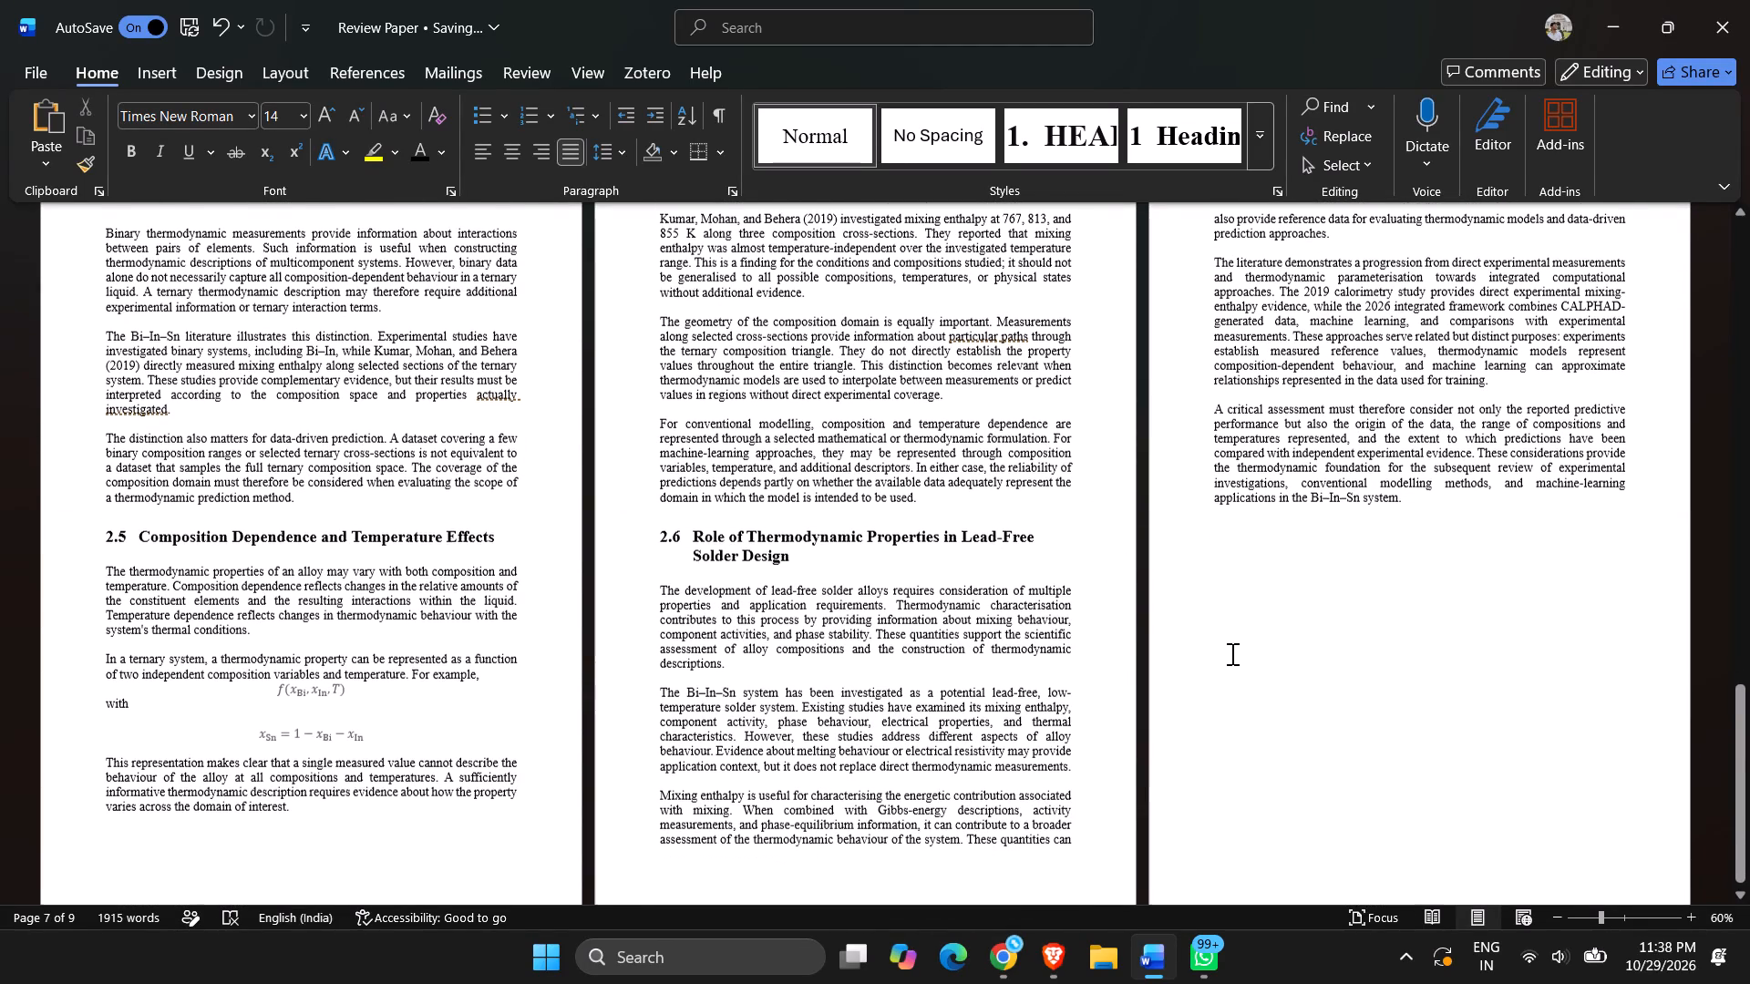
scroll(1230, 653, "down", 2)
scroll(368, 716, "up", 6)
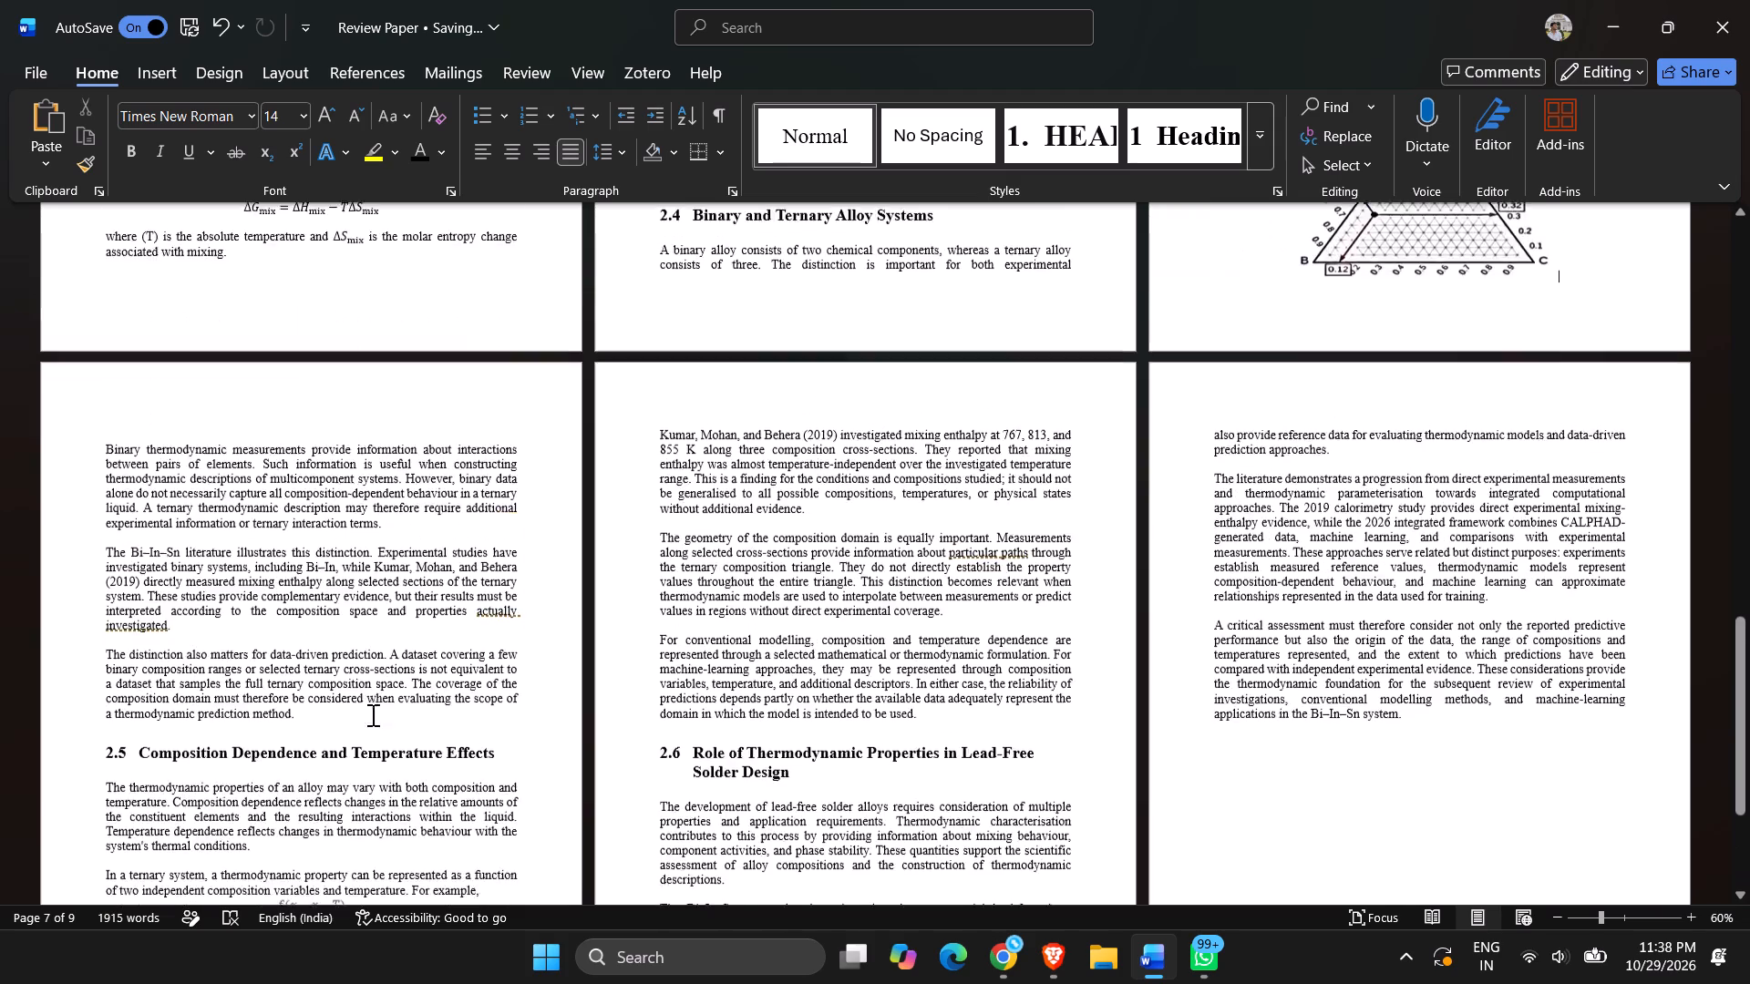
scroll(371, 713, "down", 6)
left_click(314, 715)
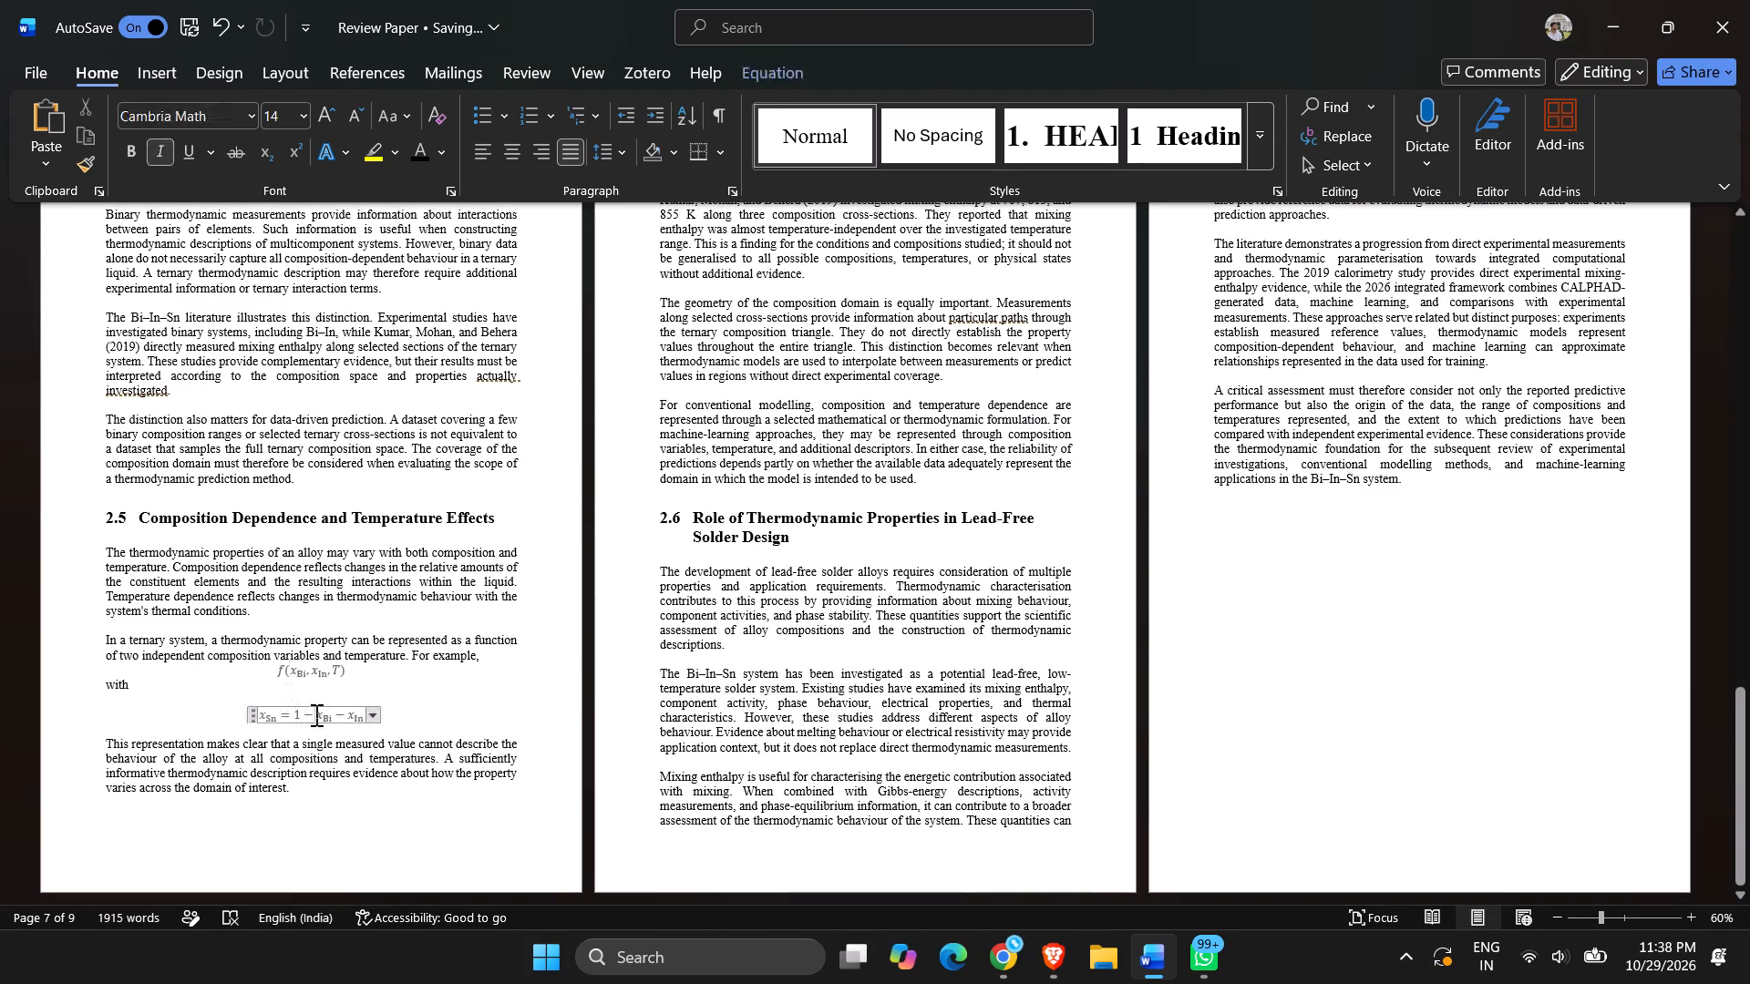
double_click(314, 714)
double_click(313, 712)
double_click(313, 712)
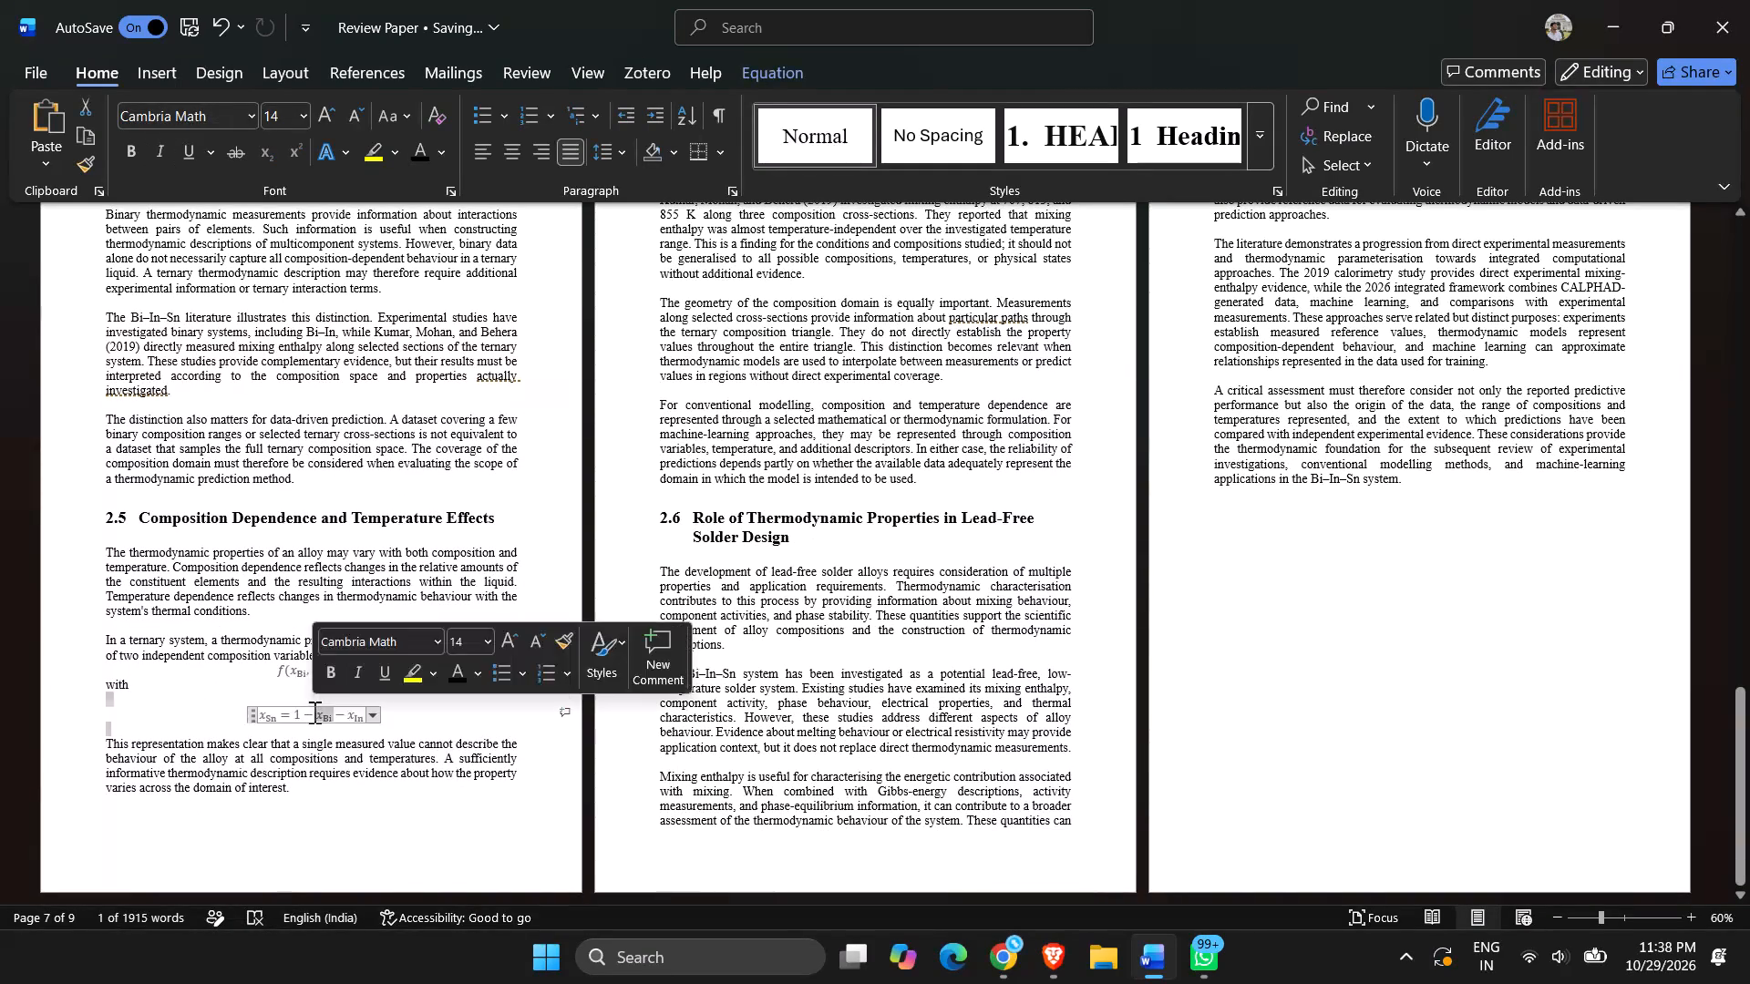
double_click(314, 709)
left_click(314, 709)
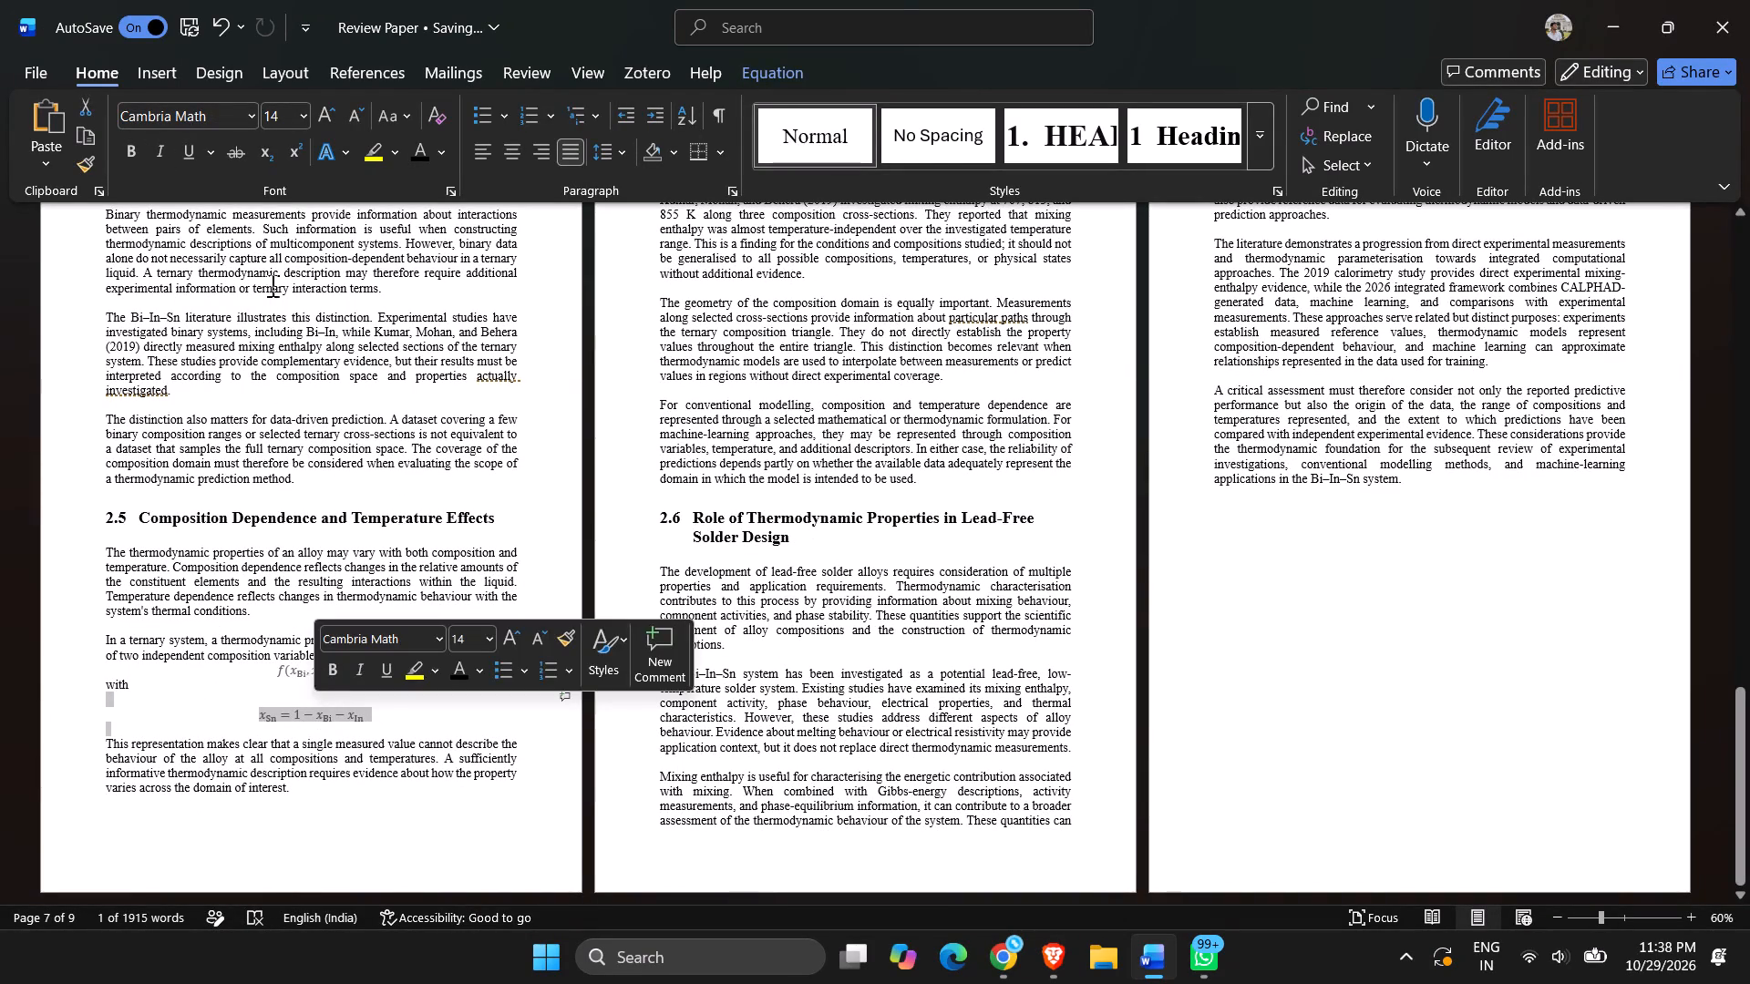
left_click(433, 159)
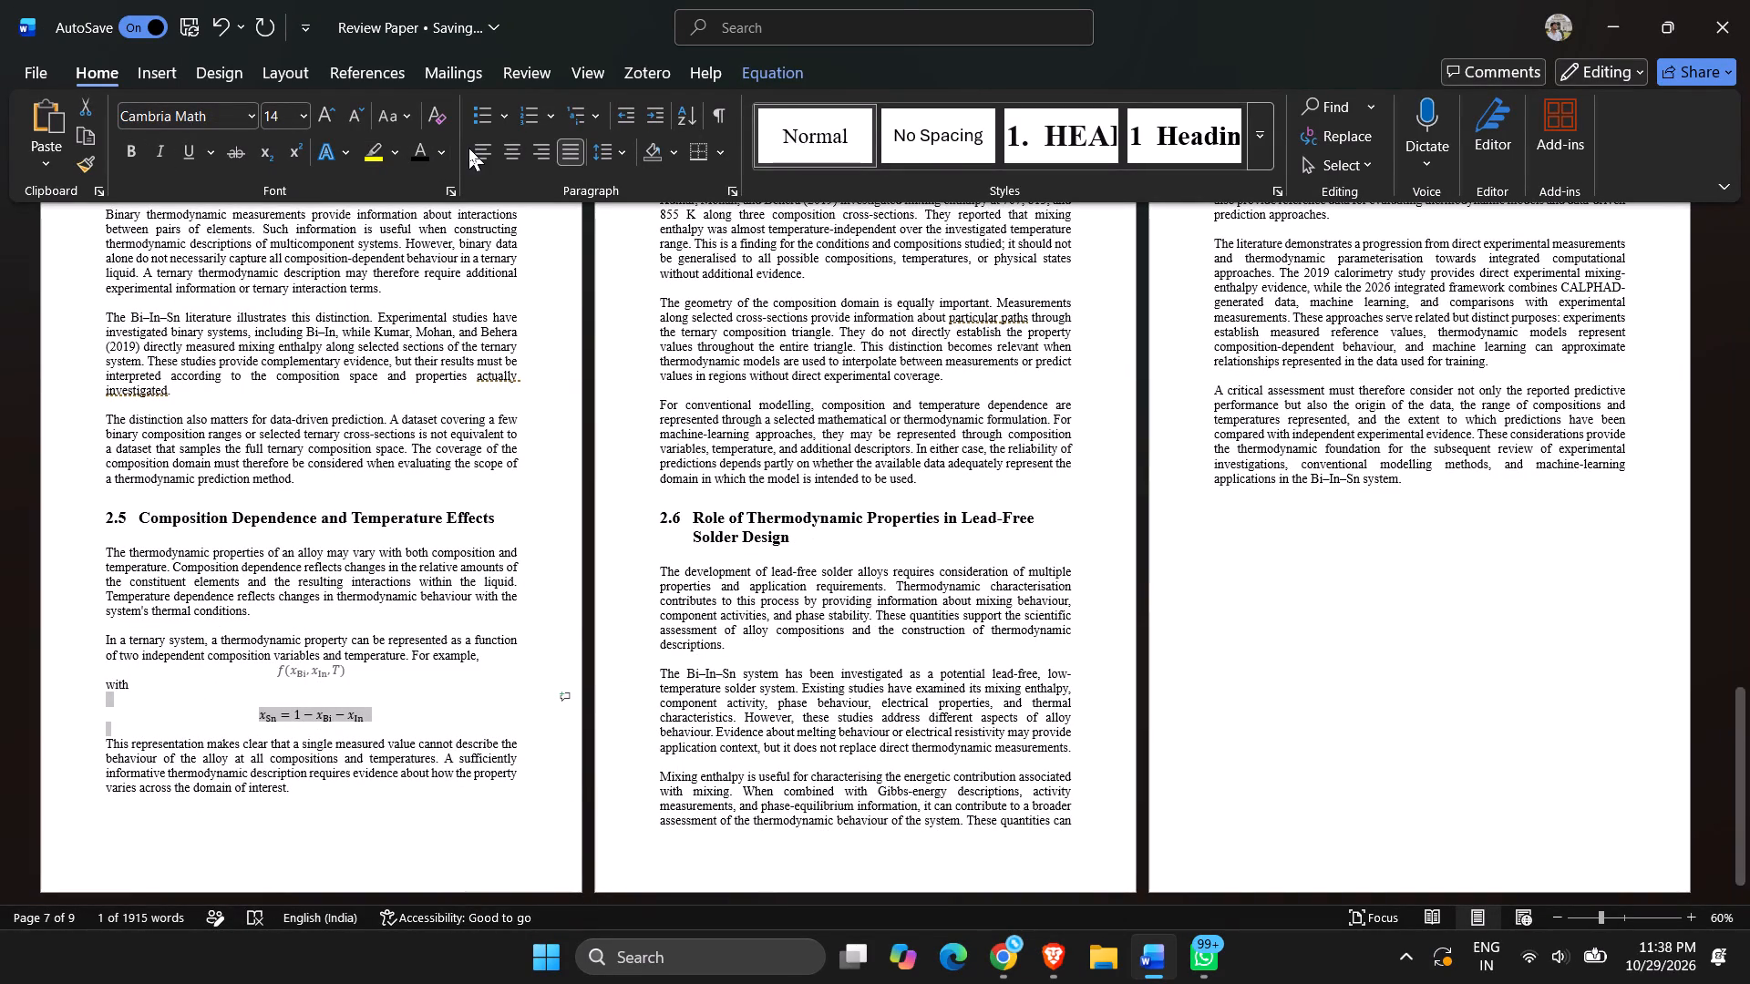
left_click(436, 153)
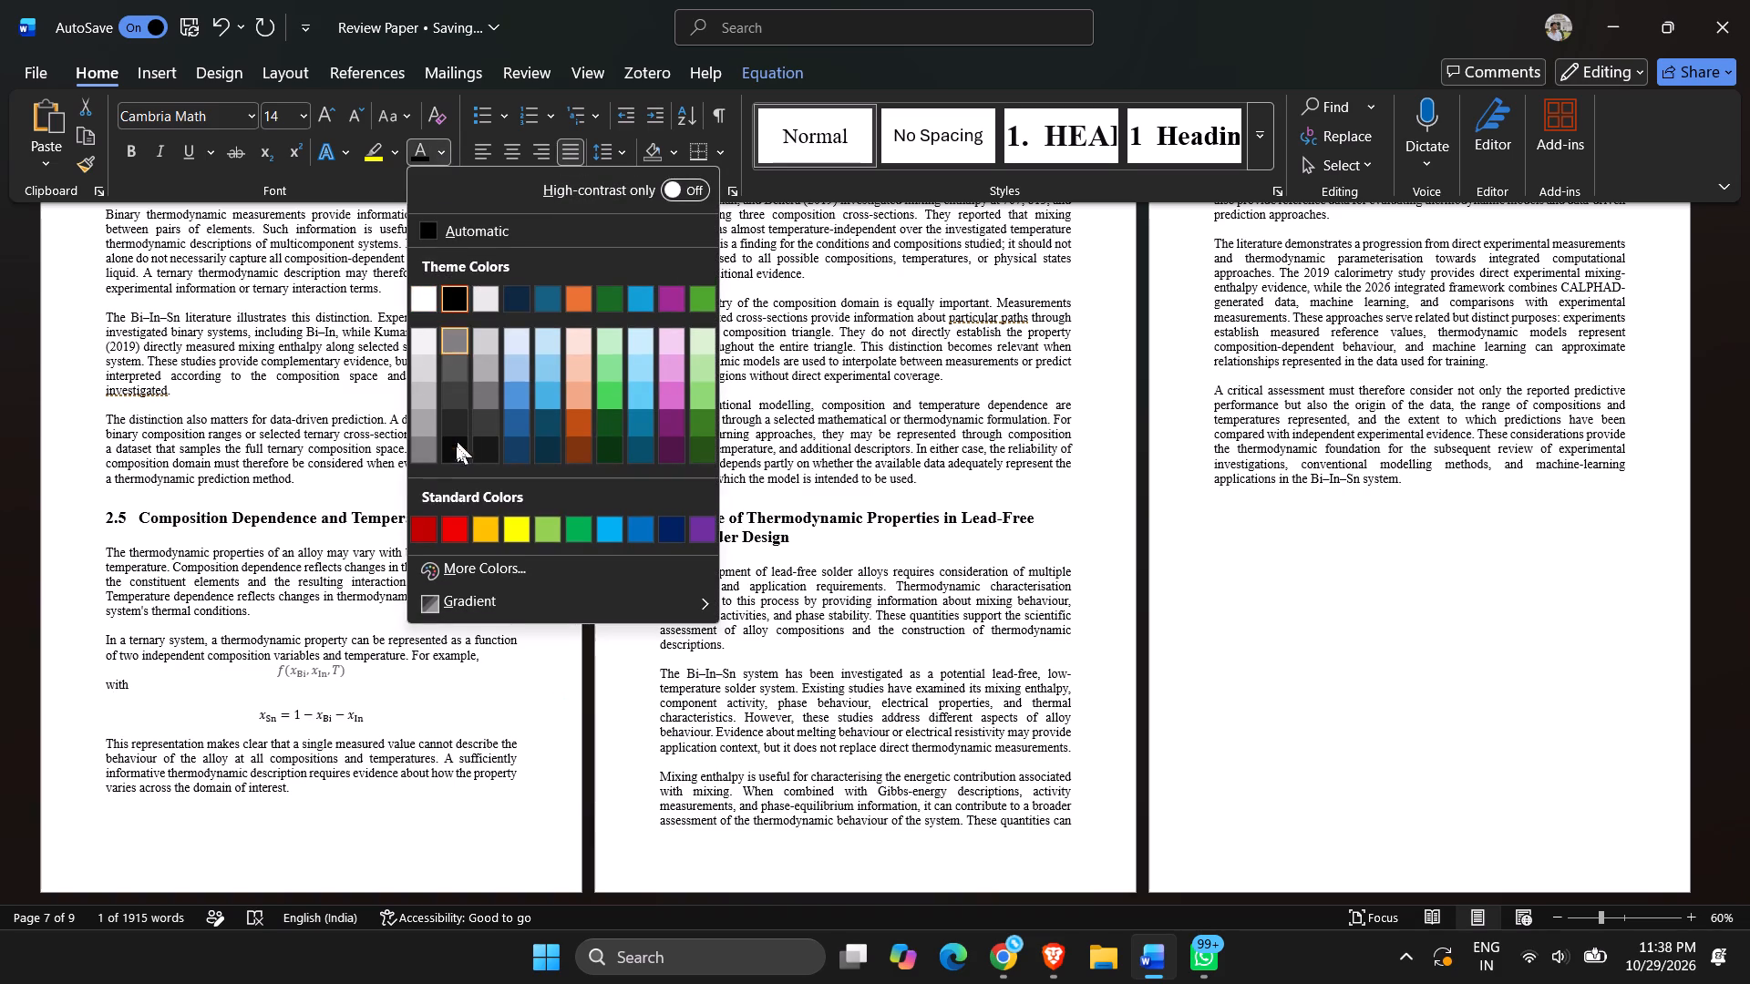
left_click(455, 292)
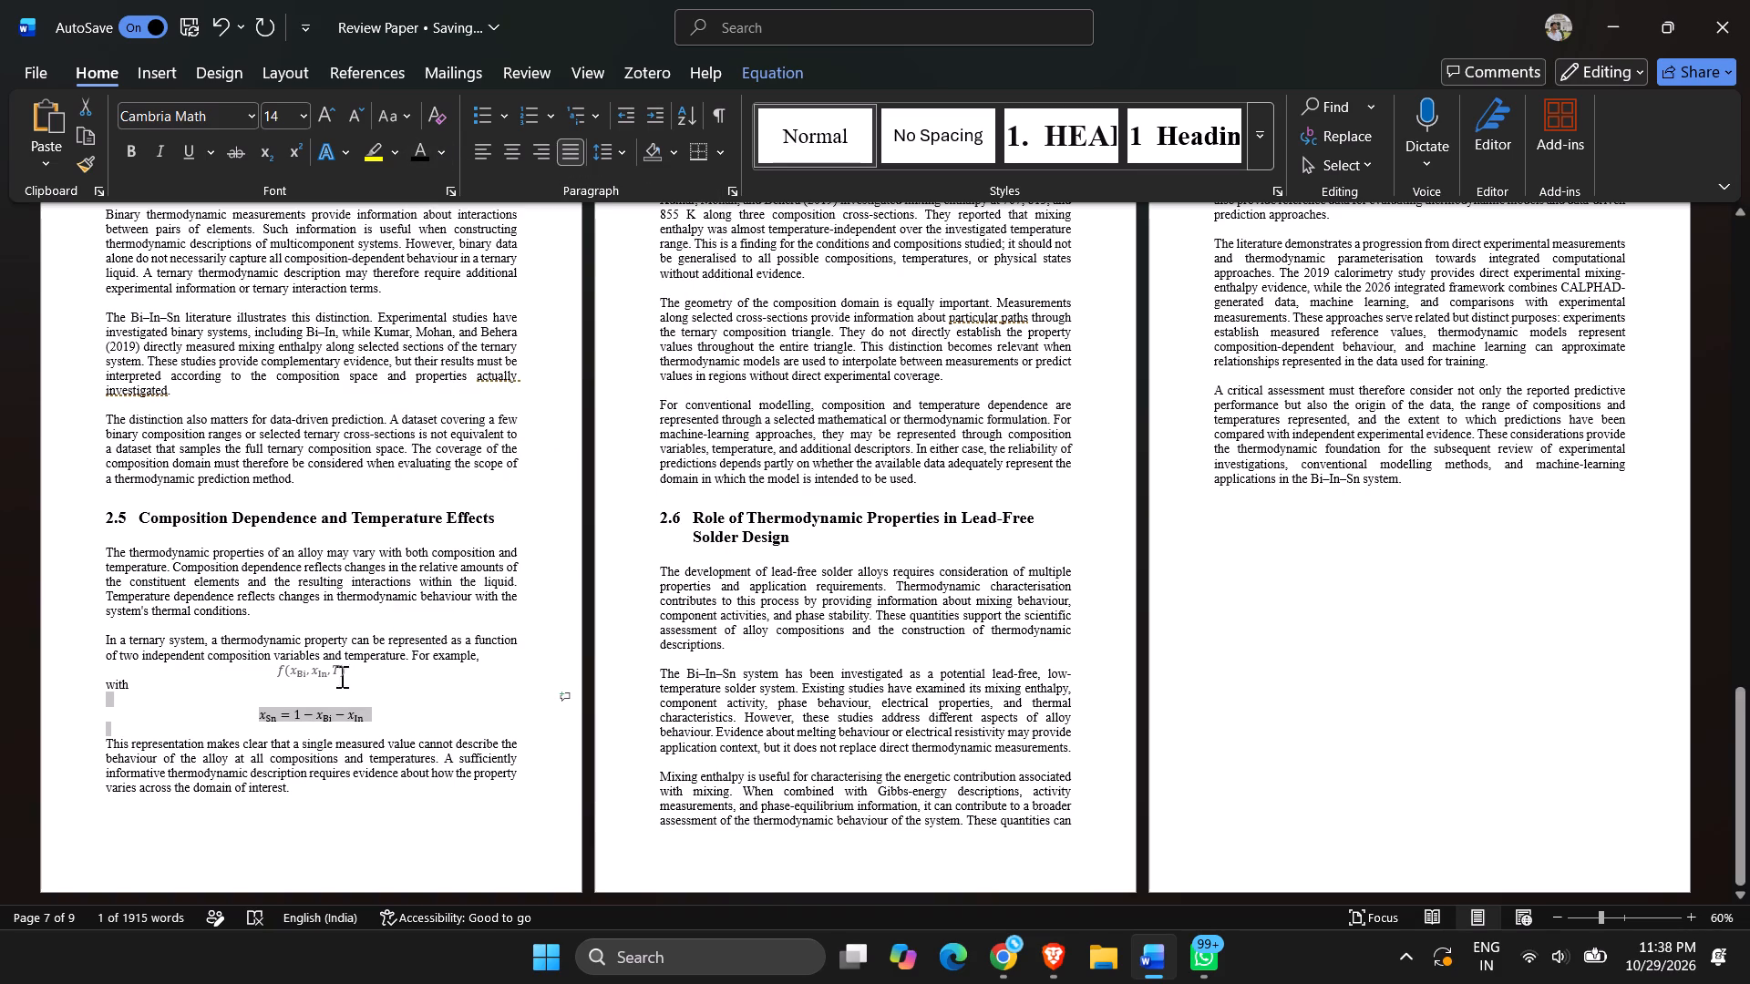
Set the font colour of the expression f(x_Bi, x_In, T) in Section 2.5 to black.
left_click(333, 670)
left_click(333, 670)
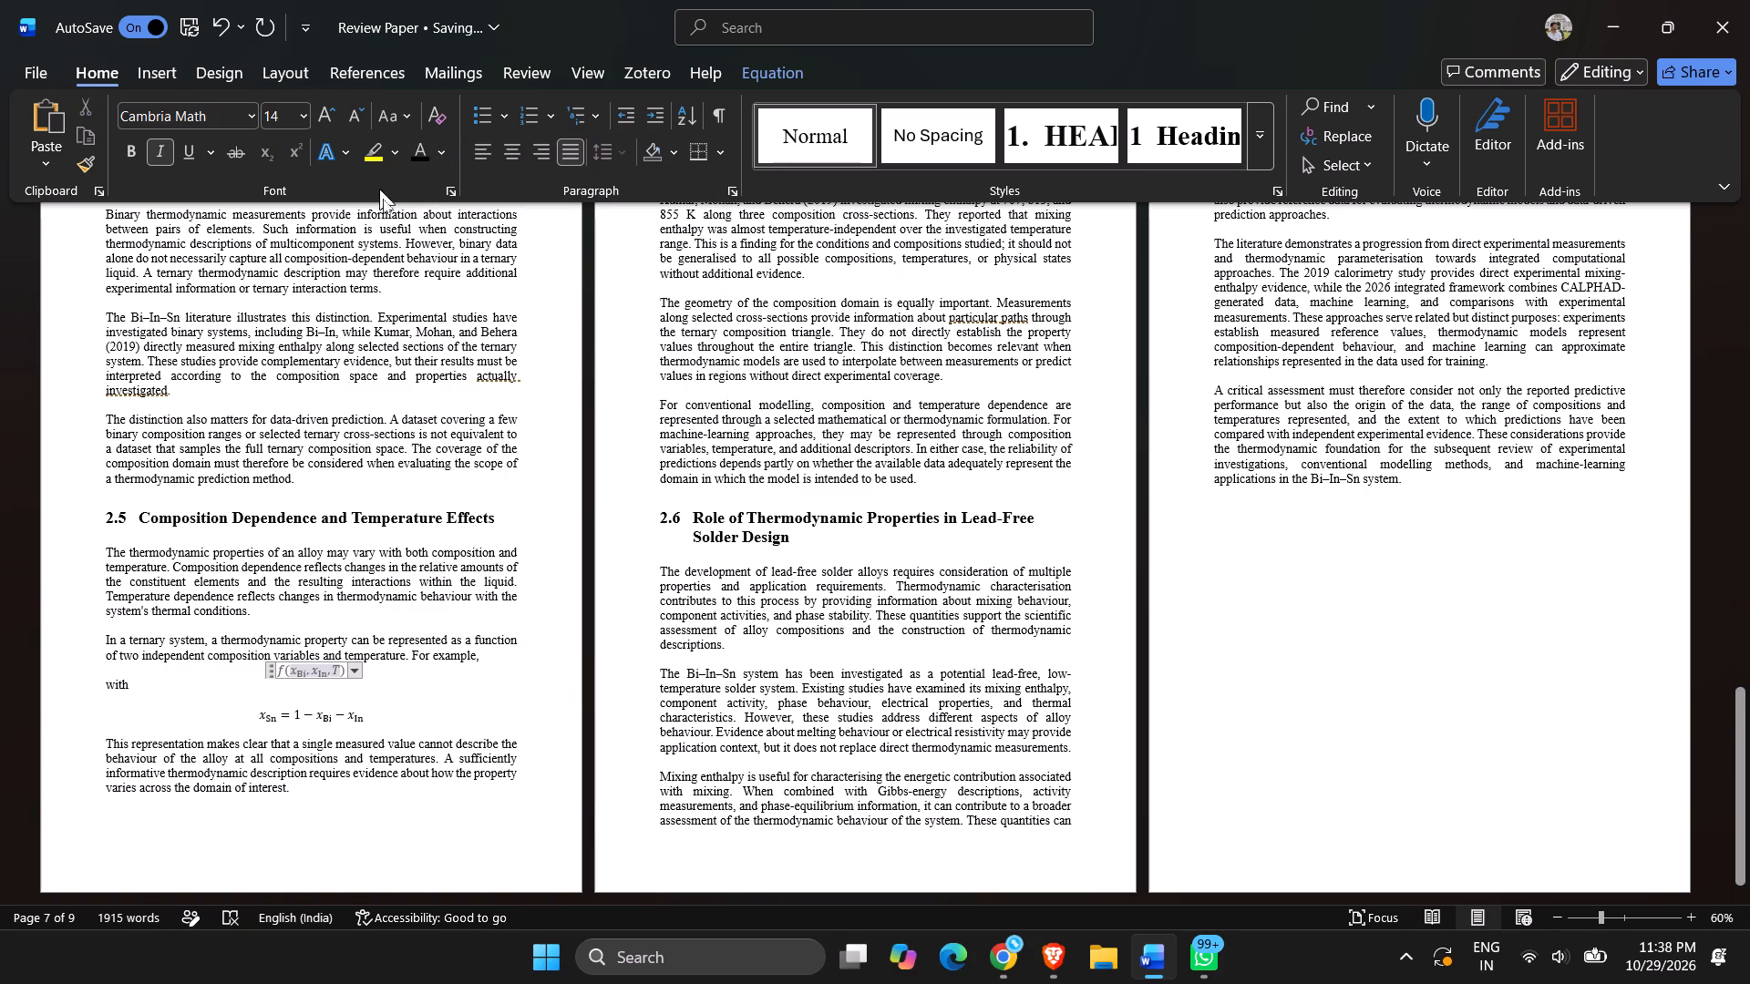
left_click(437, 159)
left_click(466, 297)
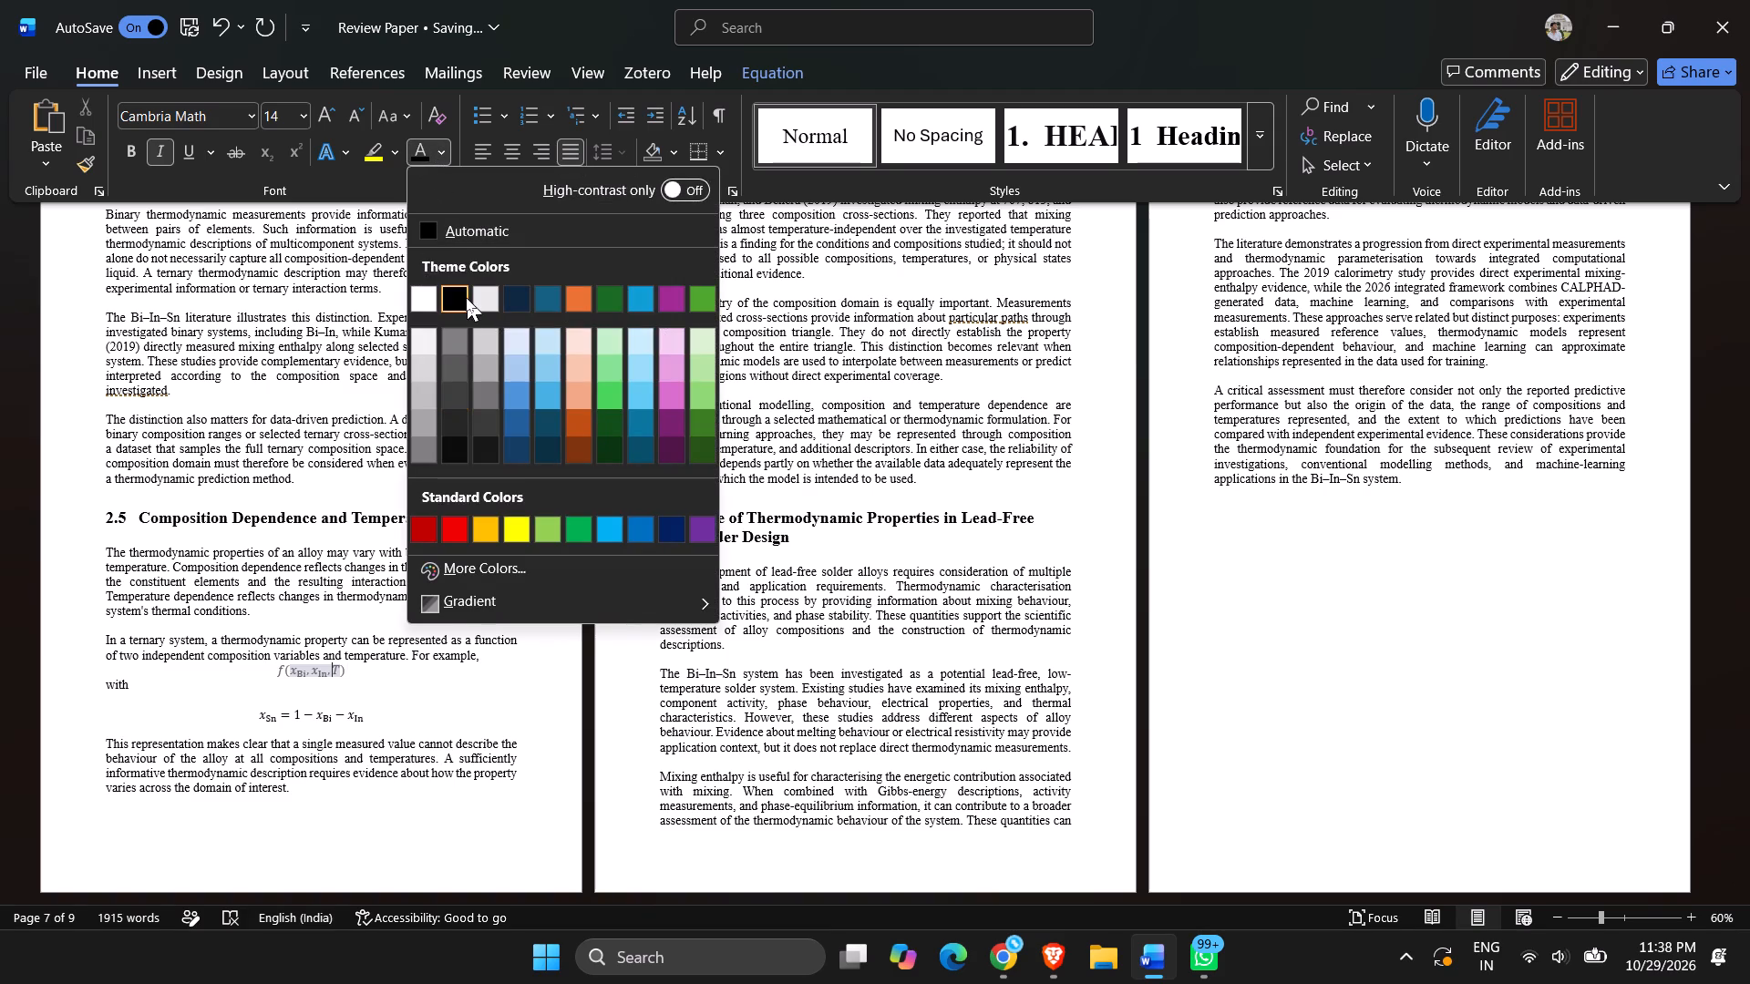
left_click(381, 696)
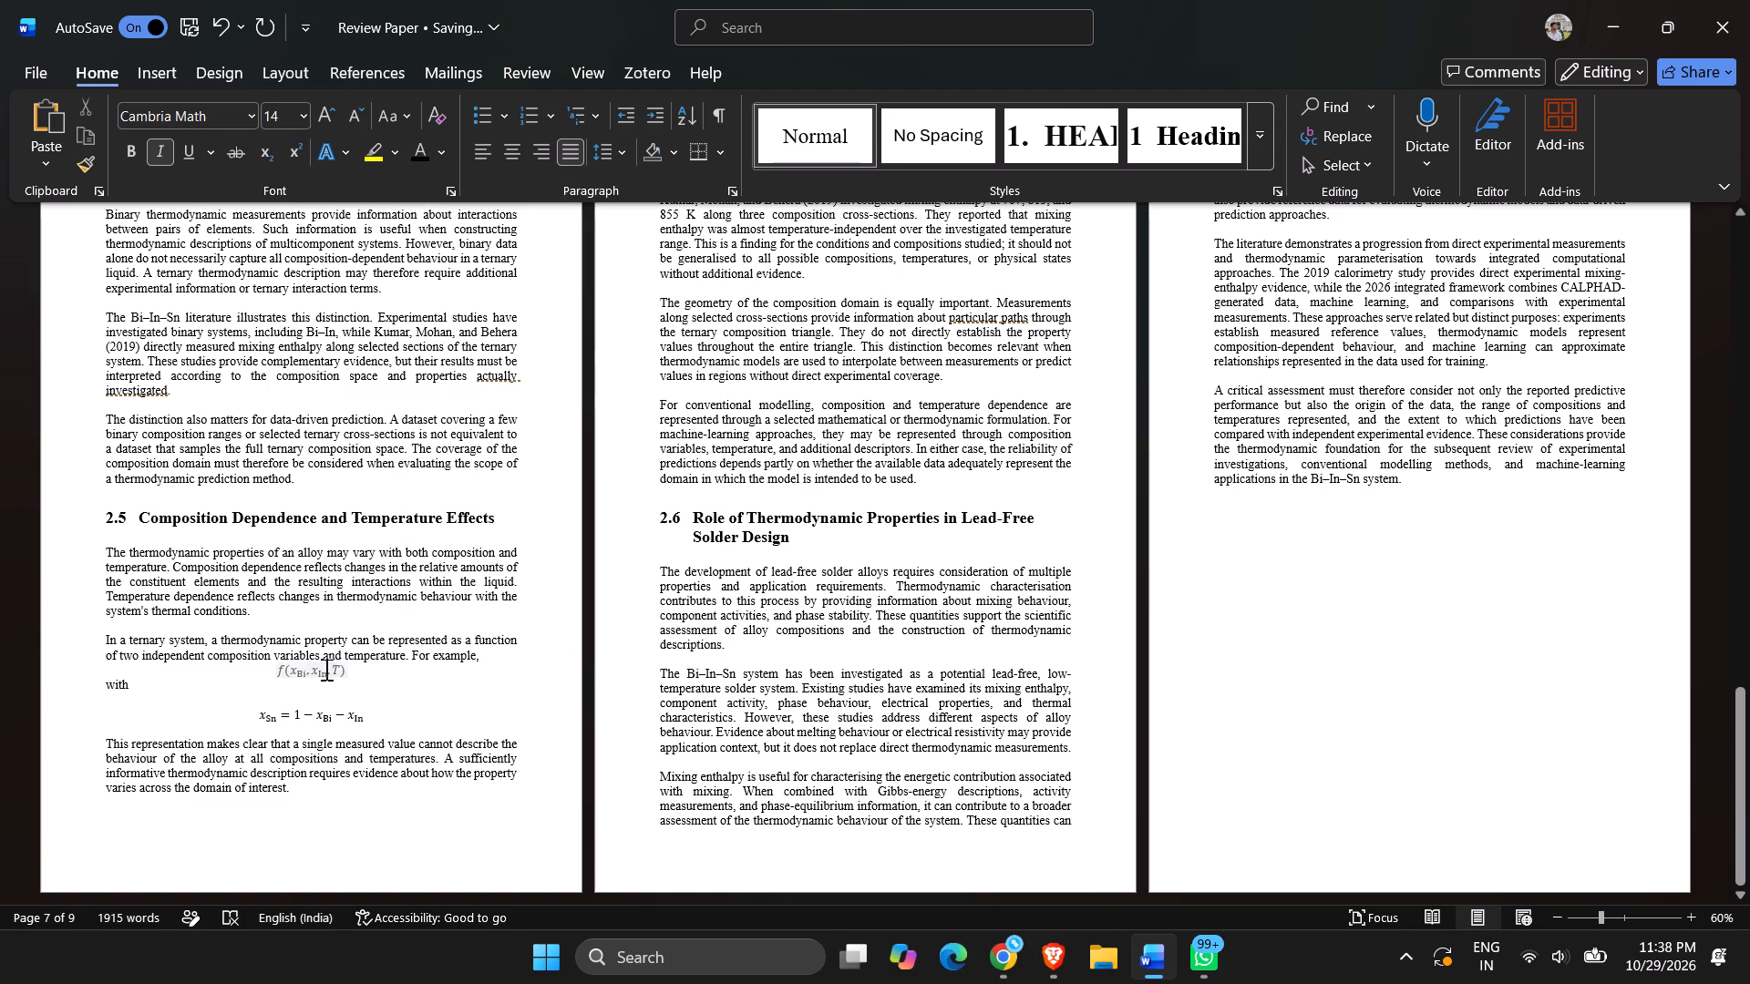
triple_click(324, 669)
left_click(325, 669)
double_click(325, 669)
double_click(328, 669)
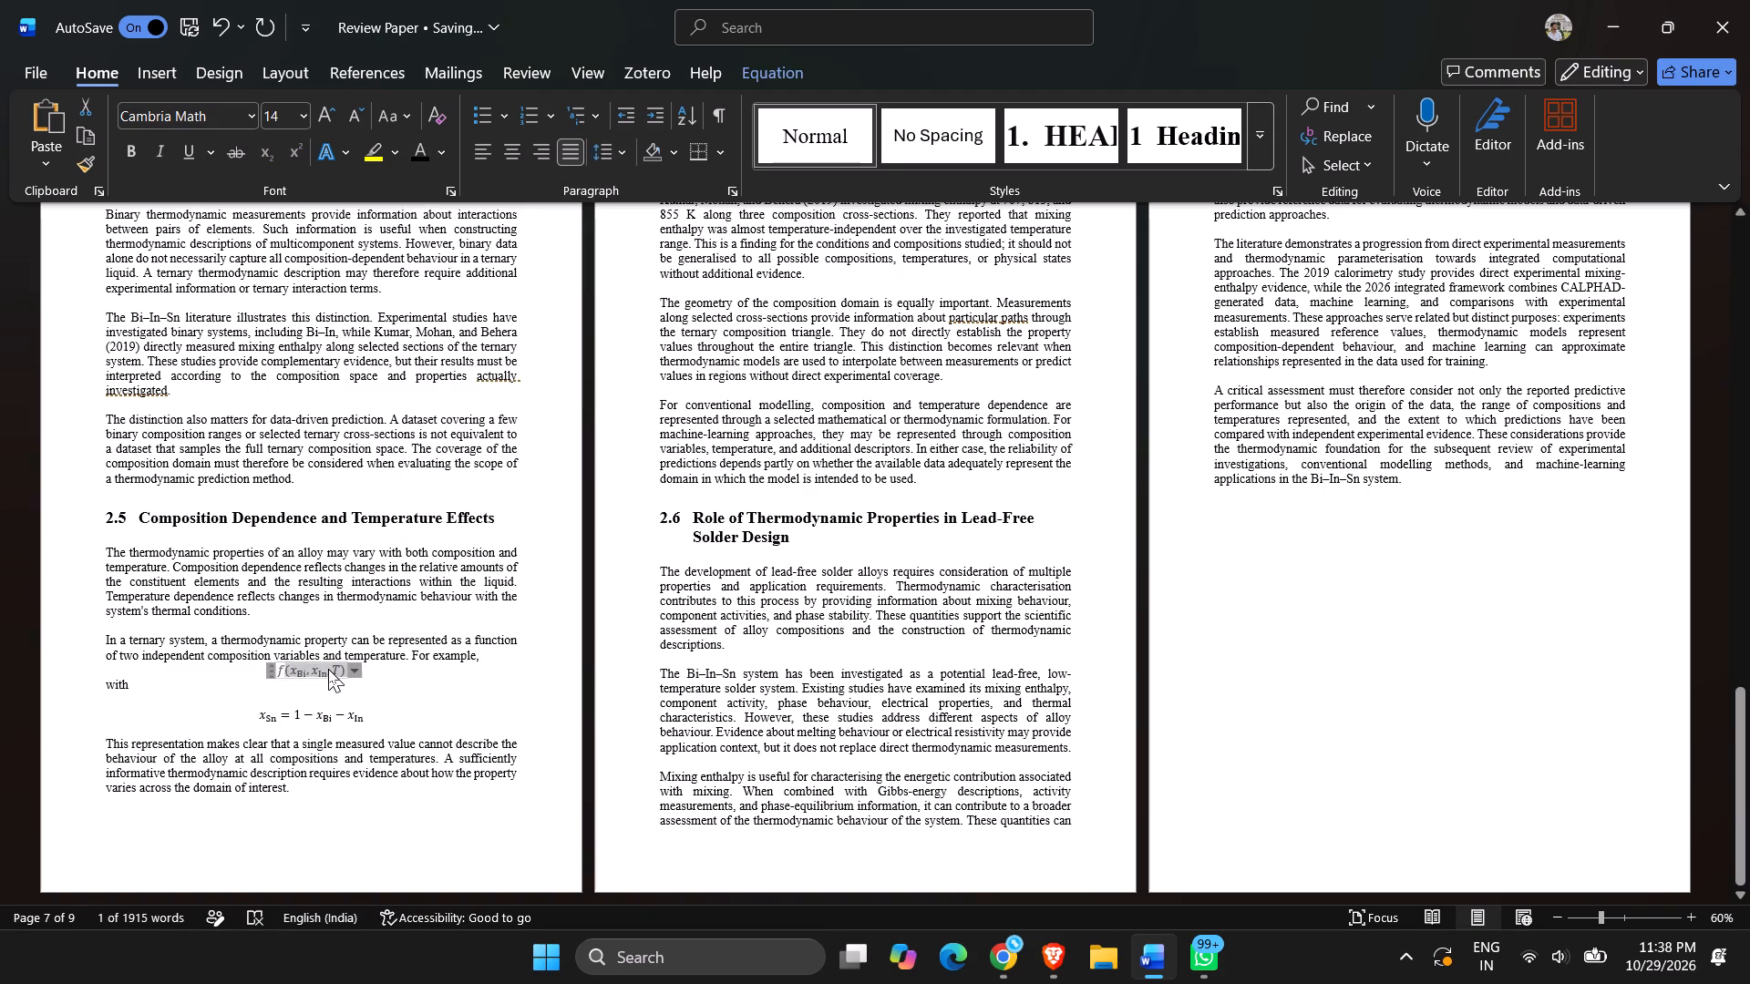
left_click(329, 669)
left_click(329, 668)
double_click(329, 668)
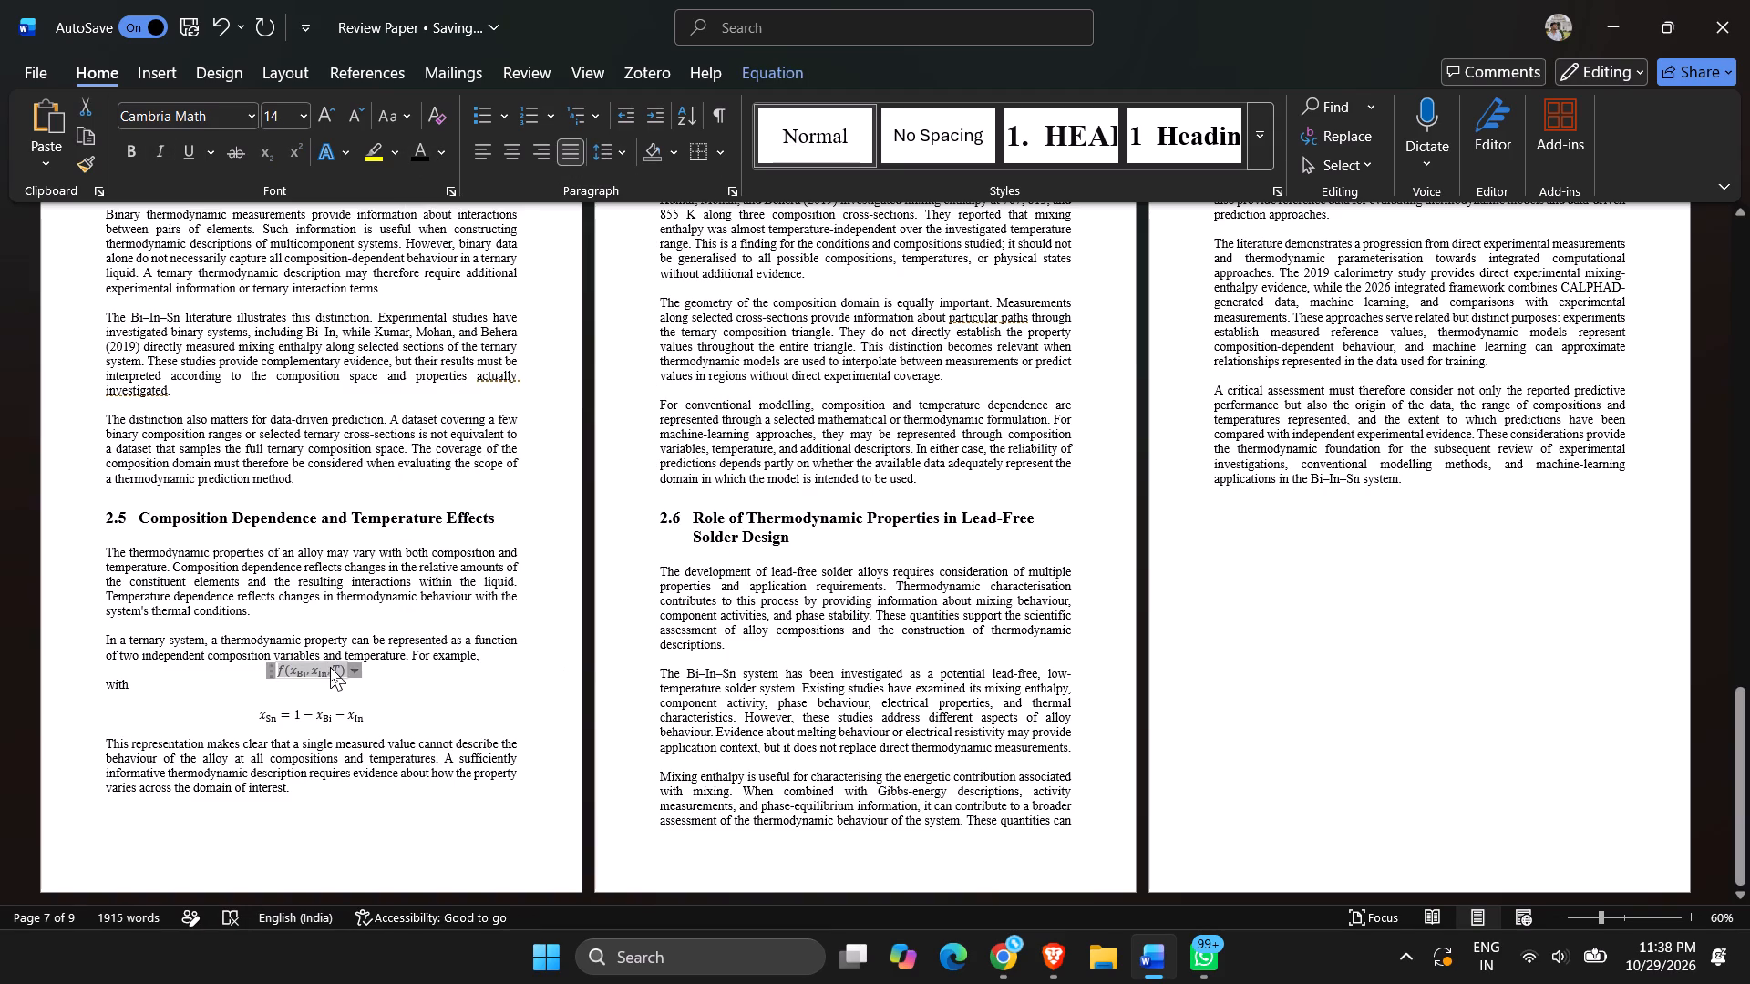
left_click(433, 149)
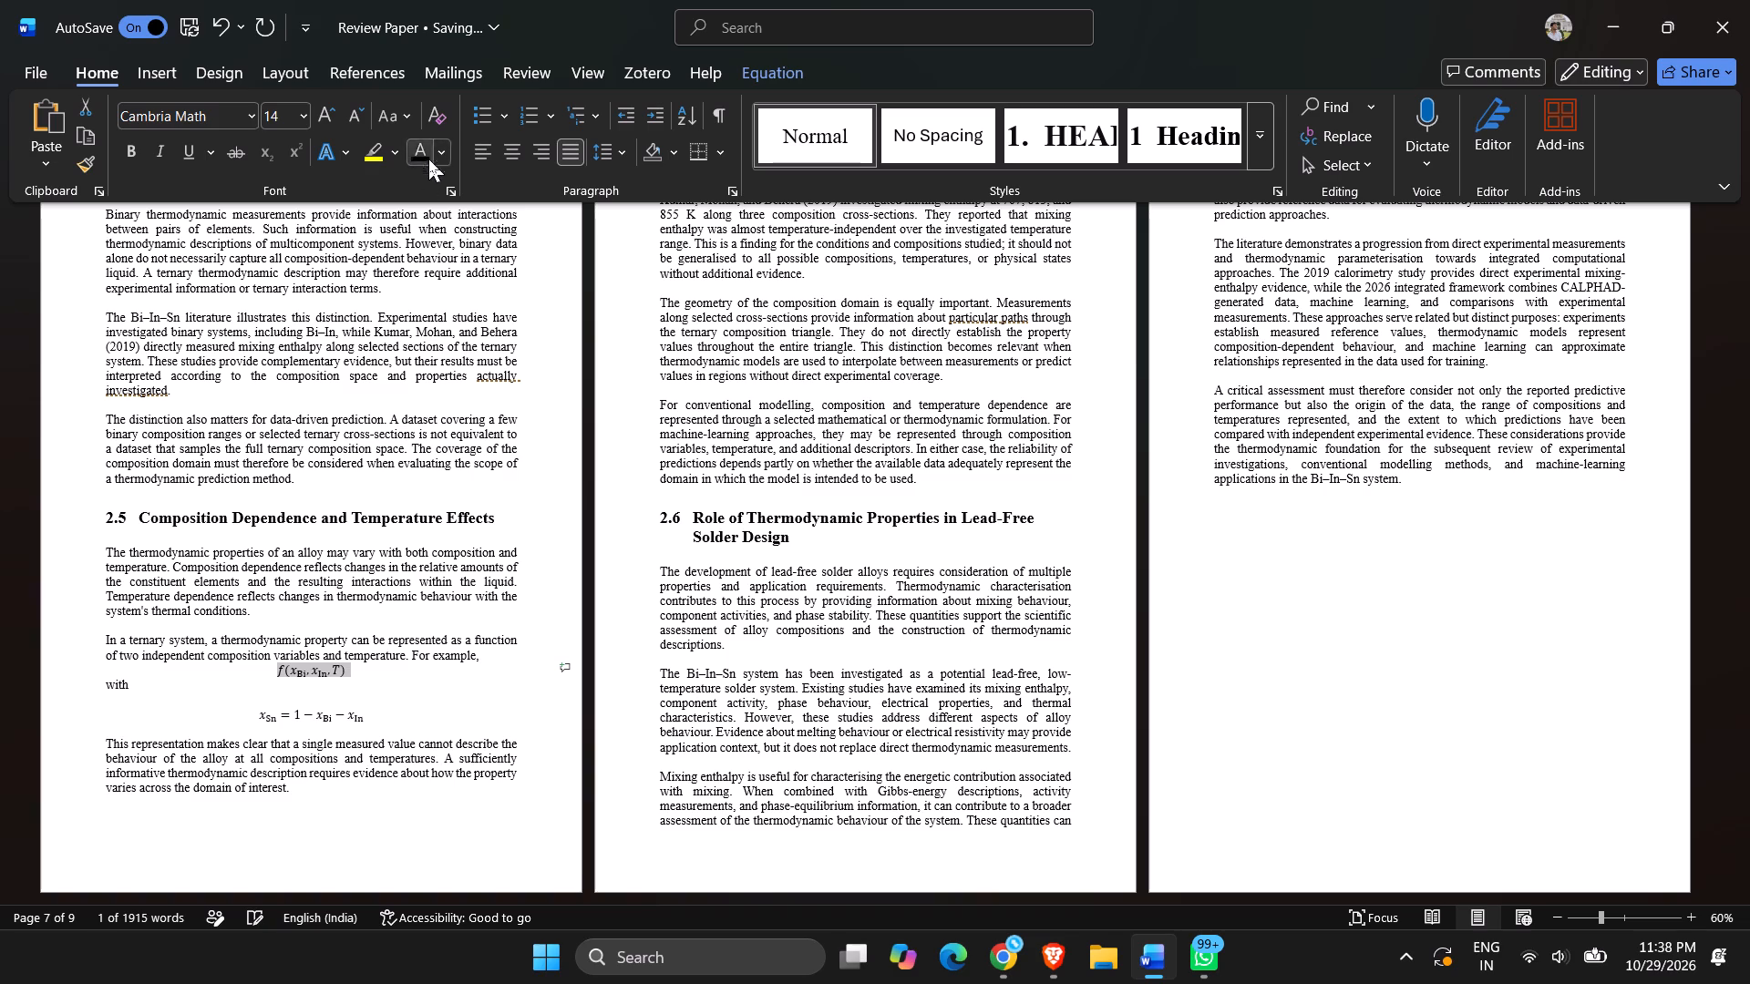
left_click(437, 146)
left_click(448, 287)
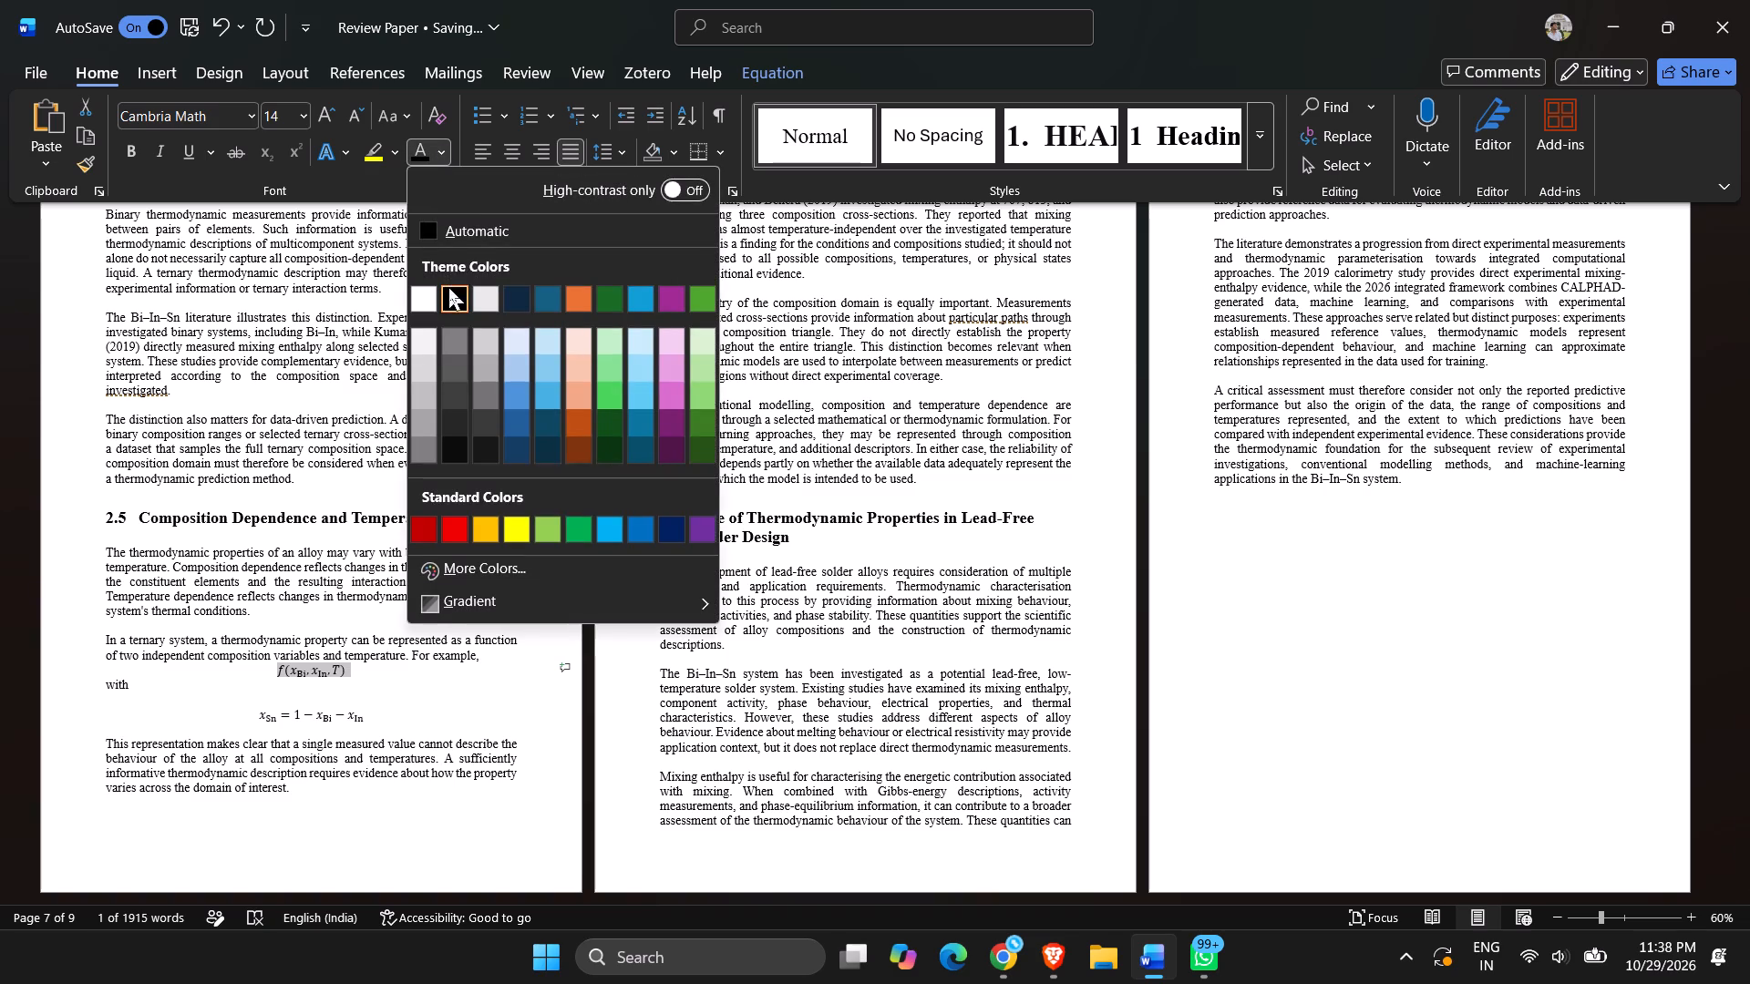
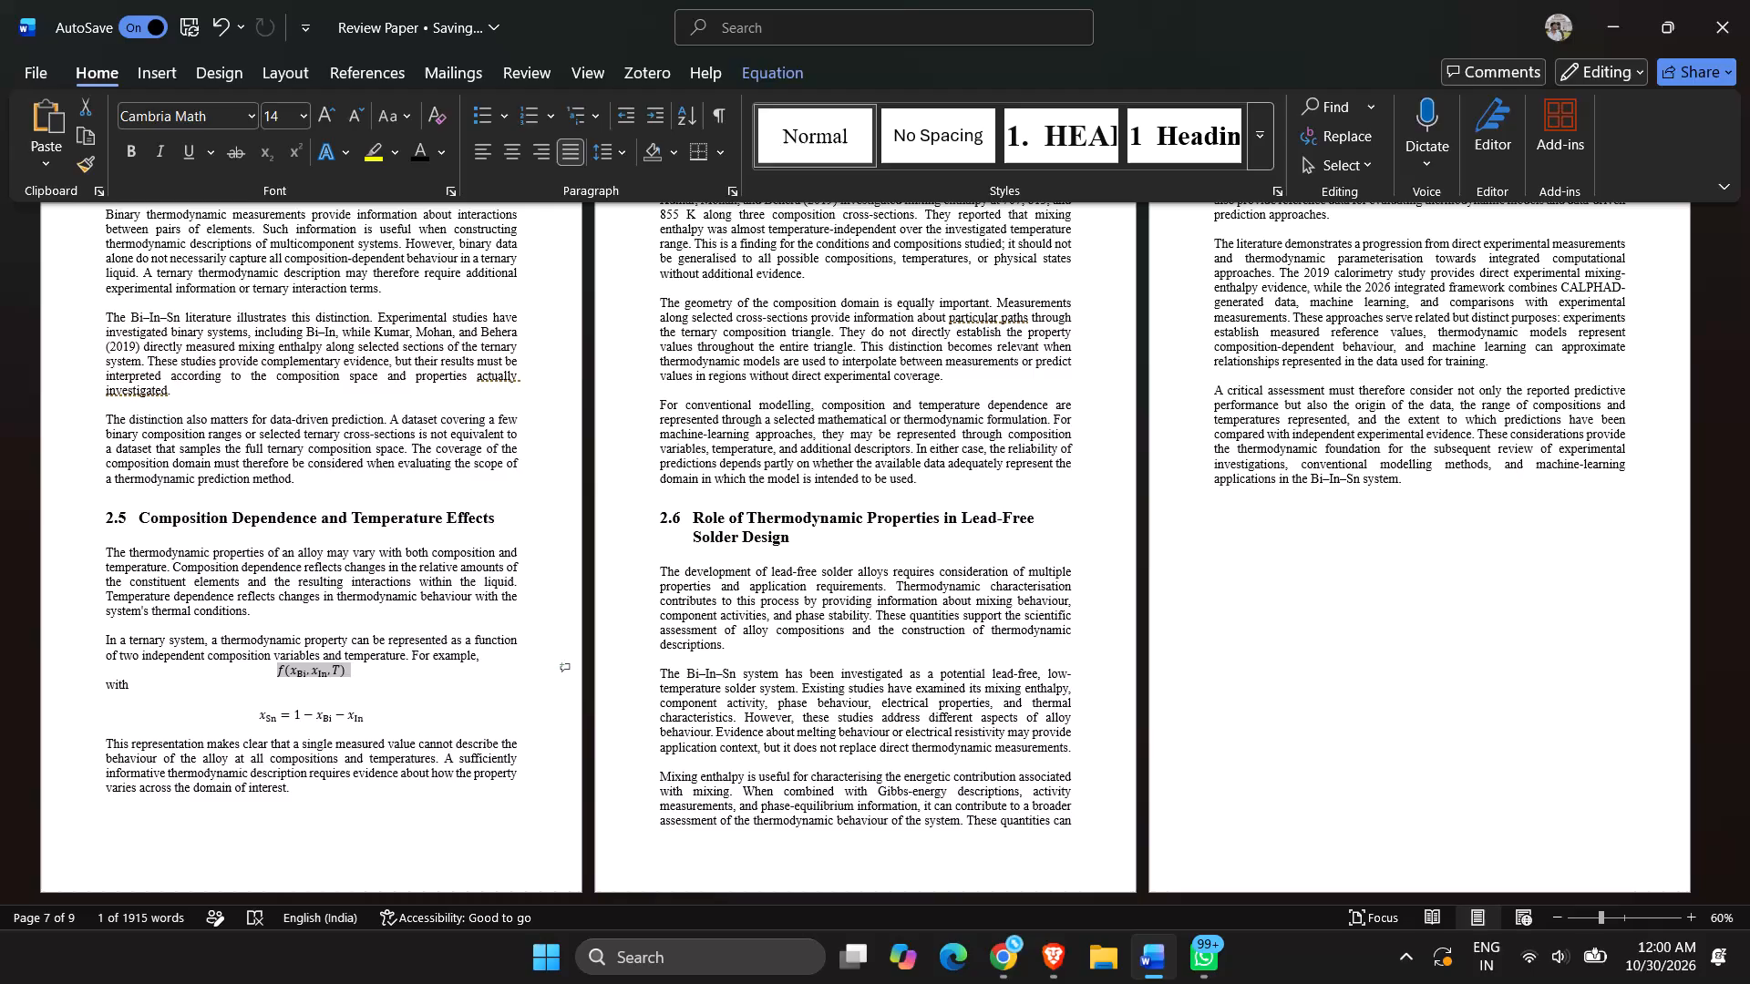
Bring up the Windows power options for shutting down or signing out.
key("super+x")
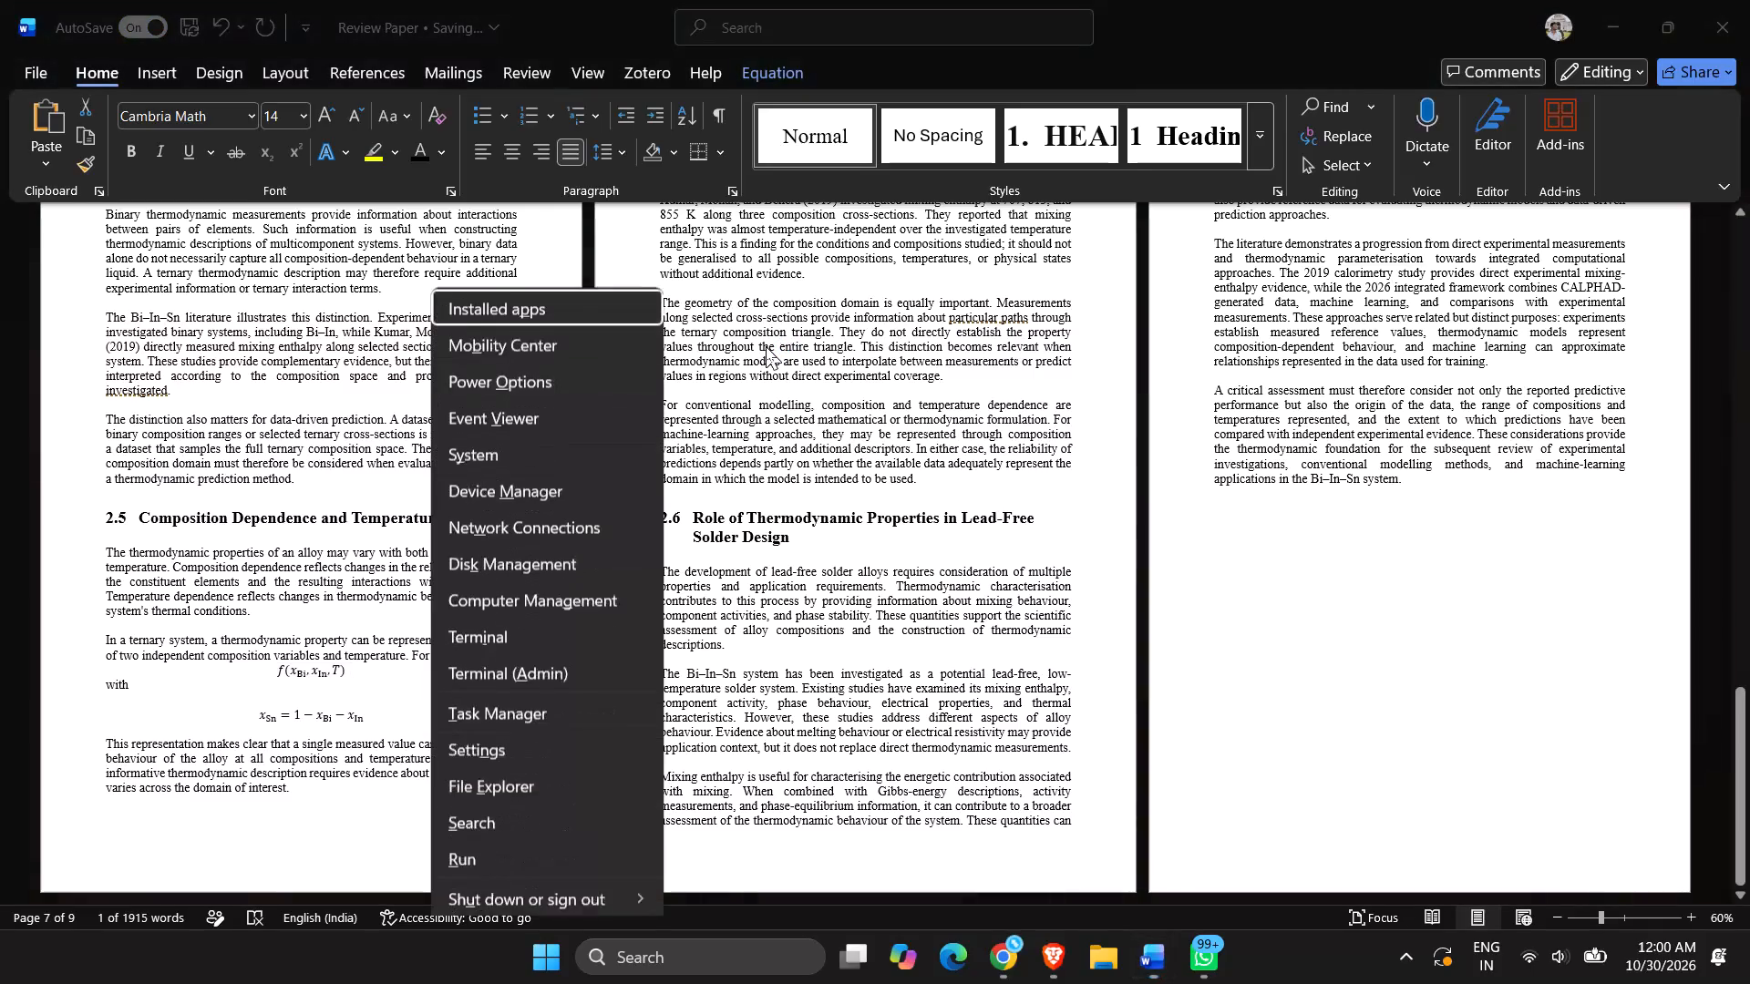
key("u")
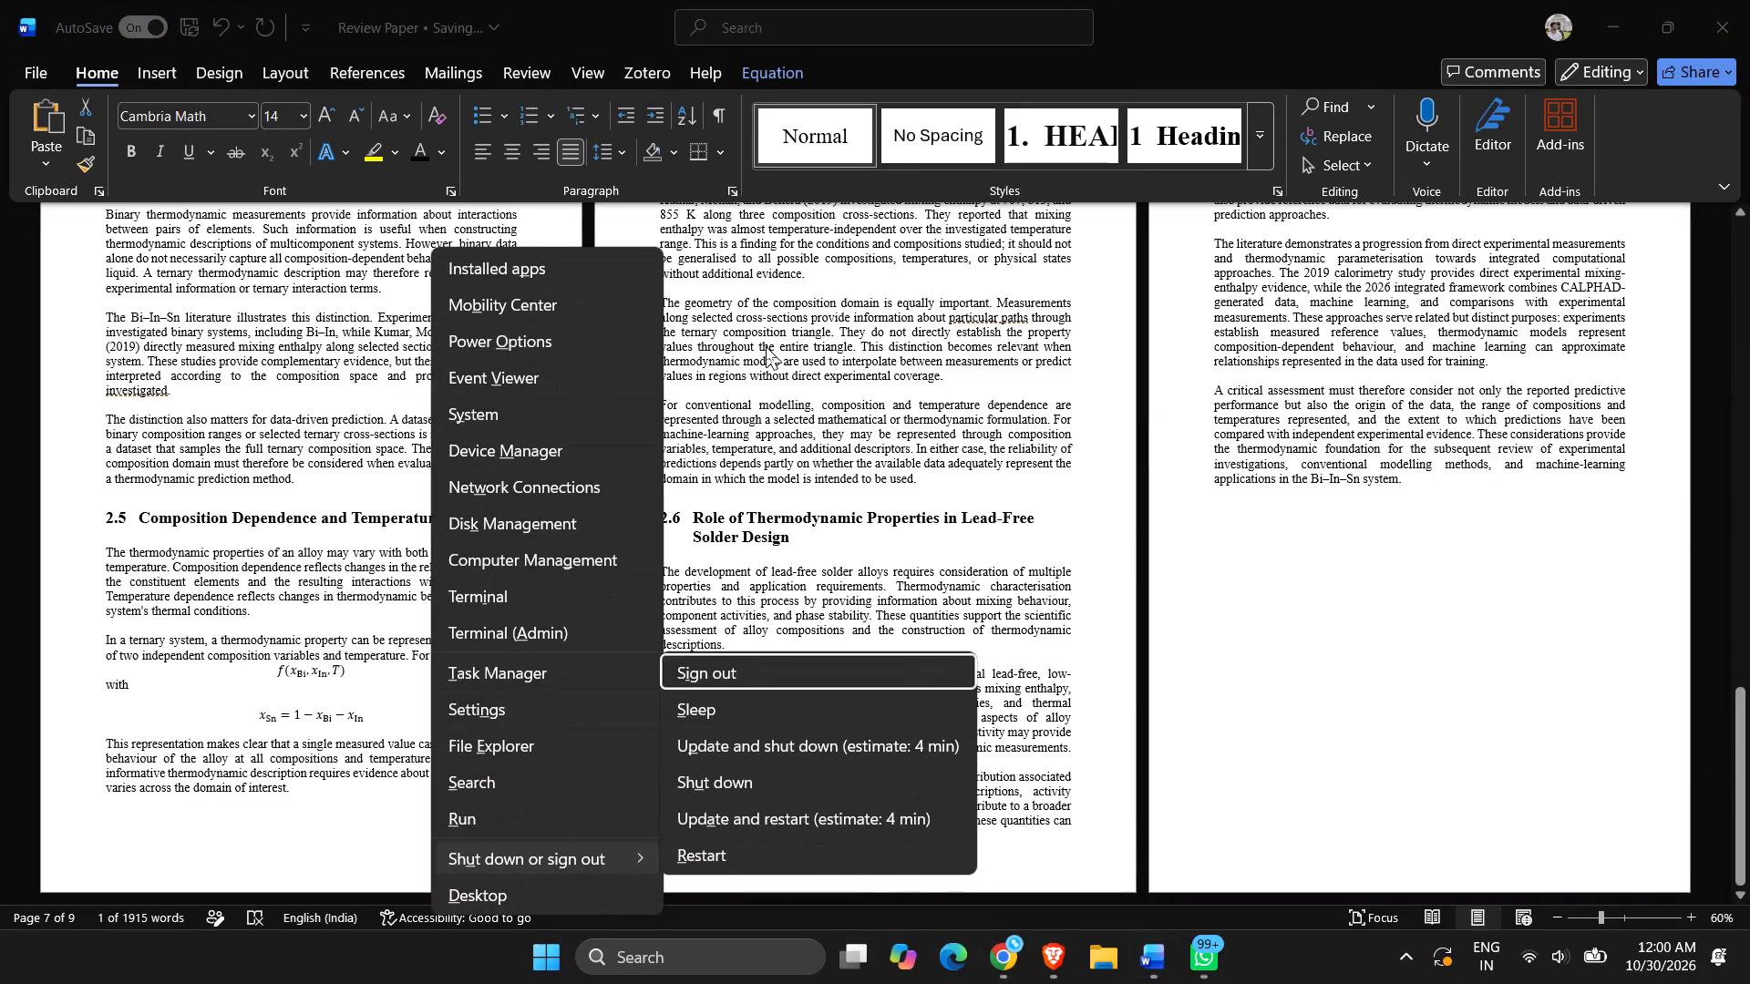